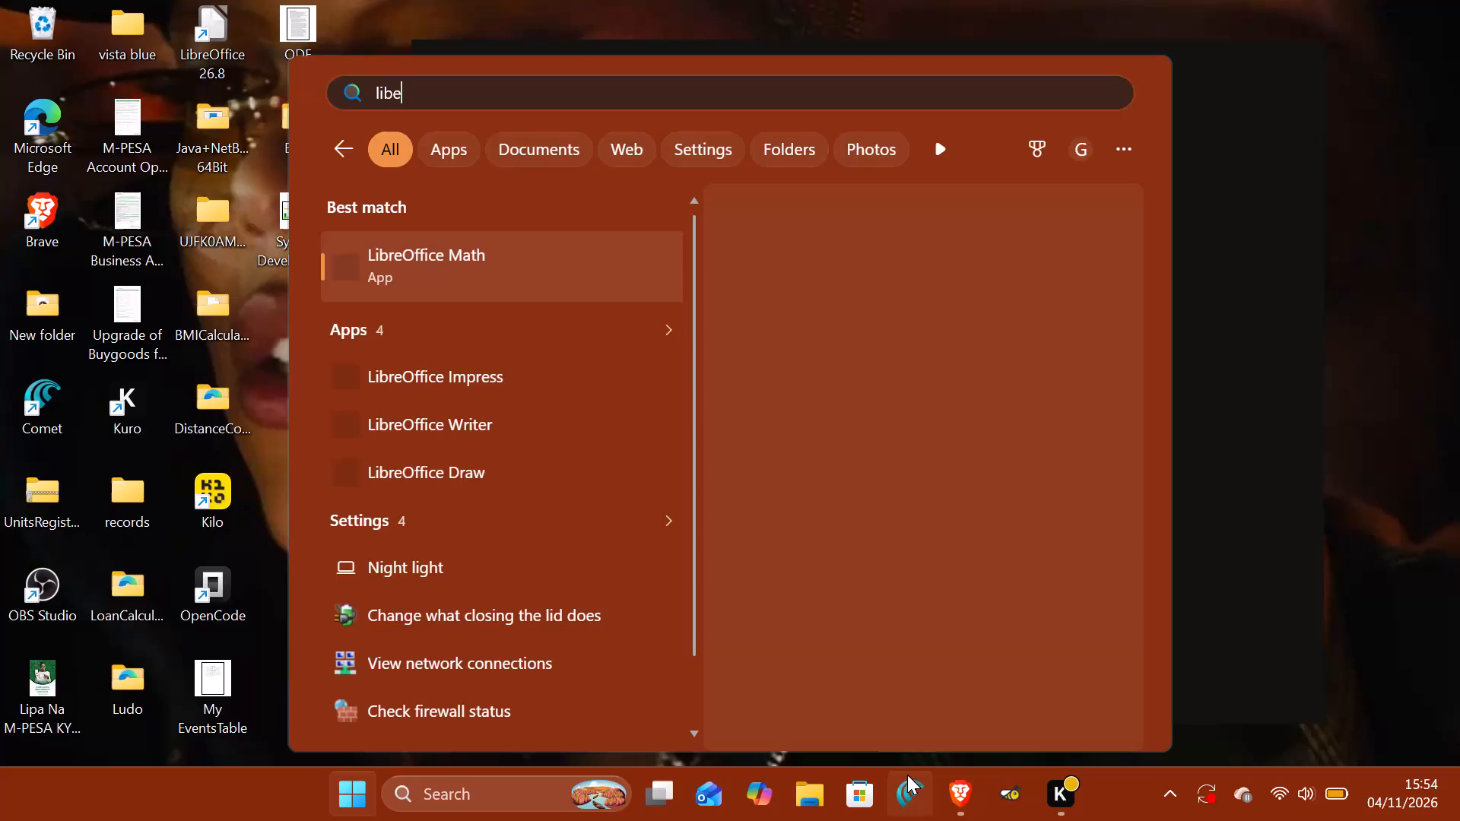
Search the installed apps for LibreOffice and get to a blank Writer document, dismissing the tip of the day.
{"action": "key", "text": "BackSpace"}
{"action": "type", "text": "re"}
{"action": "key", "text": "Return"}
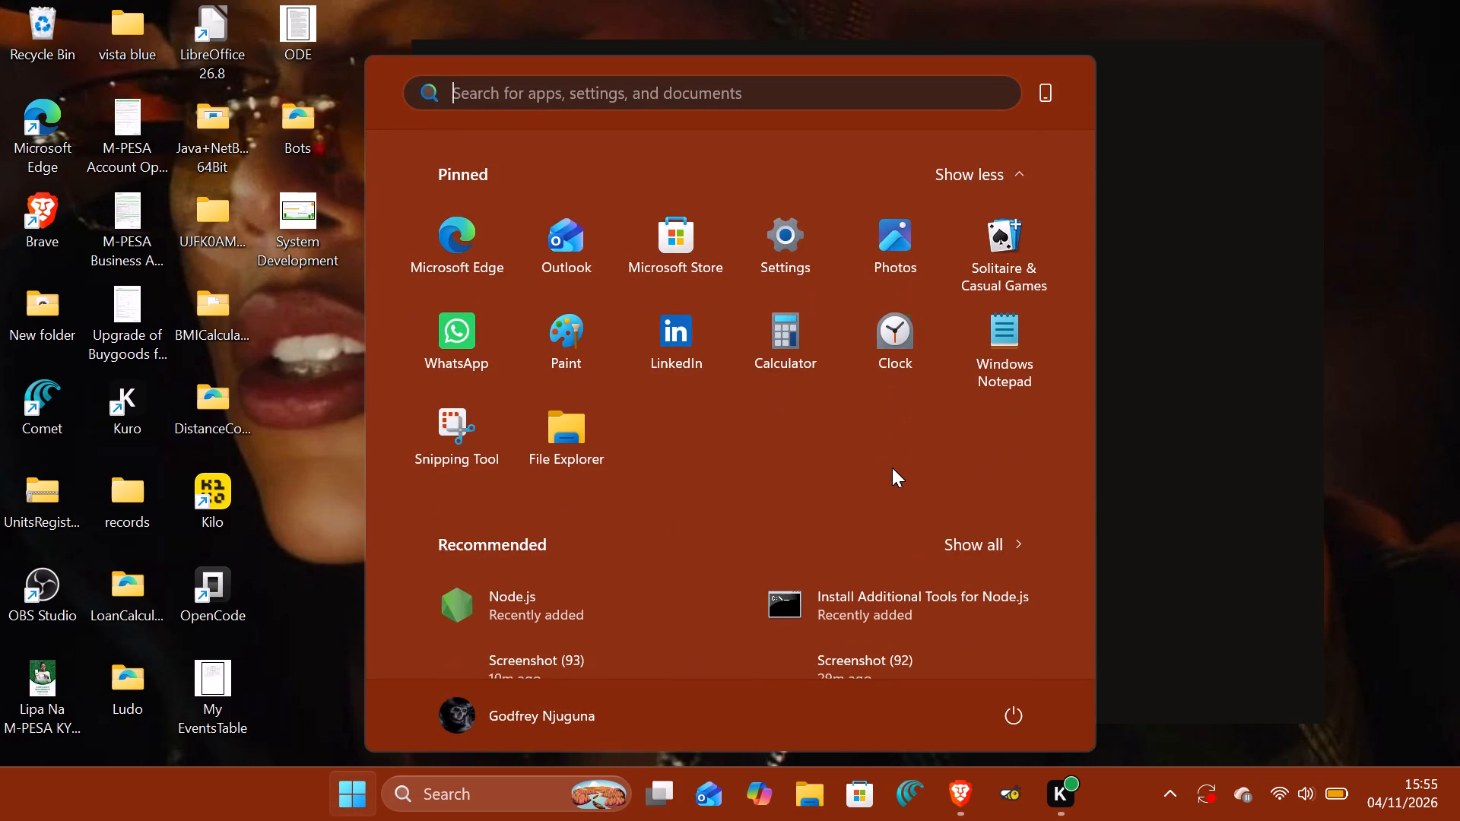
{"action": "type", "text": "libr"}
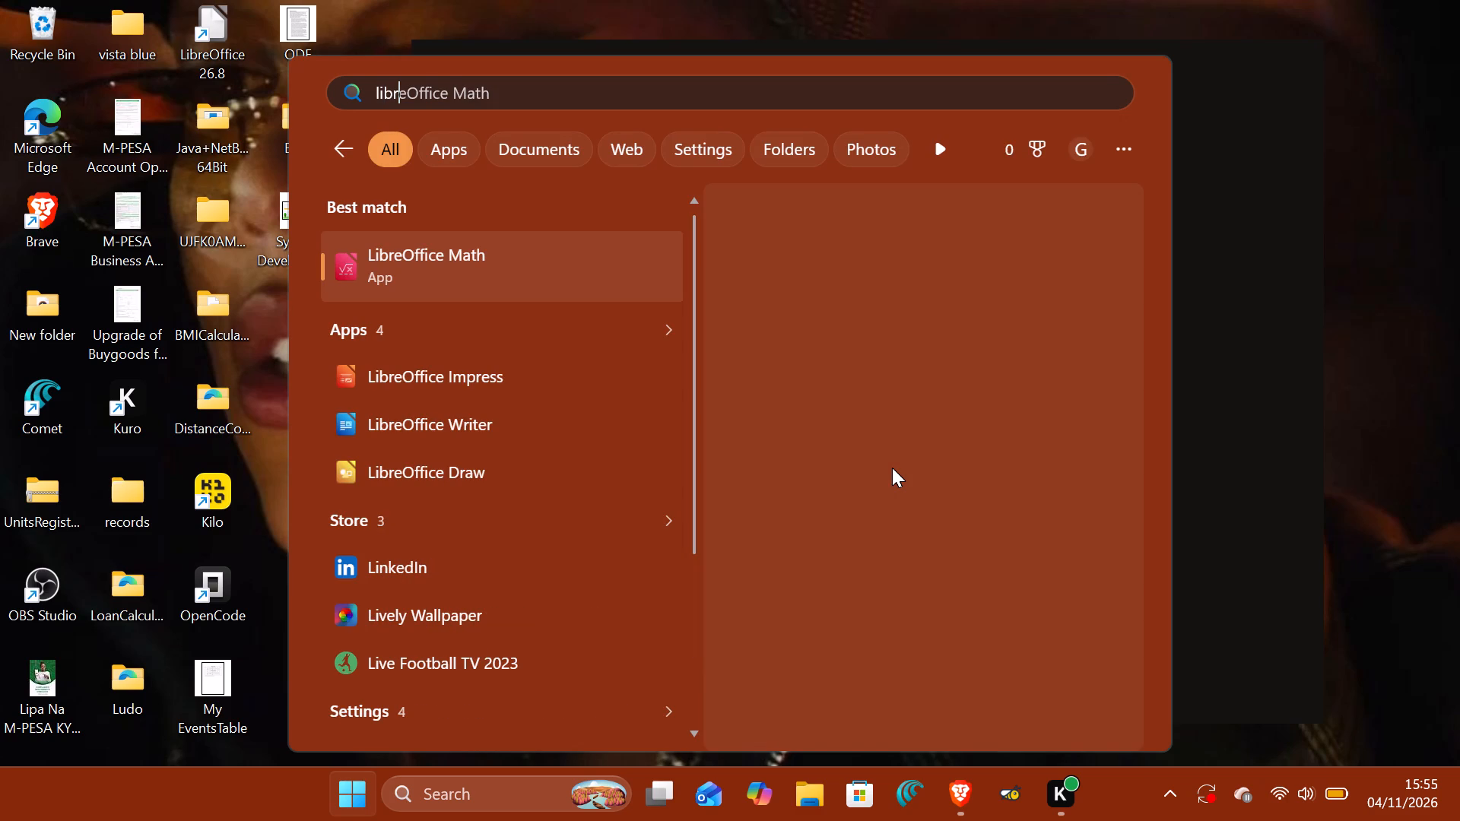
{"action": "left_click", "coordinate": [545, 371]}
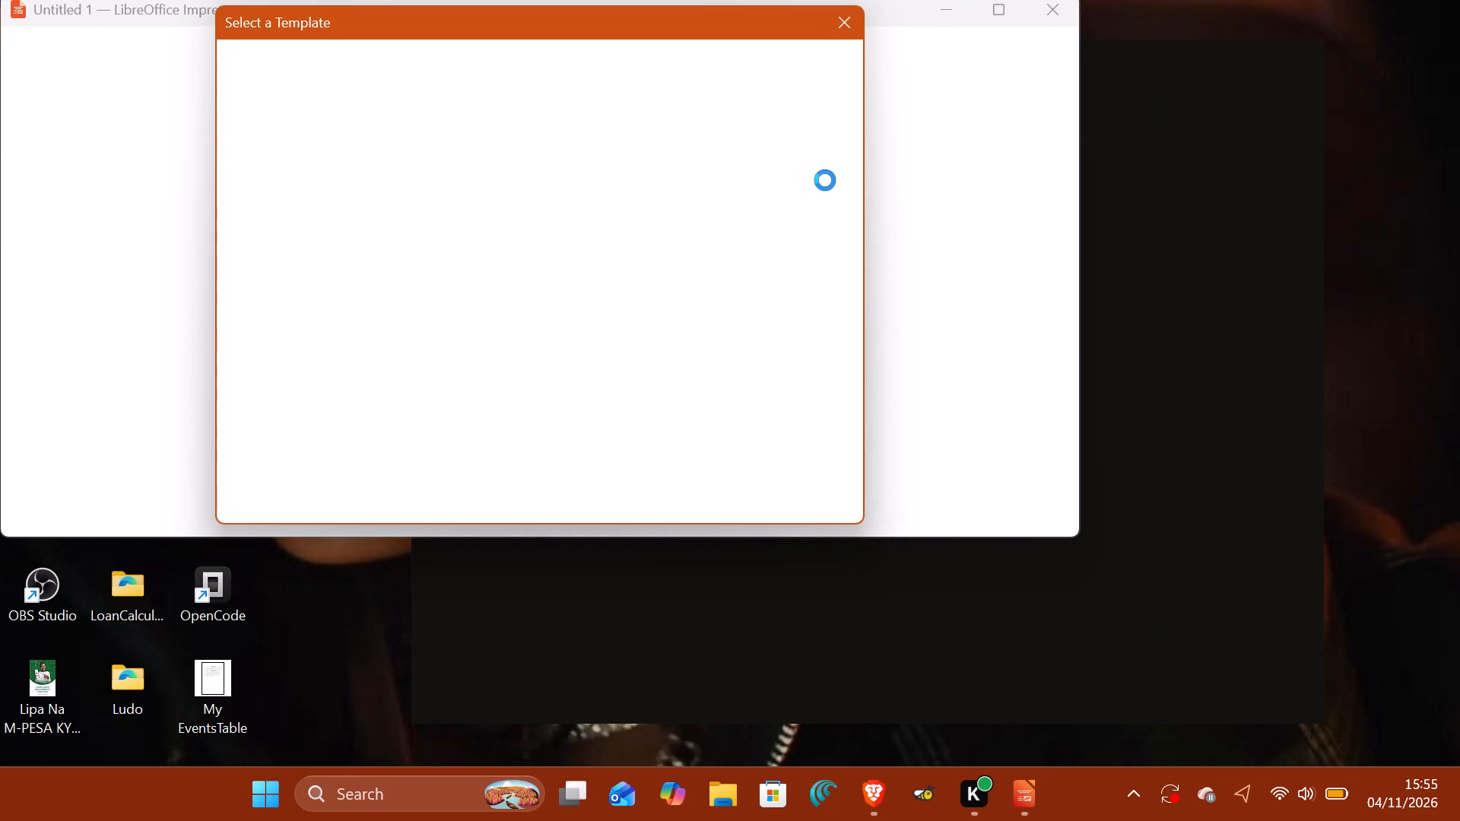
{"action": "left_click", "coordinate": [843, 26]}
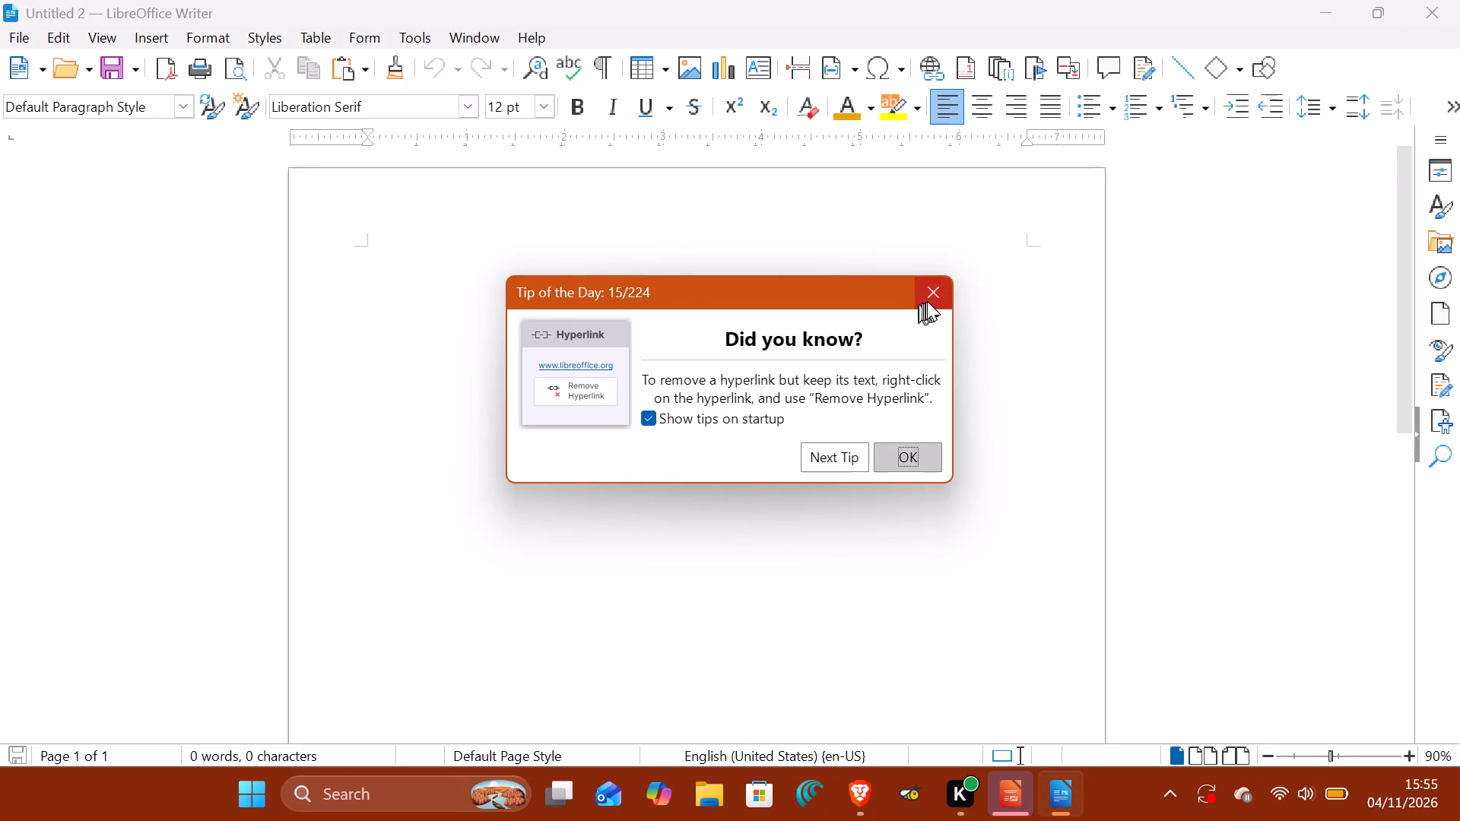
{"action": "left_click", "coordinate": [928, 300]}
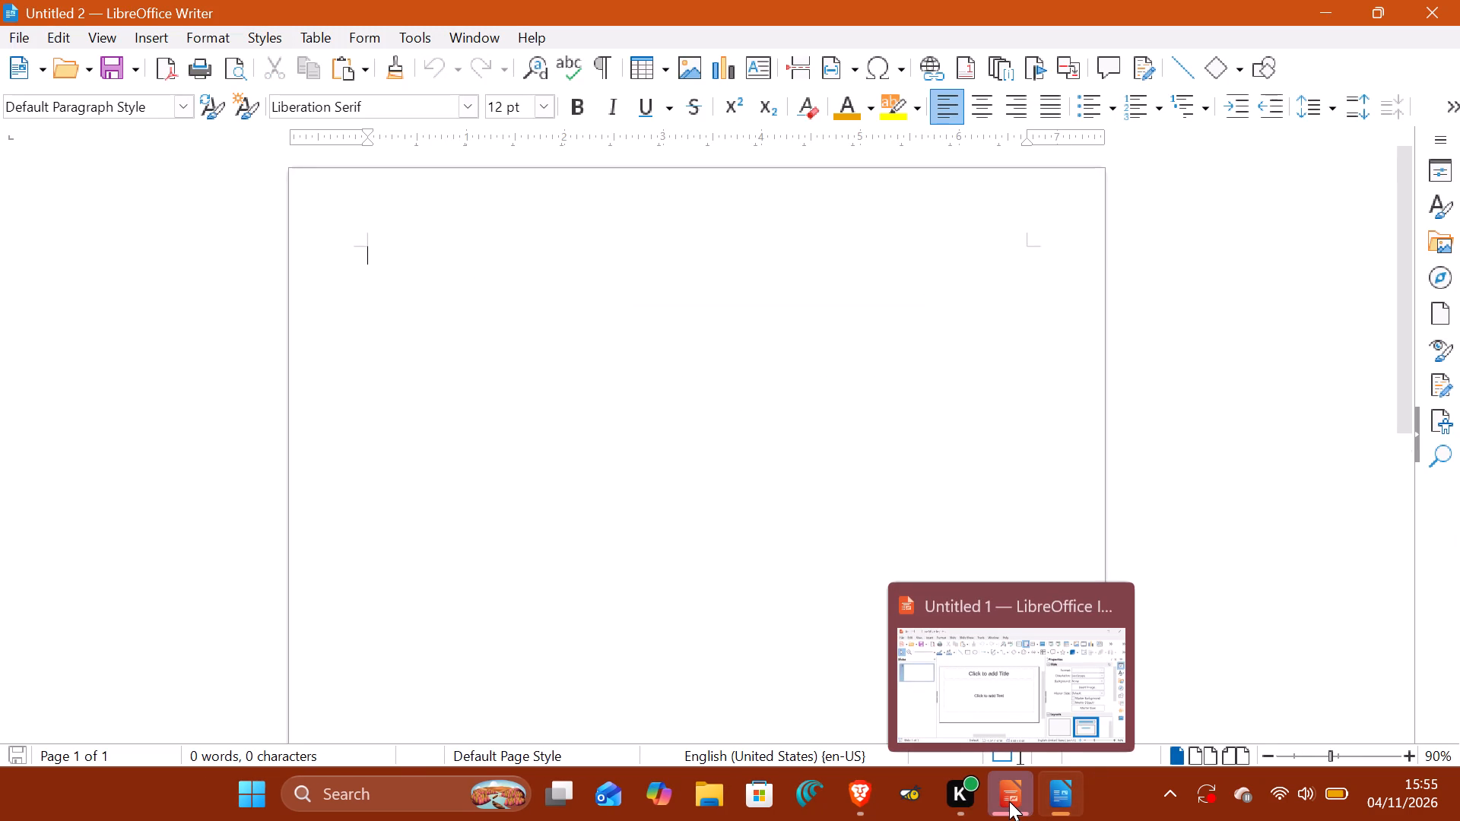
Close the Impress template chooser and the empty Impress presentation, leaving only the Writer document open.
{"action": "left_click", "coordinate": [1109, 613]}
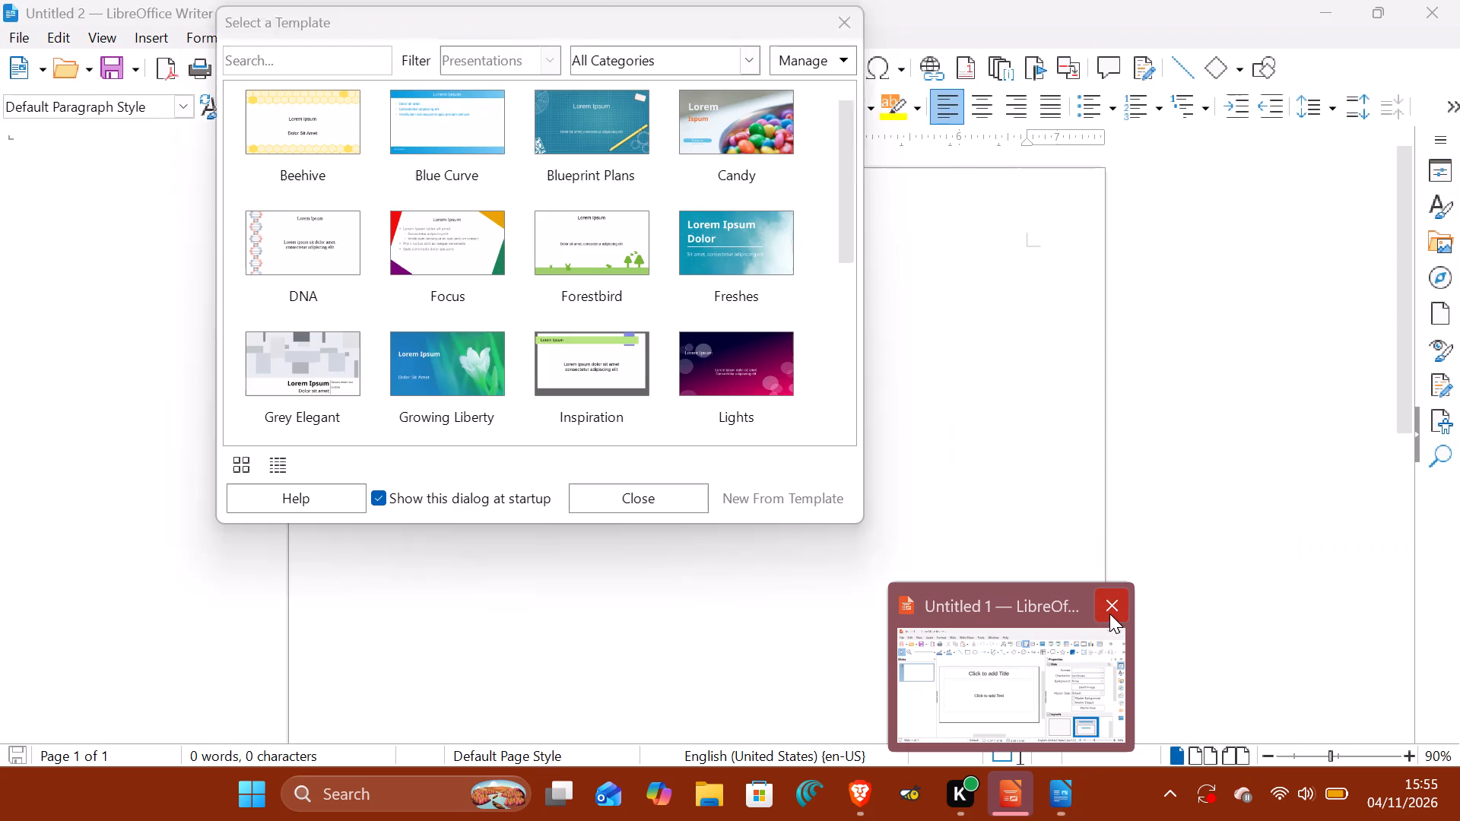
{"action": "left_click", "coordinate": [845, 11]}
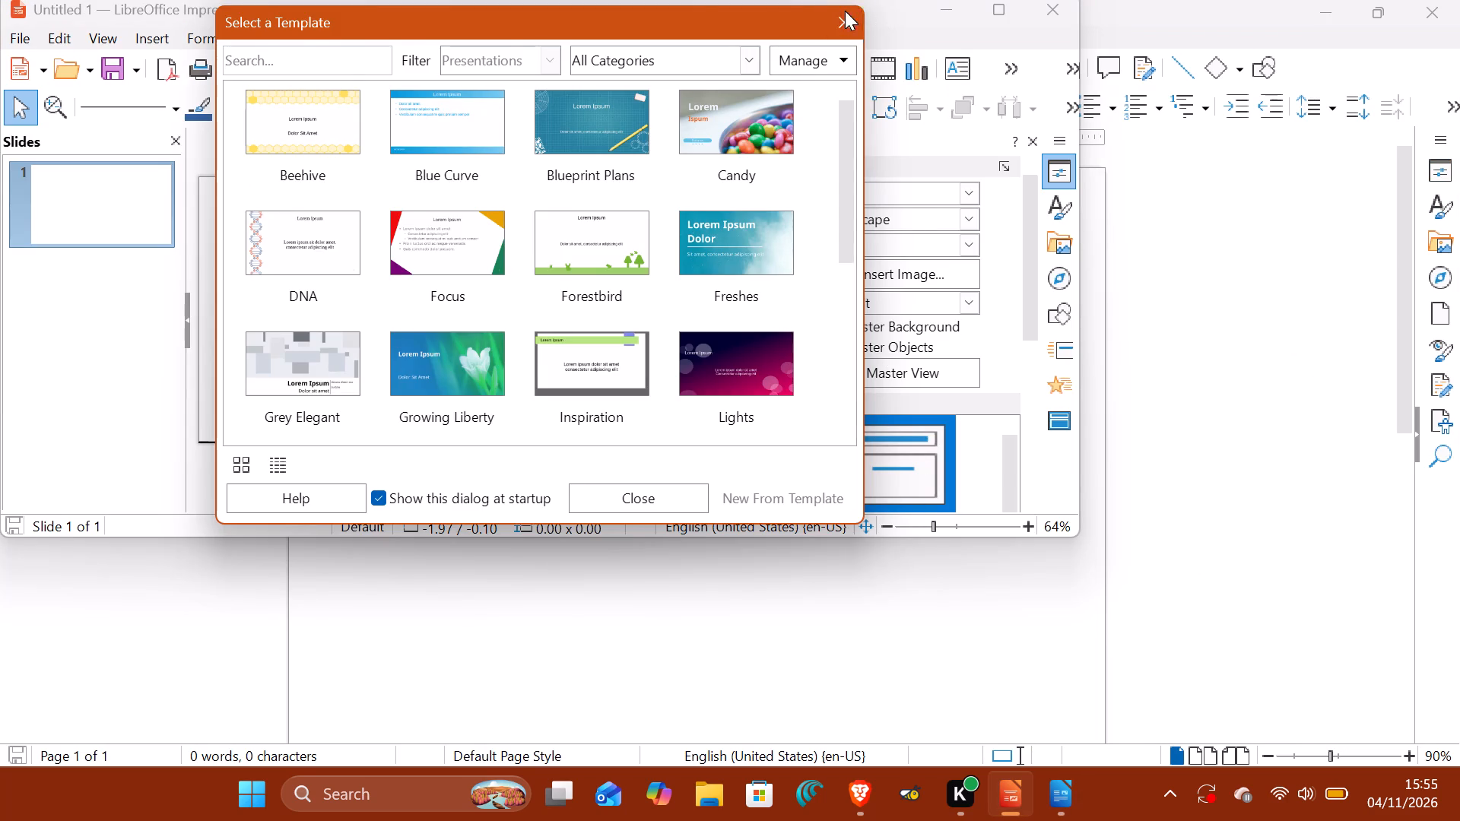
{"action": "left_click", "coordinate": [1046, 11]}
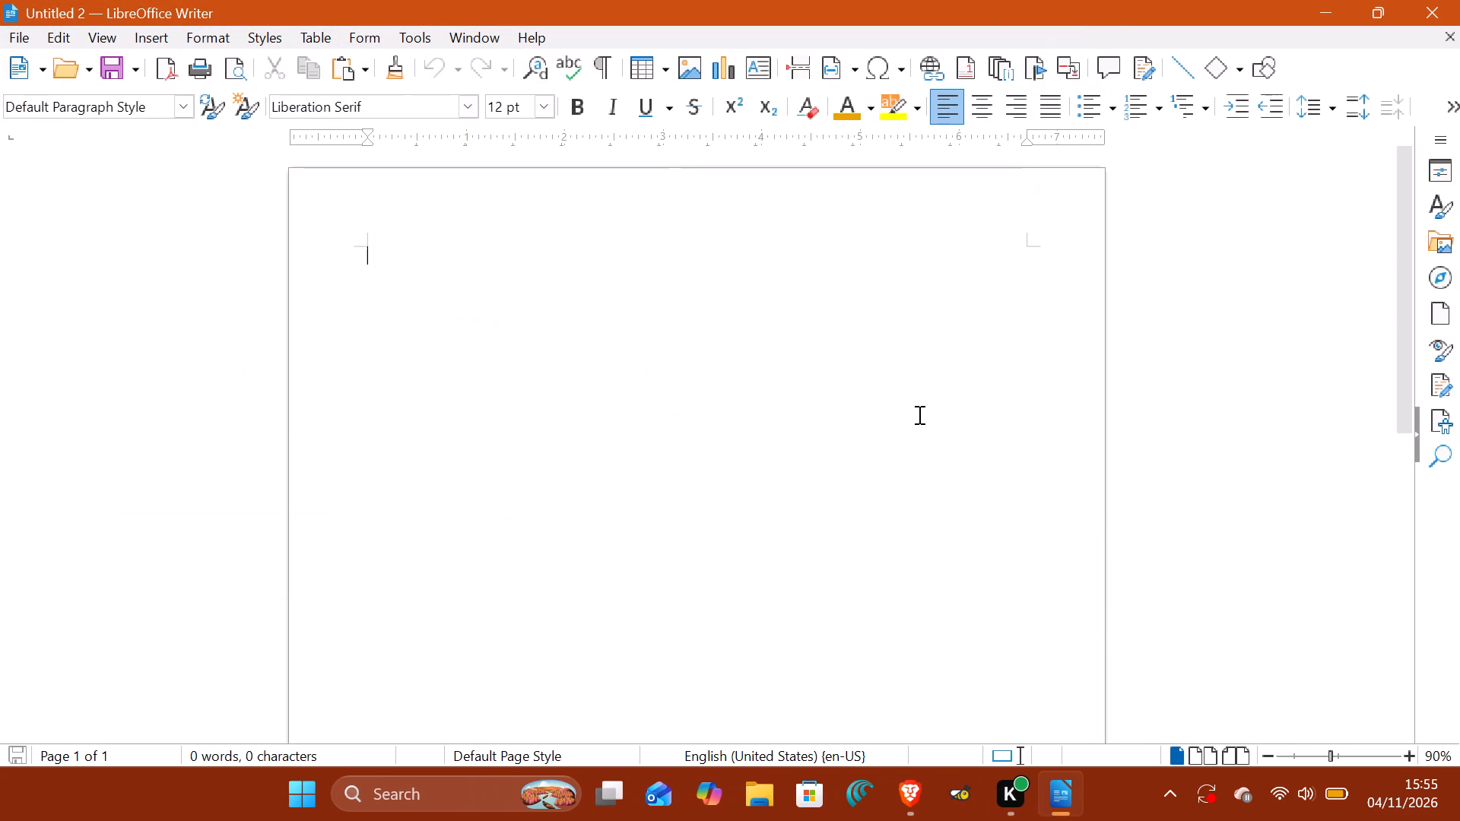
Enter "Shopping List" as the first line of the blank document and start a new line below it.
{"action": "key", "text": "BackSpace"}
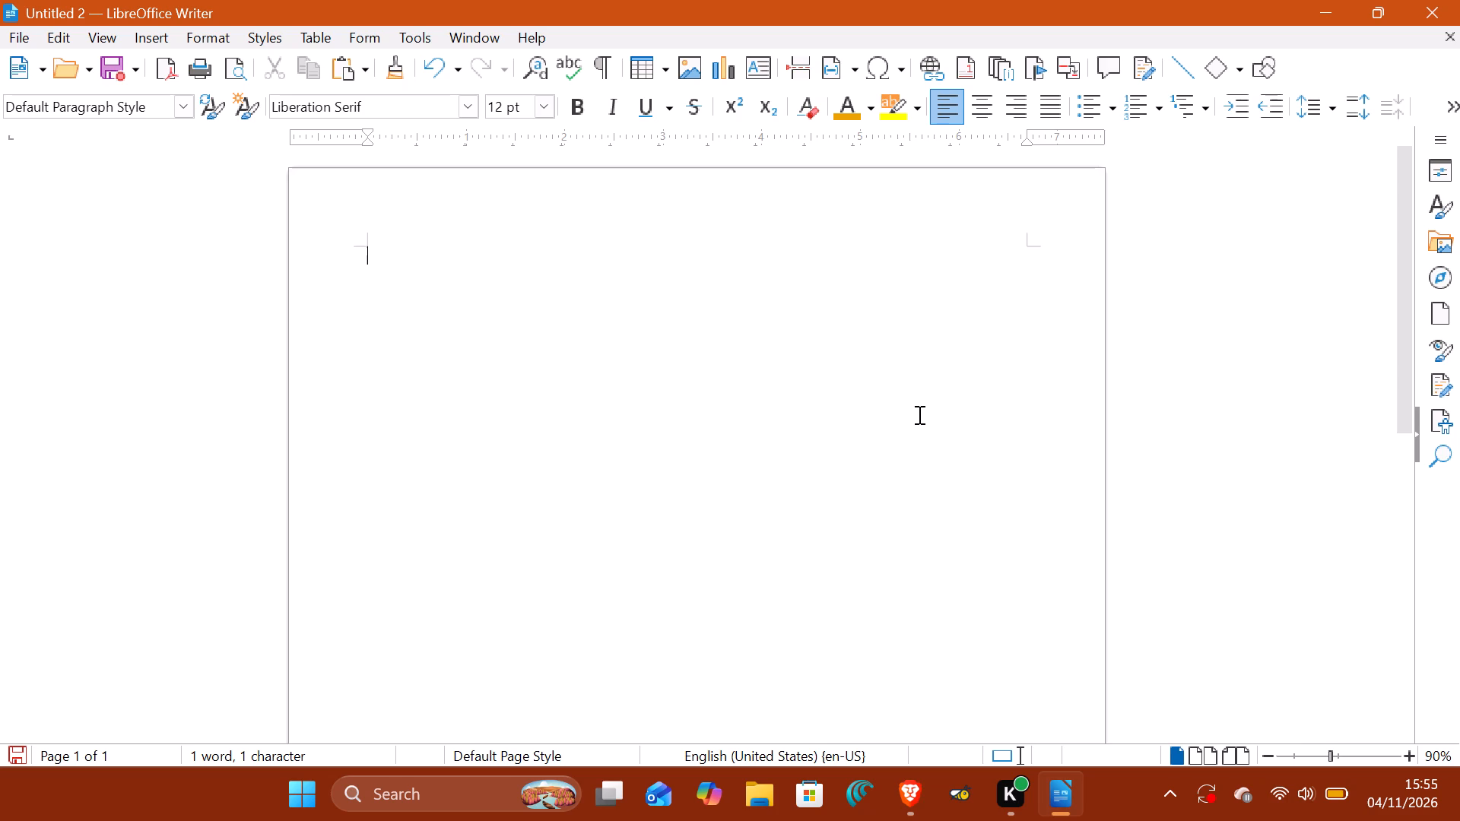
{"action": "type", "text": "hopping"}
{"action": "key", "text": "space"}
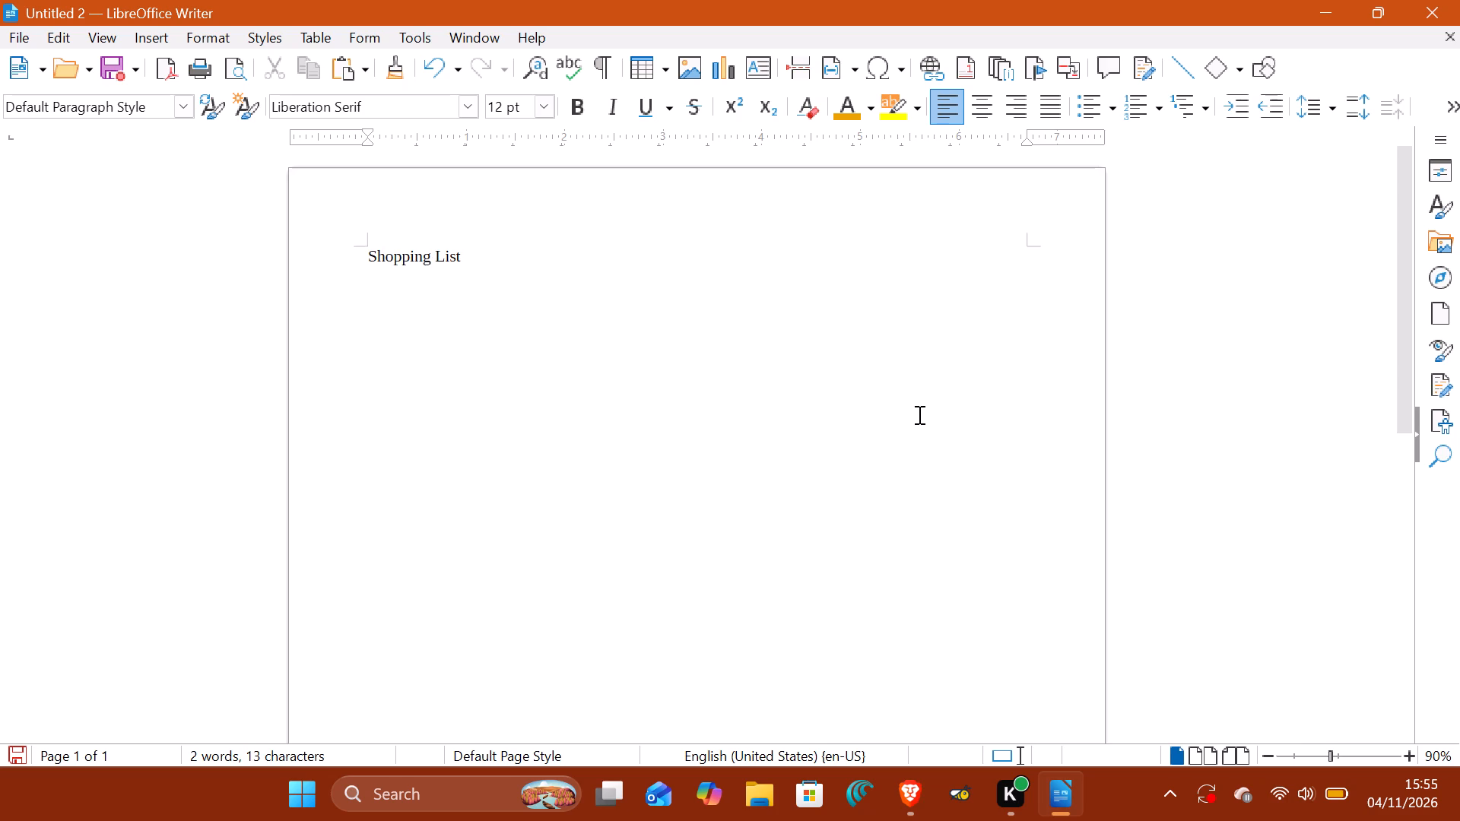
{"action": "key", "text": "Return"}
Start inserting a table below the title line and name it ShoppingList.
{"action": "left_click", "coordinate": [150, 30]}
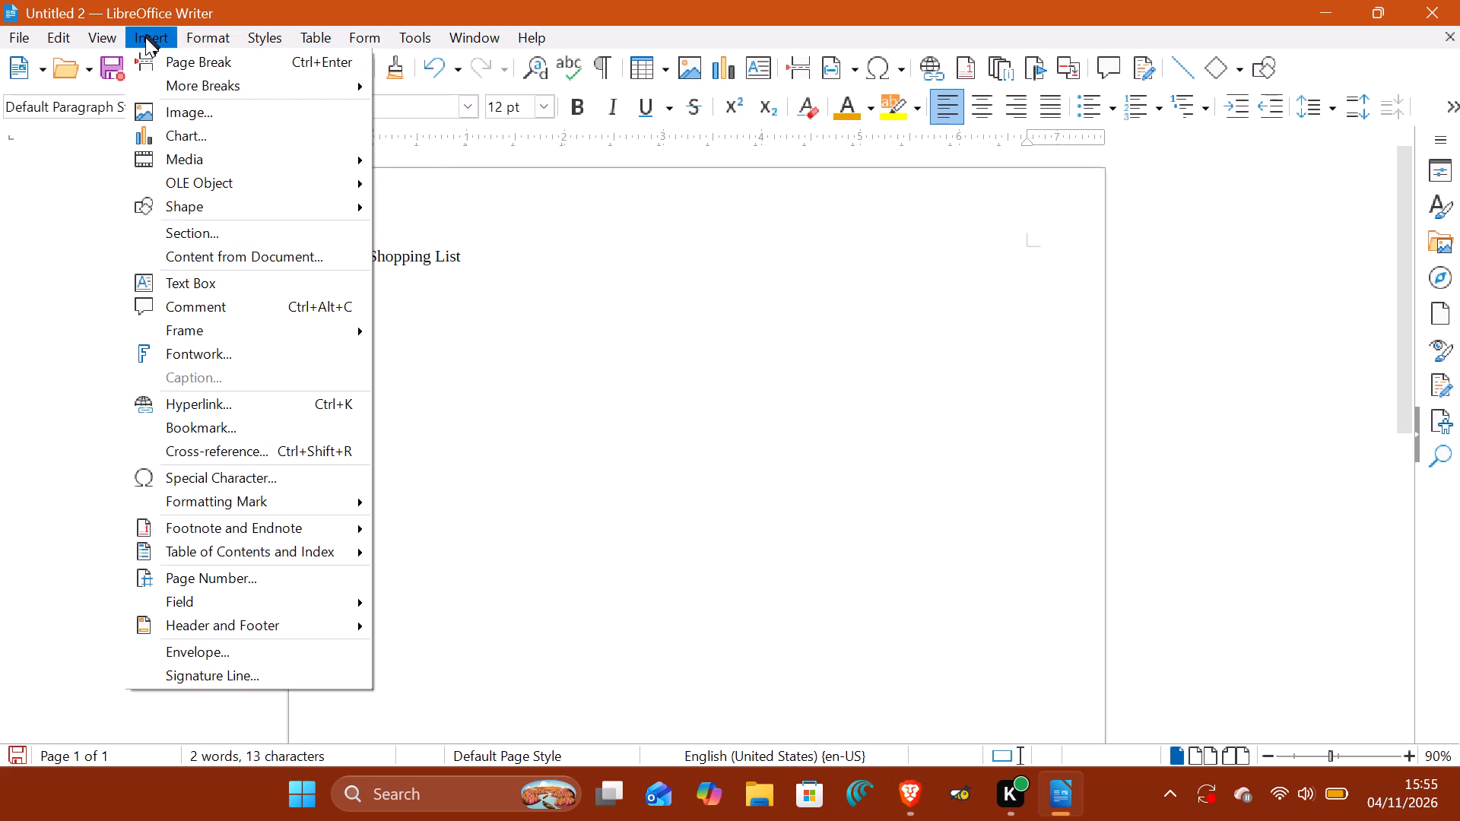
{"action": "left_click", "coordinate": [337, 56]}
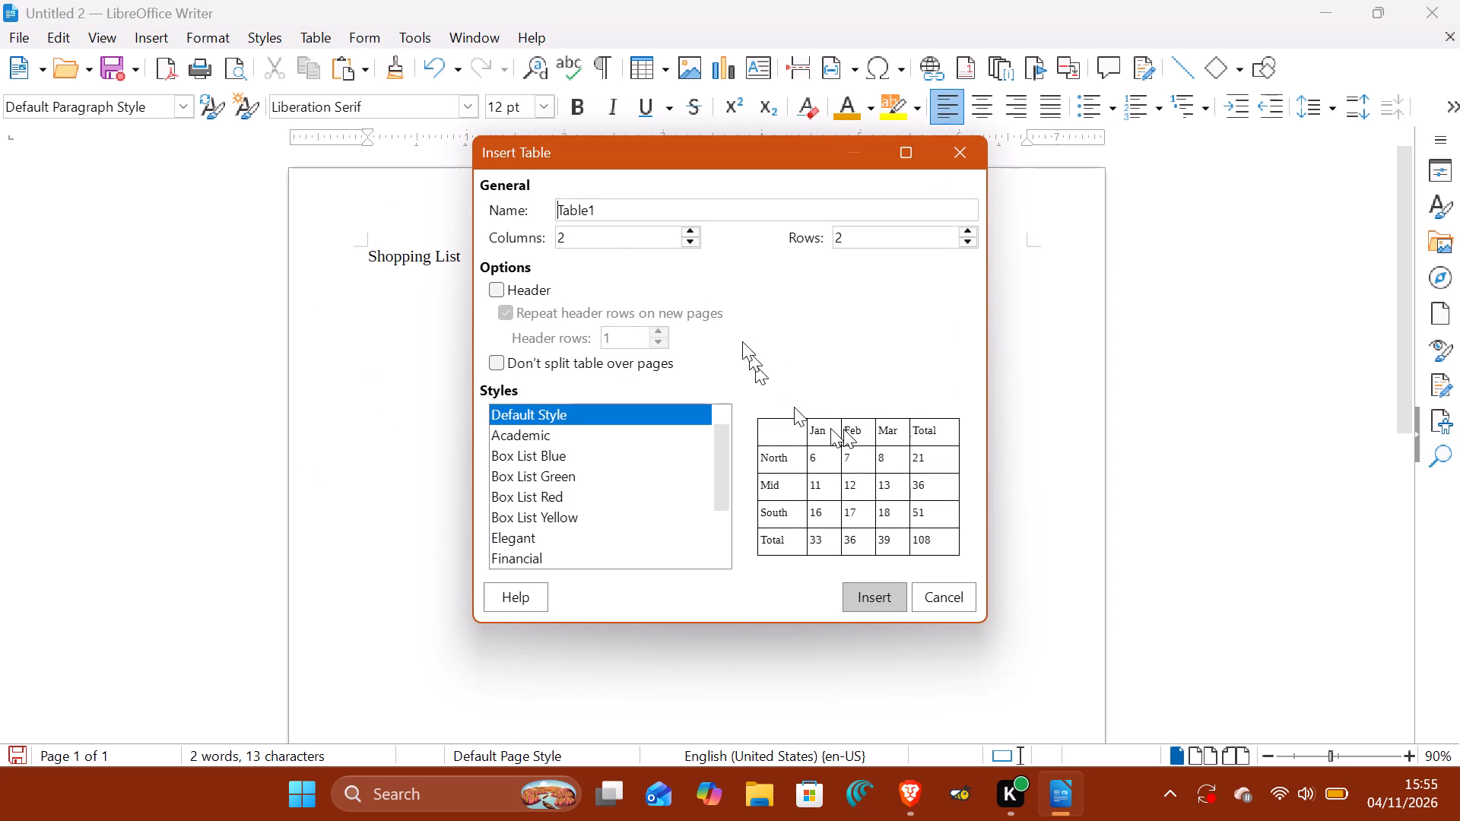
{"action": "left_click", "coordinate": [640, 206]}
{"action": "key", "text": "BackSpace"}
{"action": "key", "text": "BackSpace"}
{"action": "key", "text": "BackSpace"}
{"action": "key", "text": "BackSpace"}
{"action": "key", "text": "BackSpace"}
{"action": "key", "text": "BackSpace"}
{"action": "key", "text": "BackSpace"}
{"action": "key", "text": "BackSpace"}
{"action": "key", "text": "BackSpace"}
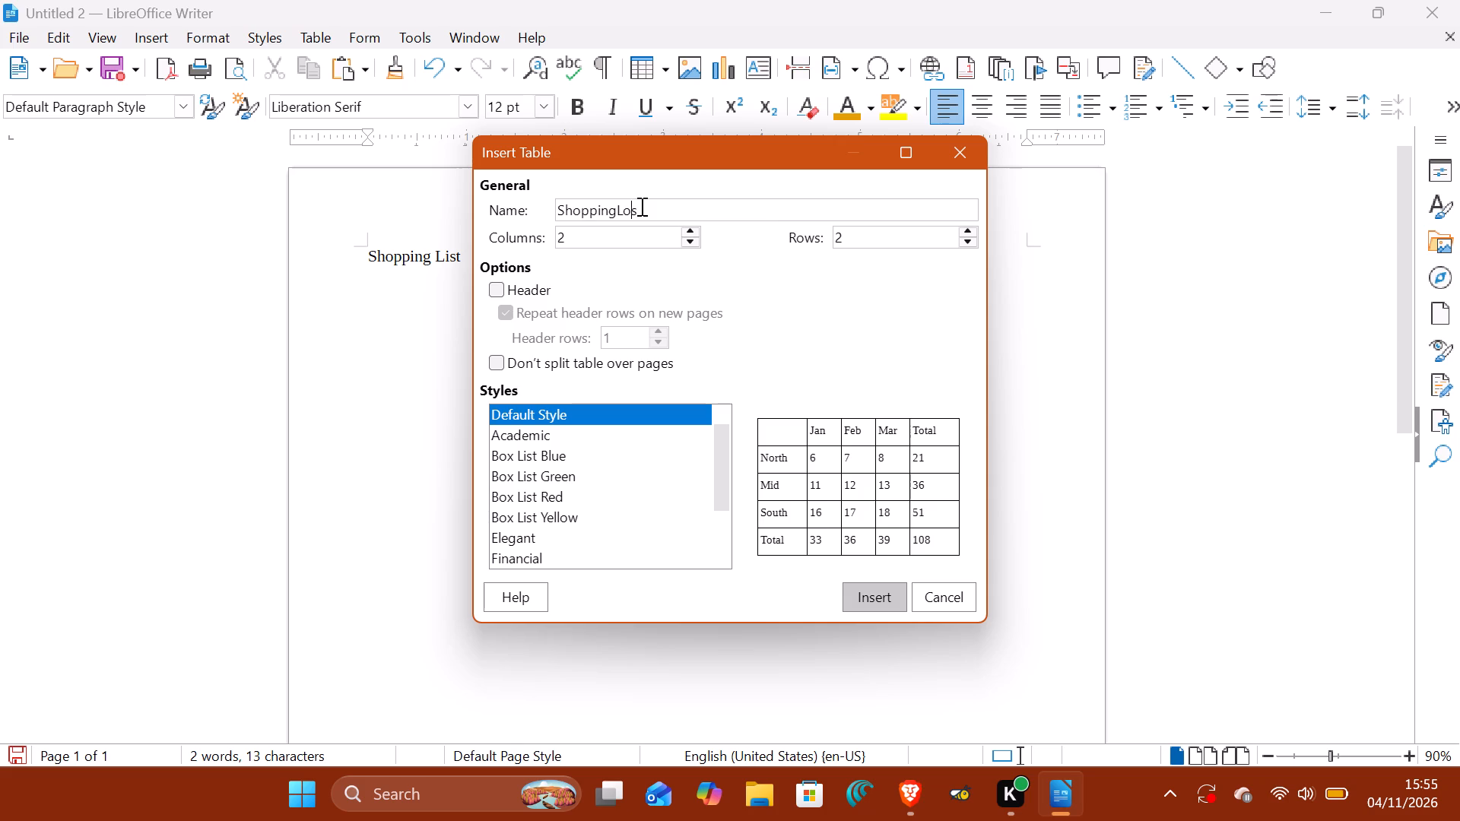
{"action": "key", "text": "BackSpace"}
{"action": "key", "text": "BackSpace"}
{"action": "type", "text": "ist"}
Set the table size to 3 columns and 16 rows and insert it.
{"action": "triple_click", "coordinate": [691, 227]}
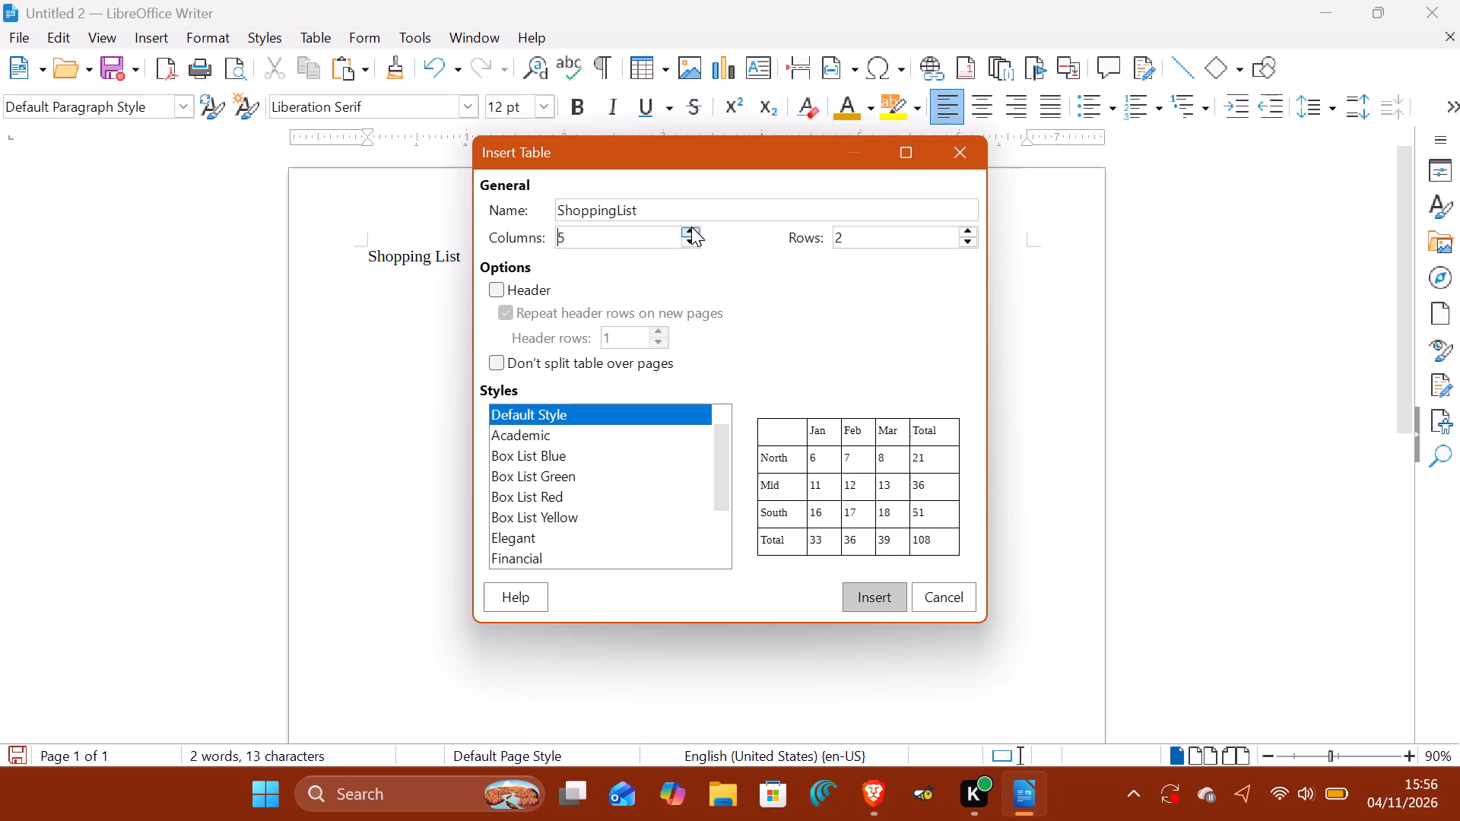
{"action": "double_click", "coordinate": [687, 241]}
{"action": "triple_click", "coordinate": [967, 228]}
{"action": "triple_click", "coordinate": [967, 228]}
{"action": "triple_click", "coordinate": [967, 228]}
{"action": "left_click", "coordinate": [967, 228]}
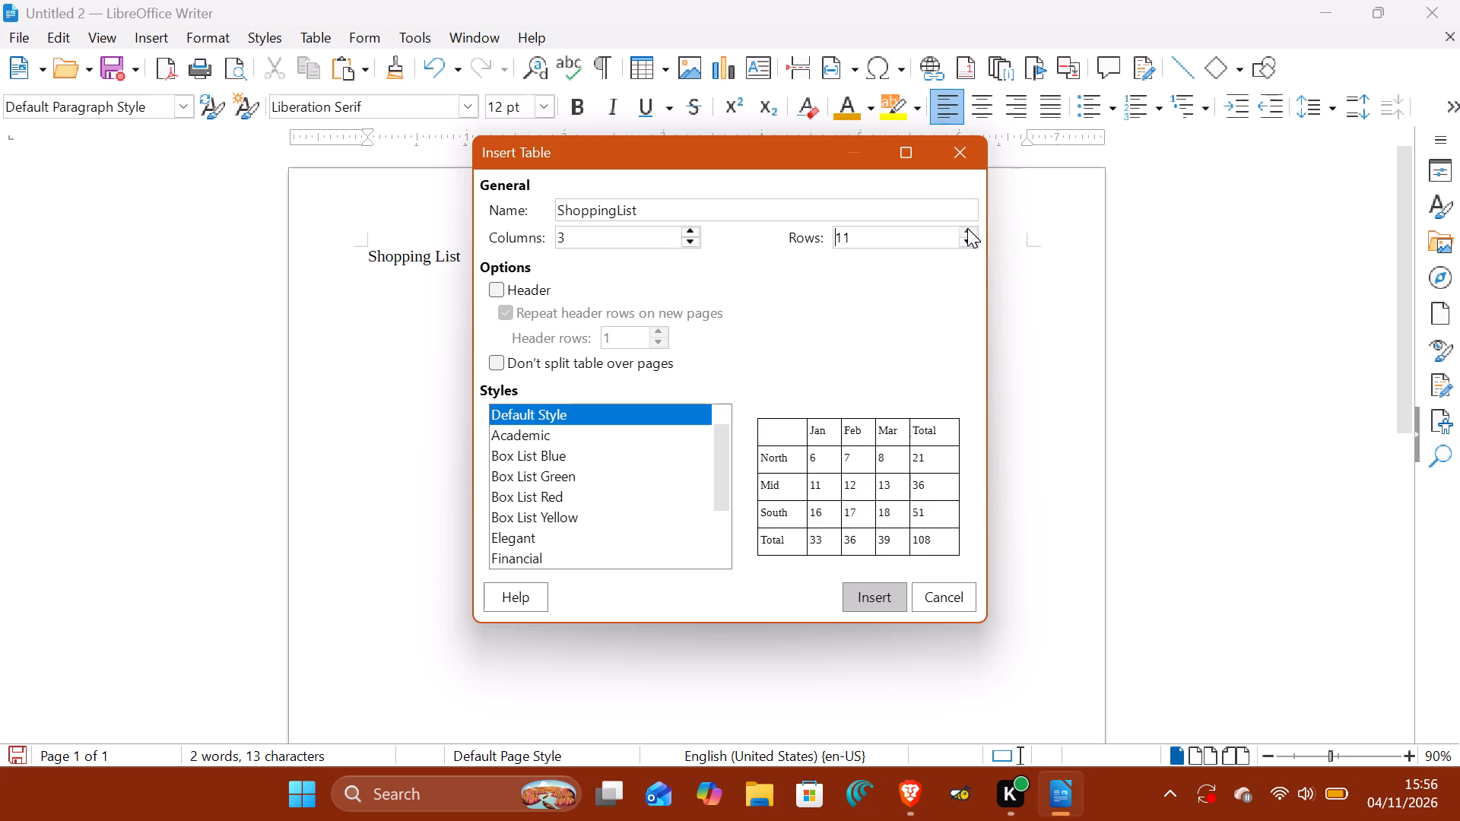
{"action": "triple_click", "coordinate": [967, 228]}
{"action": "left_click", "coordinate": [967, 228]}
{"action": "key", "text": "Return"}
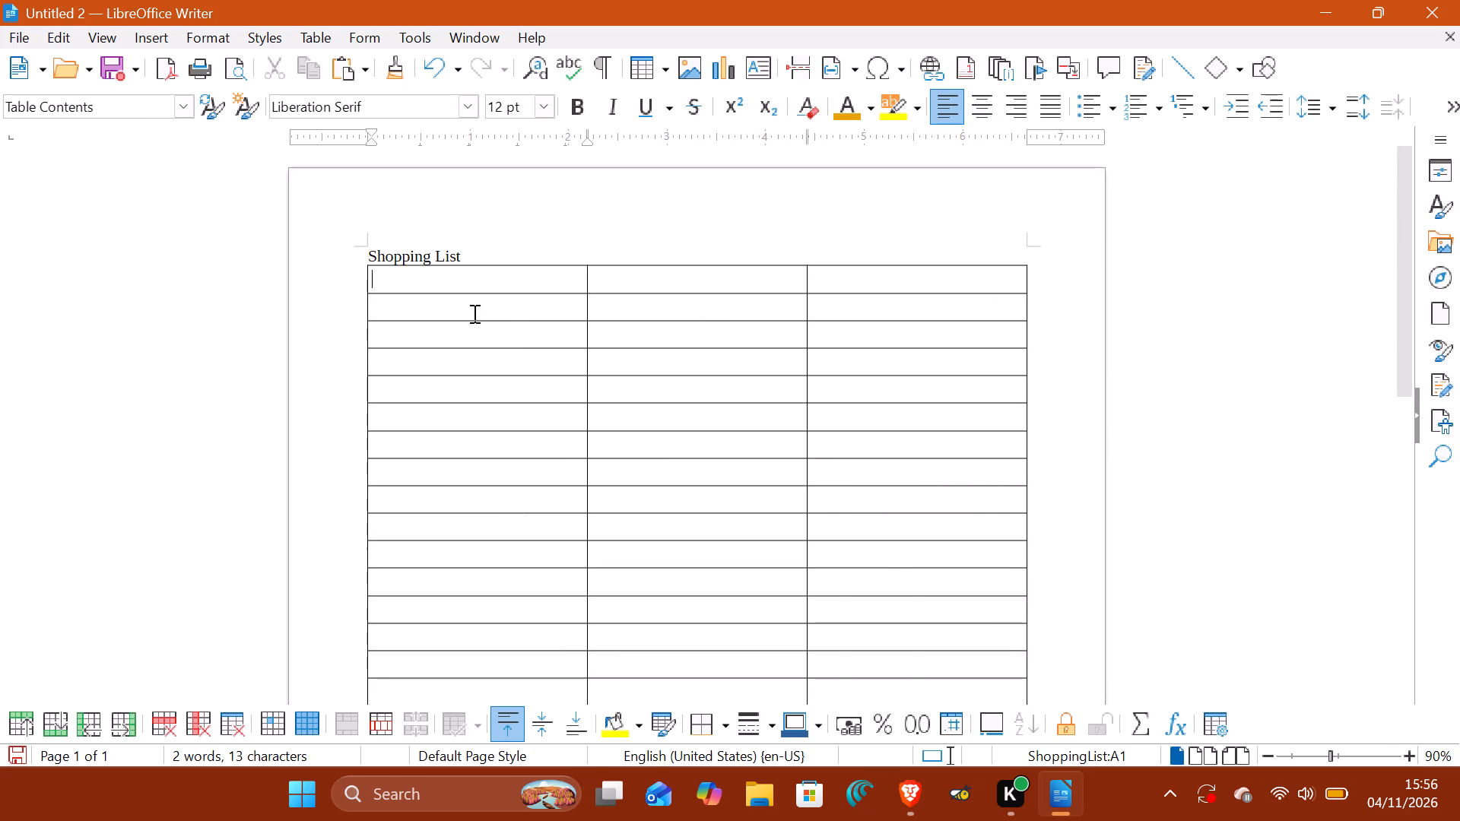
In the table's second row, enter "Groceries" in the third column and "House Items" in the second column.
{"action": "key", "text": "Right"}
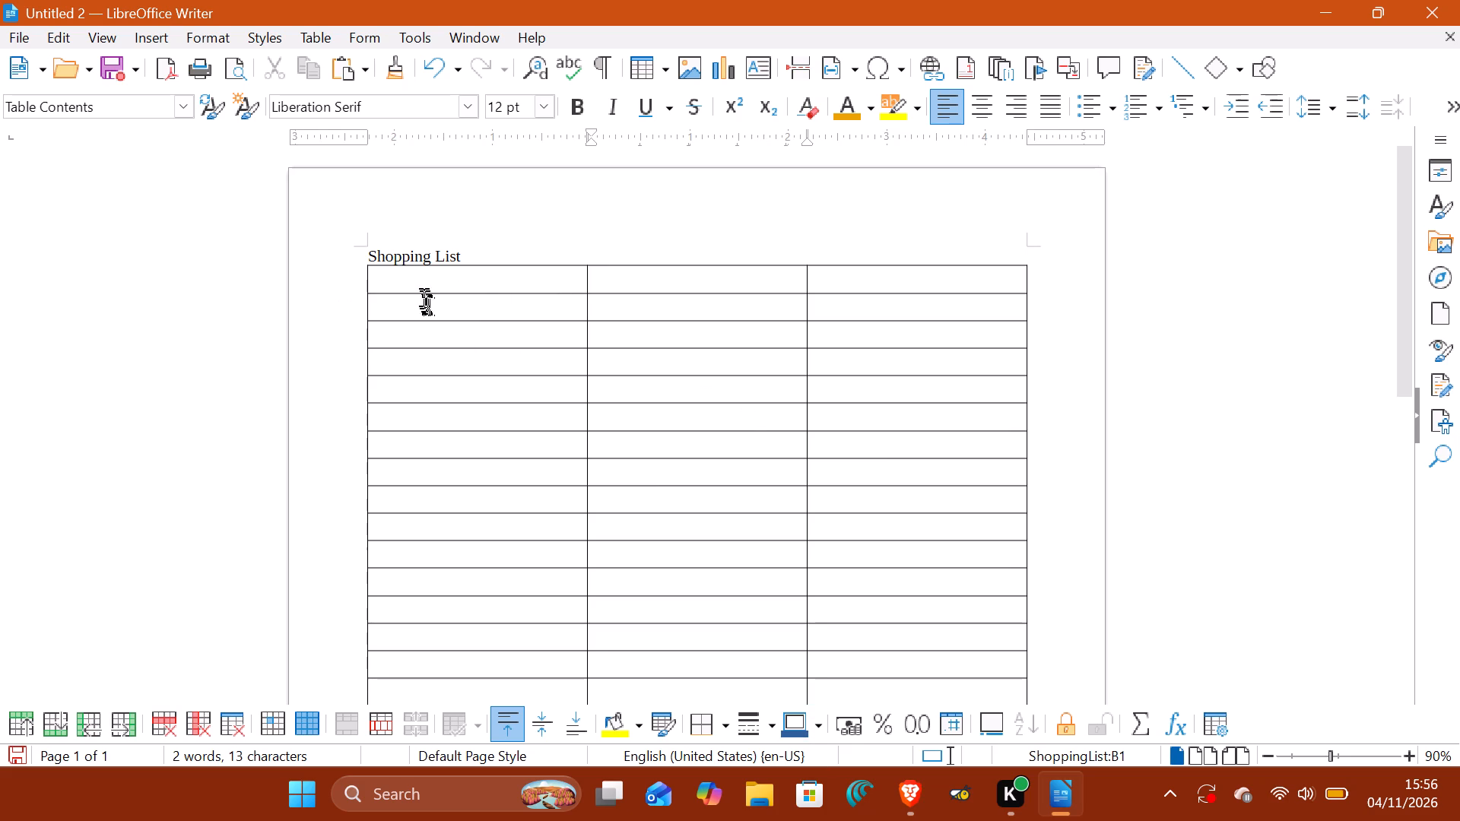
{"action": "left_click", "coordinate": [859, 309]}
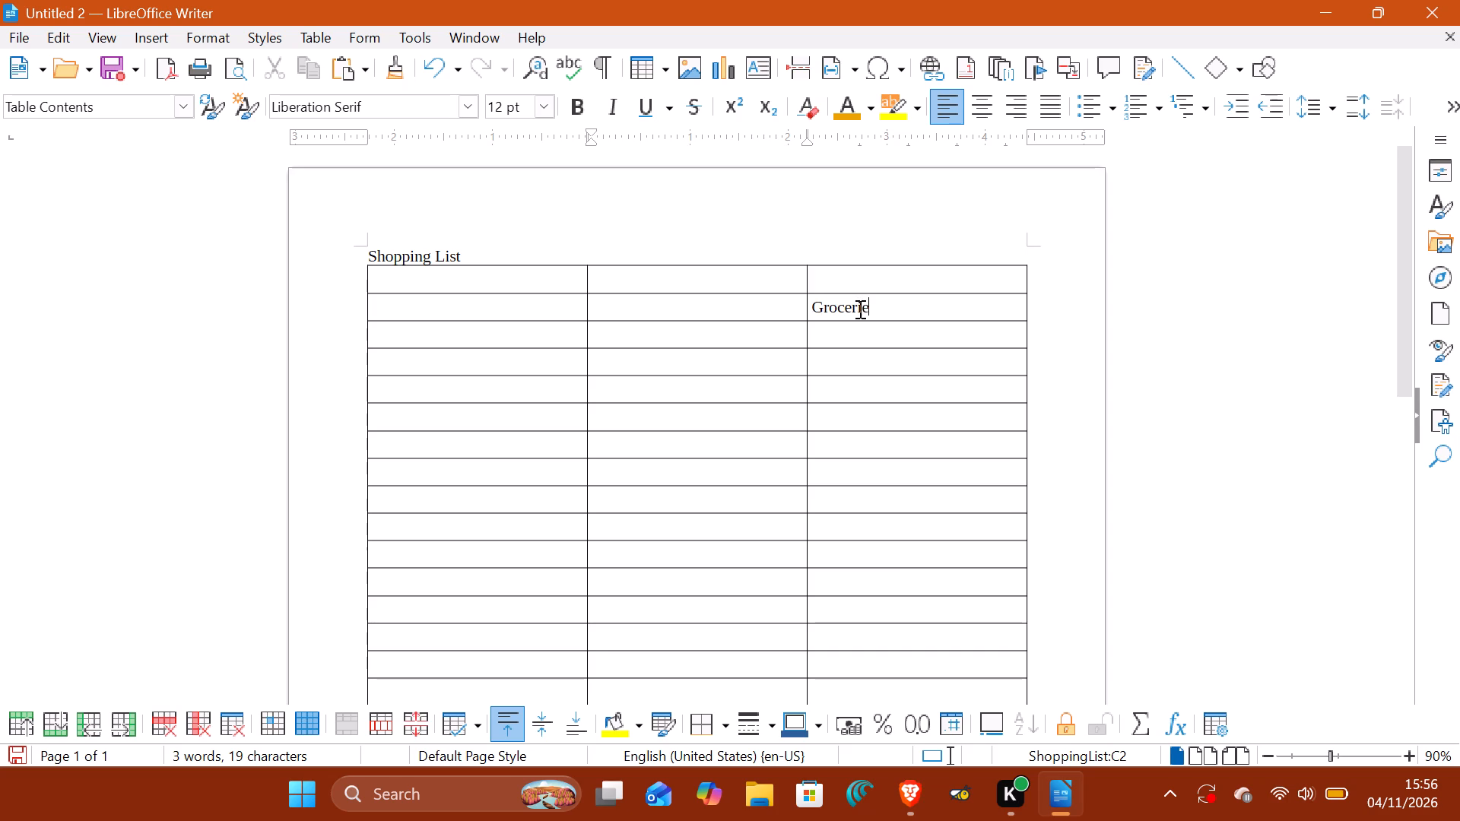
{"action": "key", "text": "Left"}
{"action": "key", "text": "Left"}
{"action": "key", "text": "Left"}
{"action": "key", "text": "Left"}
{"action": "key", "text": "Left"}
{"action": "key", "text": "Left"}
{"action": "key", "text": "Left"}
{"action": "key", "text": "Left"}
{"action": "key", "text": "Left"}
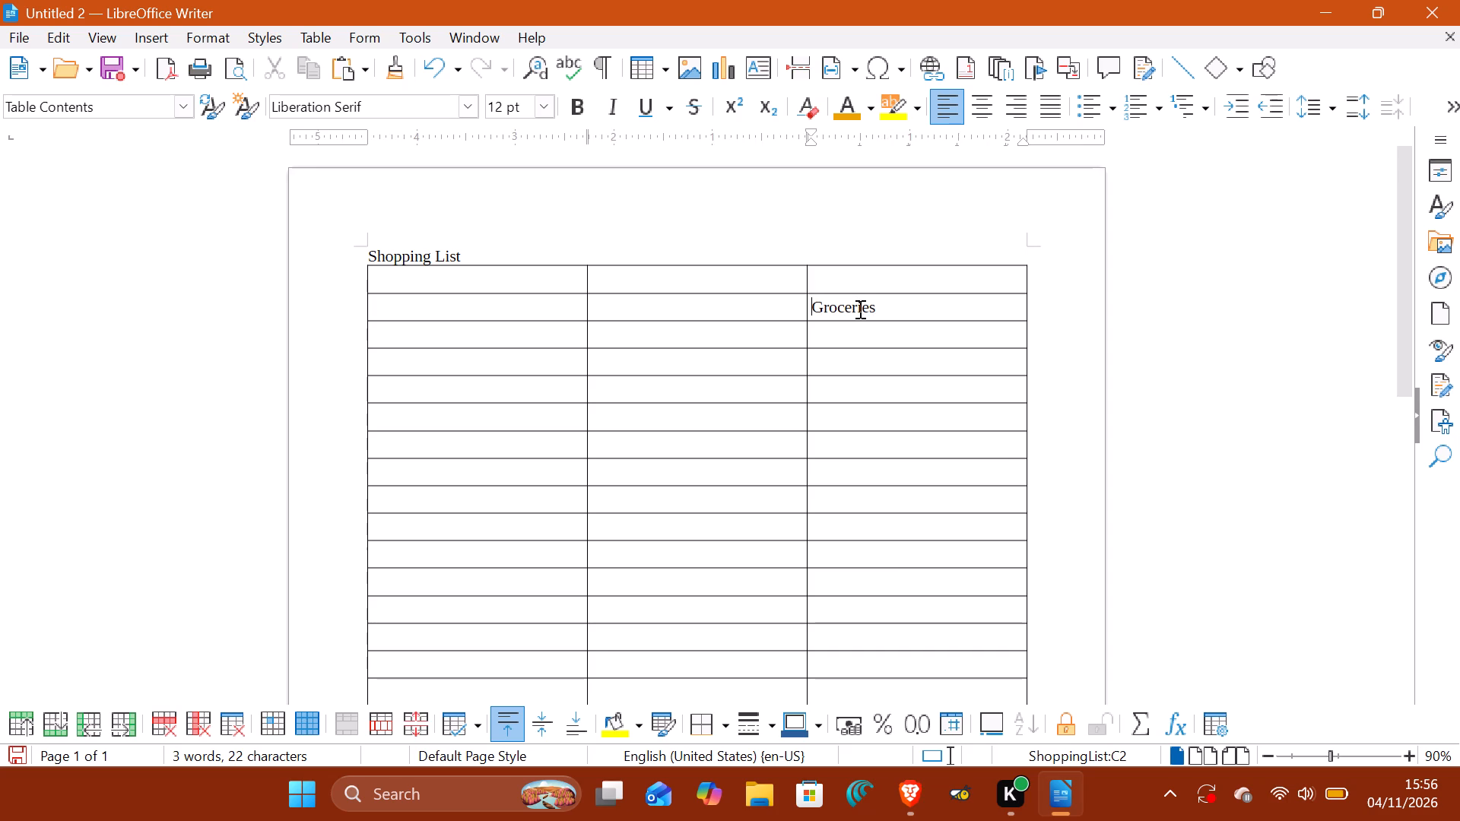
{"action": "key", "text": "Left"}
{"action": "type", "text": "ouse"}
{"action": "key", "text": "space"}
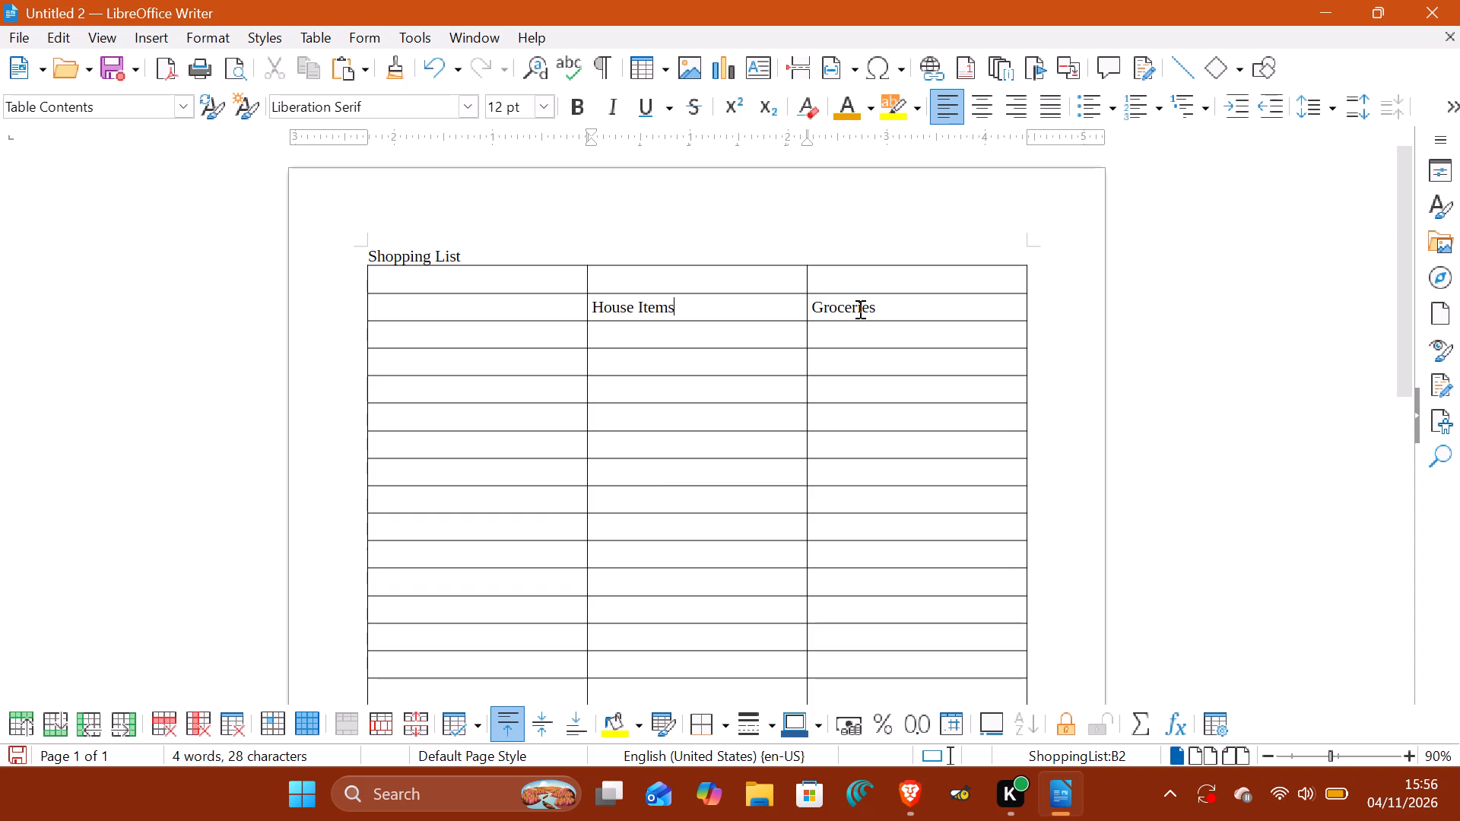
Enter "No" as the heading in the first column of the table's second row.
{"action": "key", "text": "Left"}
{"action": "key", "text": "Left"}
{"action": "key", "text": "Left"}
{"action": "key", "text": "Left"}
{"action": "key", "text": "Left"}
{"action": "key", "text": "Left"}
{"action": "key", "text": "Left"}
{"action": "key", "text": "Left"}
{"action": "key", "text": "Left"}
{"action": "key", "text": "Left"}
{"action": "key", "text": "Left"}
{"action": "key", "text": "Left"}
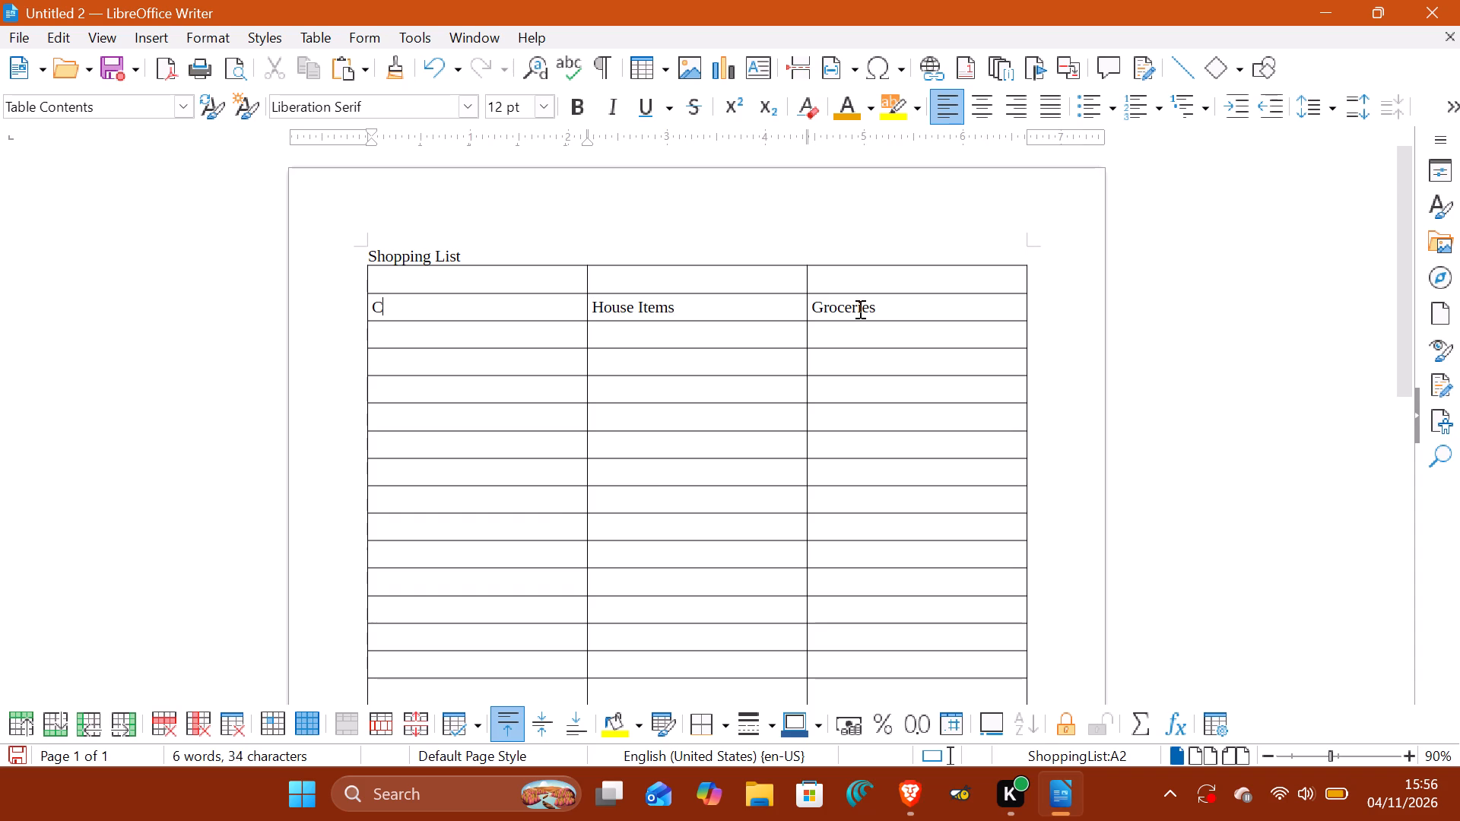
{"action": "key", "text": "BackSpace"}
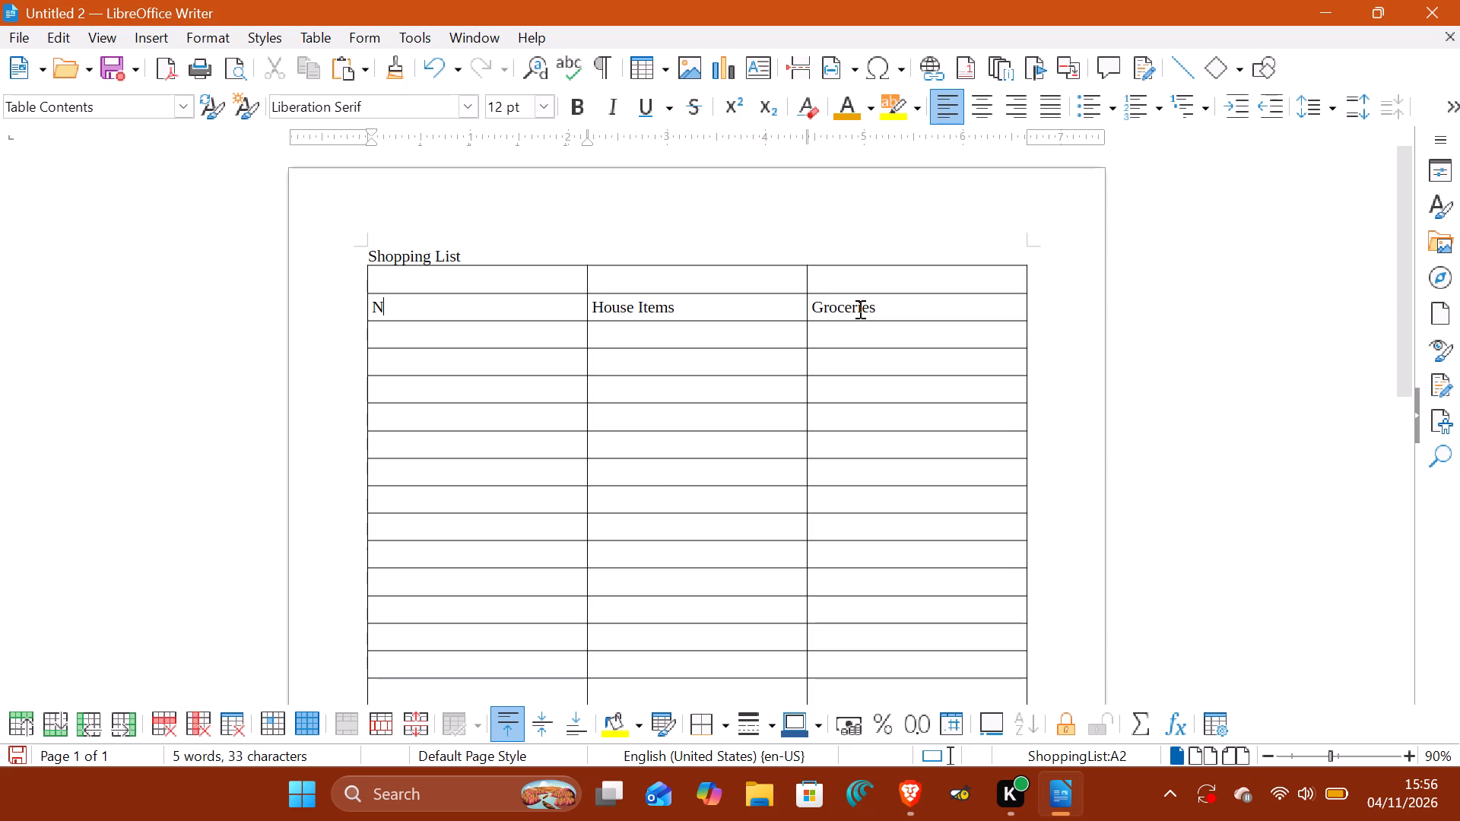
{"action": "key", "text": "o"}
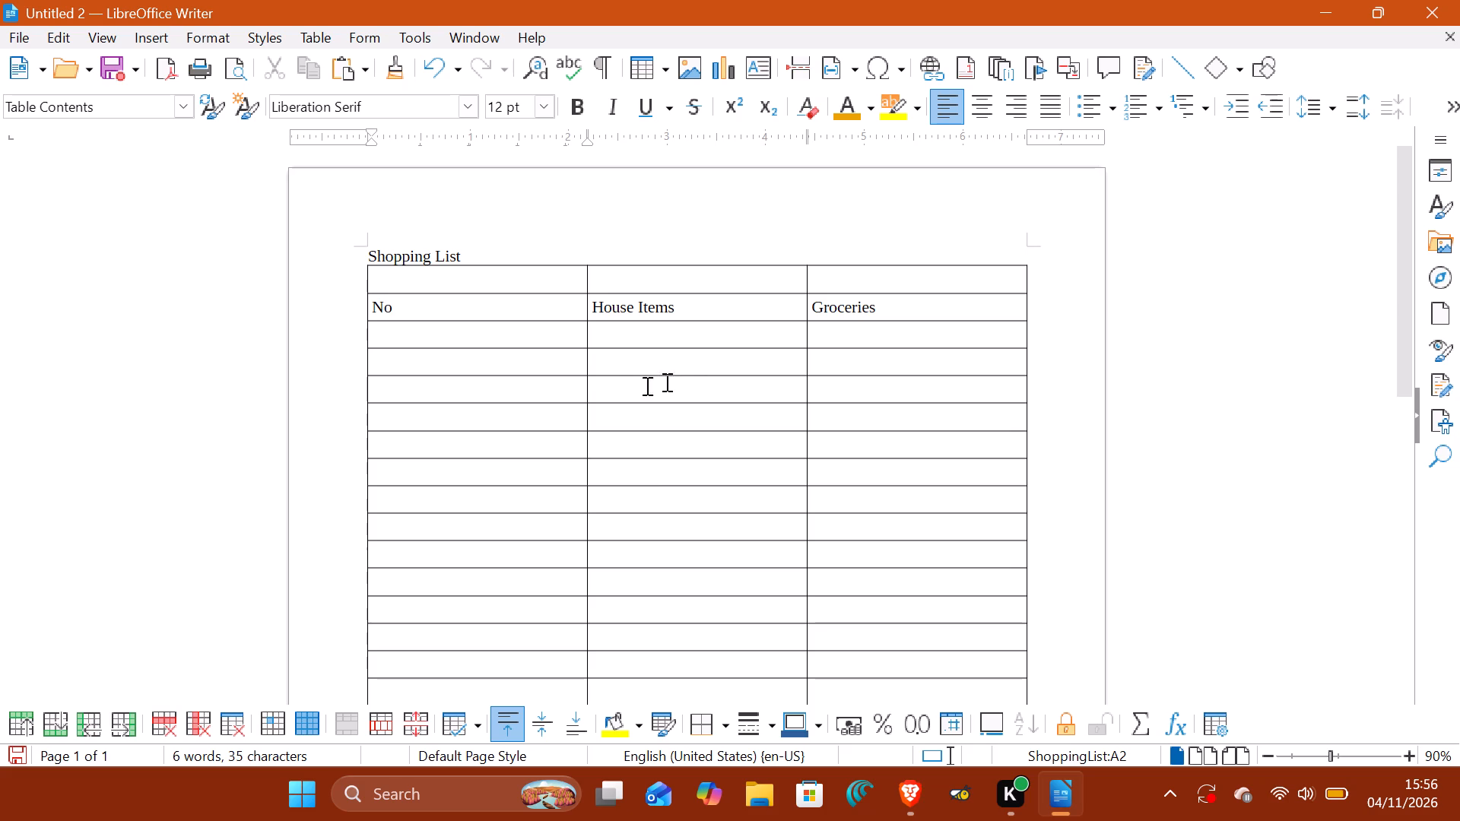
Narrow the No column by moving the table's outer edge inward, close to the heading text.
{"action": "left_click_drag", "start_coordinate": [365, 306], "coordinate": [525, 297]}
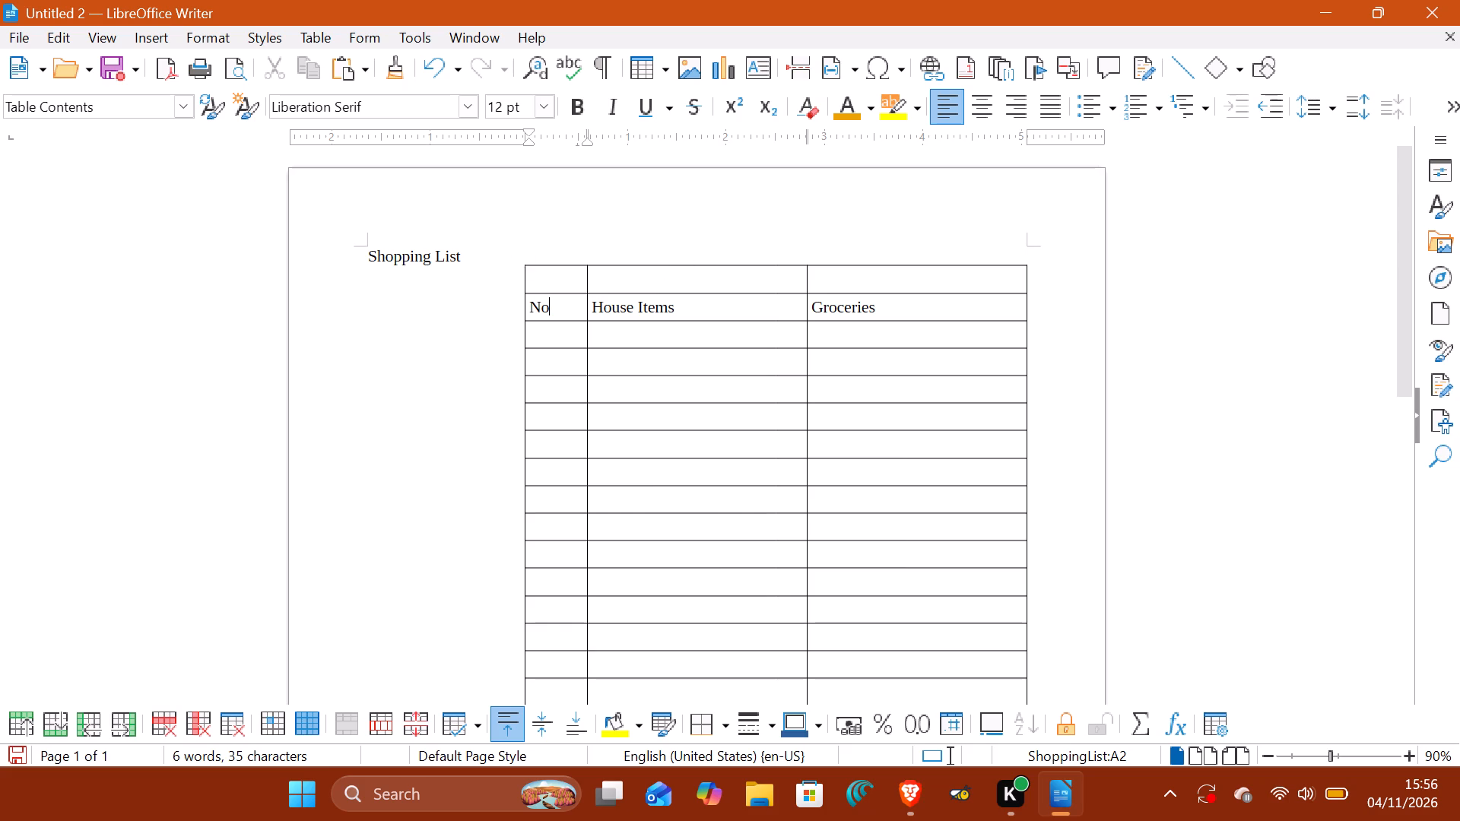
Enter "Shopping List" in the middle cell of the table's top row.
{"action": "left_click", "coordinate": [627, 275]}
{"action": "type", "text": "hopping"}
{"action": "key", "text": "space"}
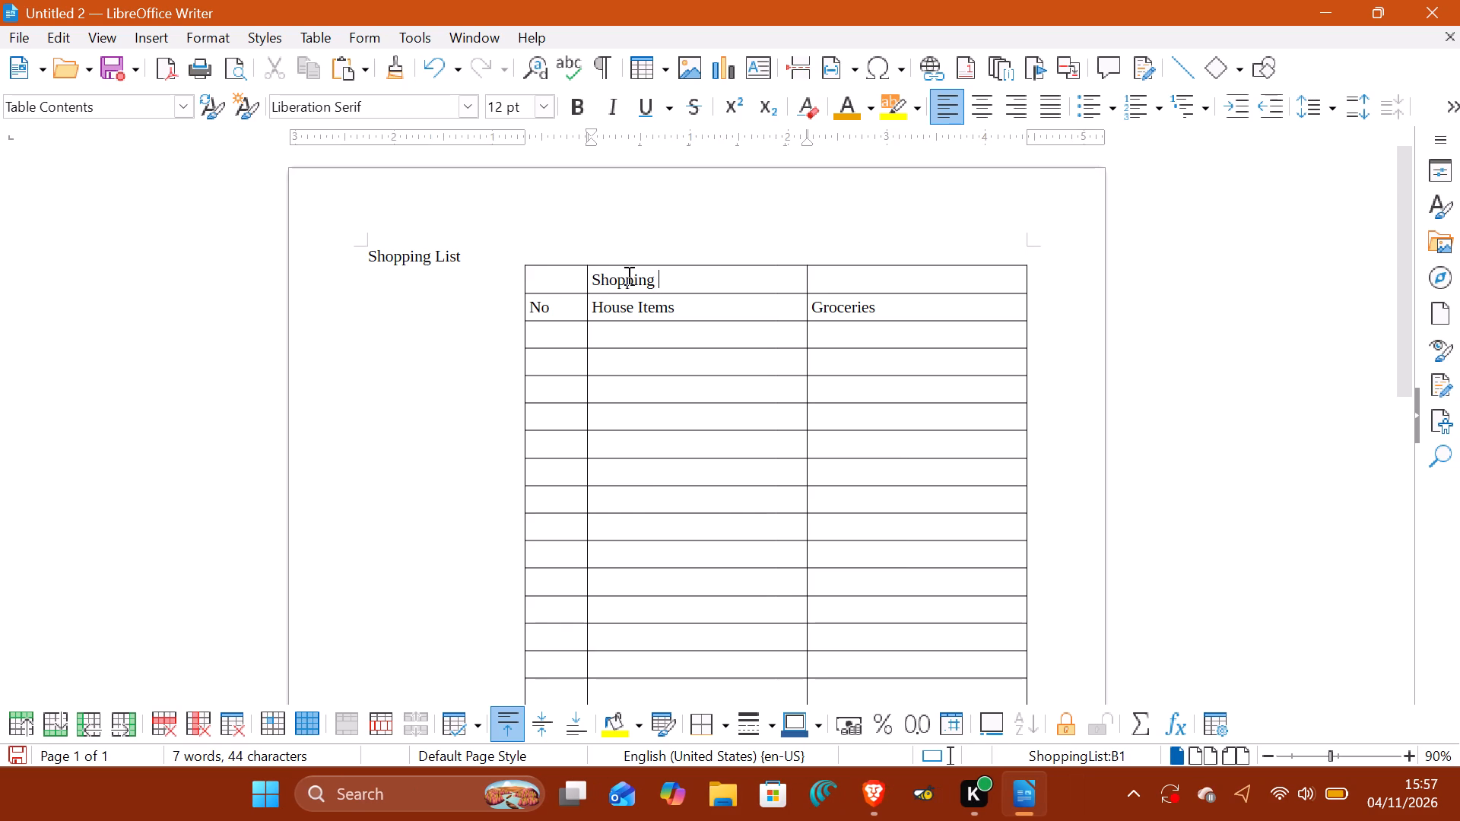
Make the "Shopping List" text in the table's top row bold and set its font size to 10 pt.
{"action": "key", "text": "ctrl+a"}
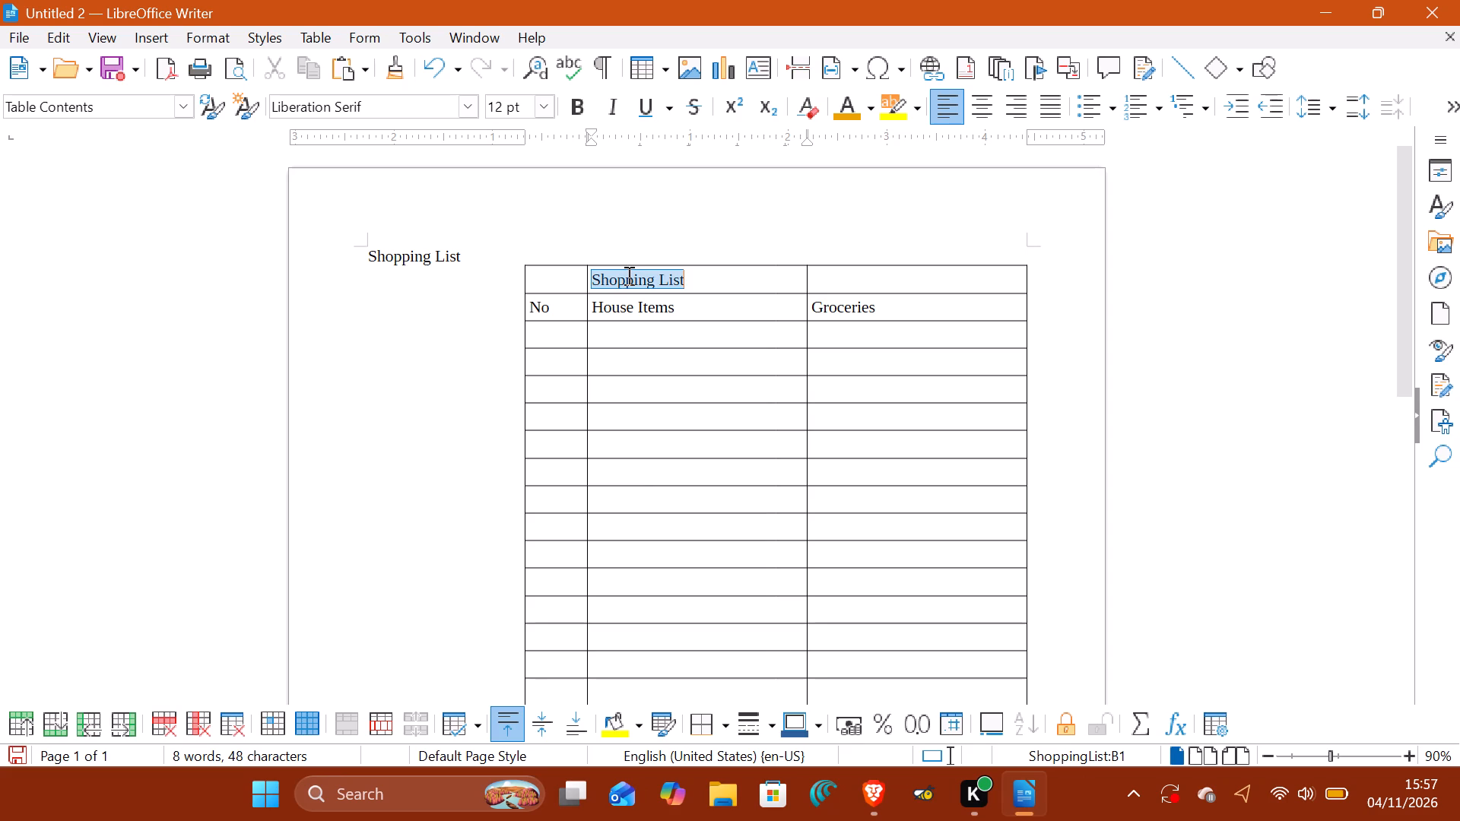
{"action": "left_click", "coordinate": [576, 118]}
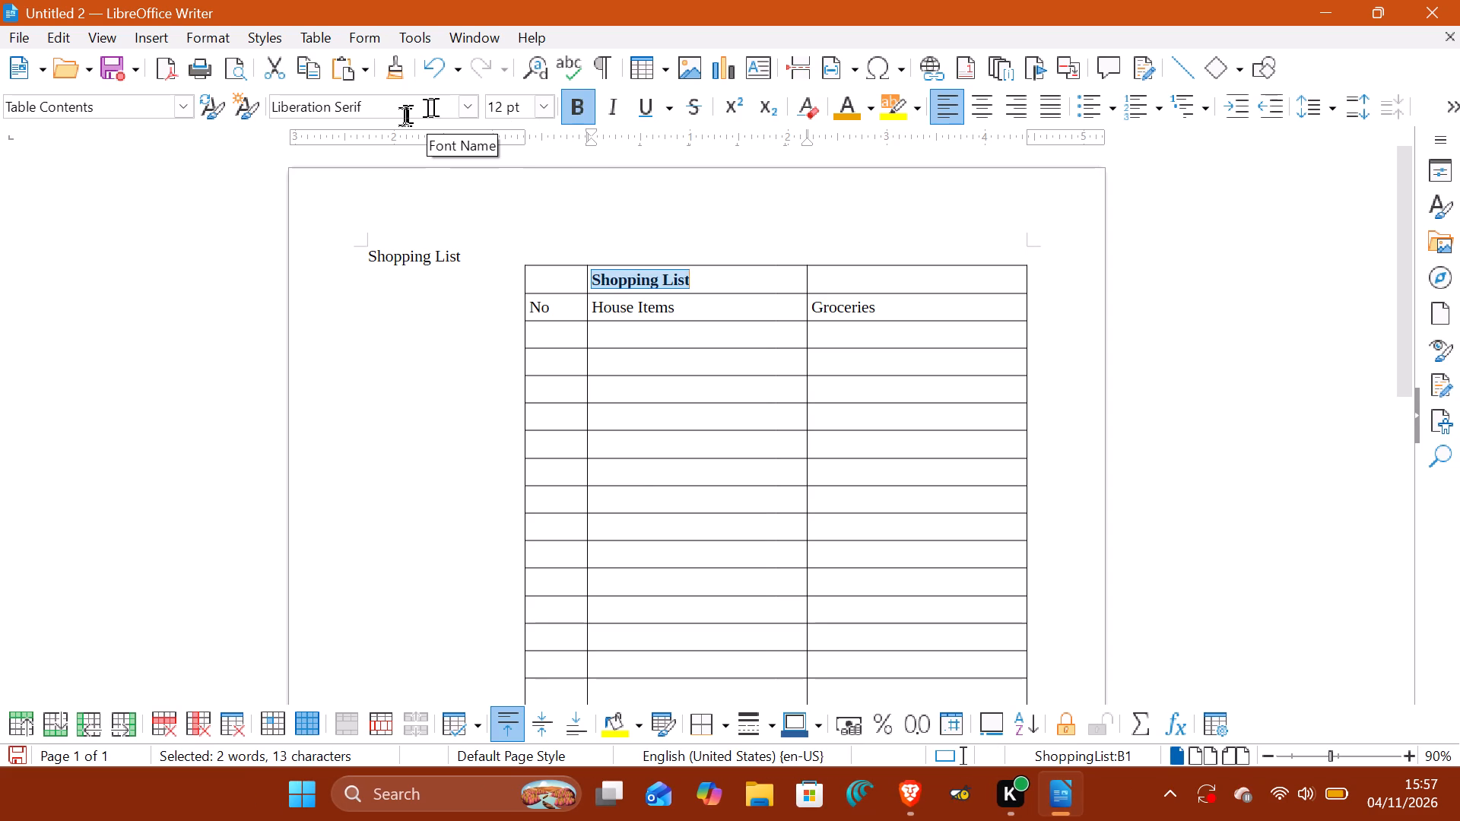
{"action": "left_click", "coordinate": [468, 101]}
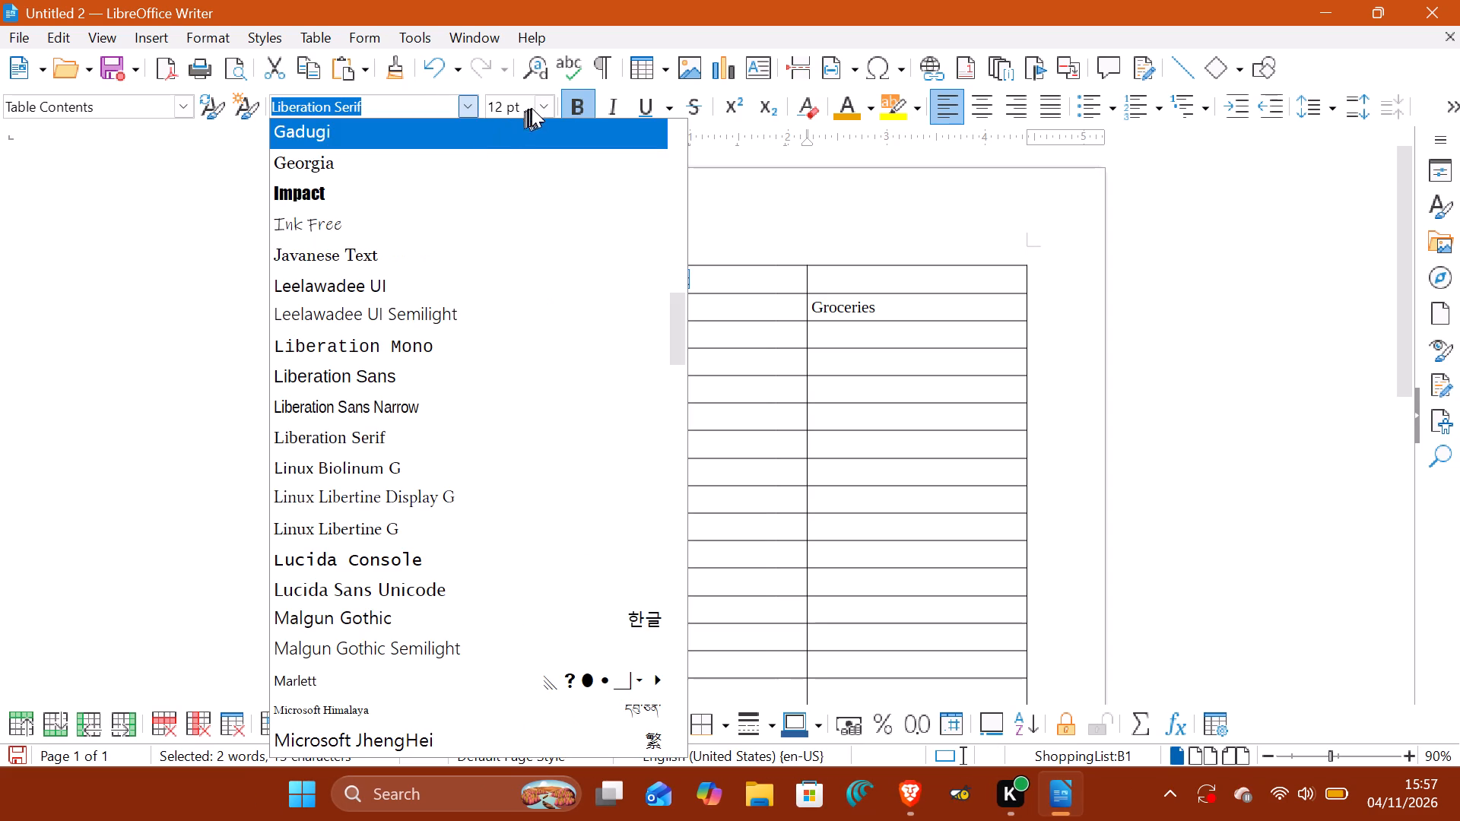
{"action": "left_click", "coordinate": [541, 106]}
{"action": "left_click", "coordinate": [541, 106]}
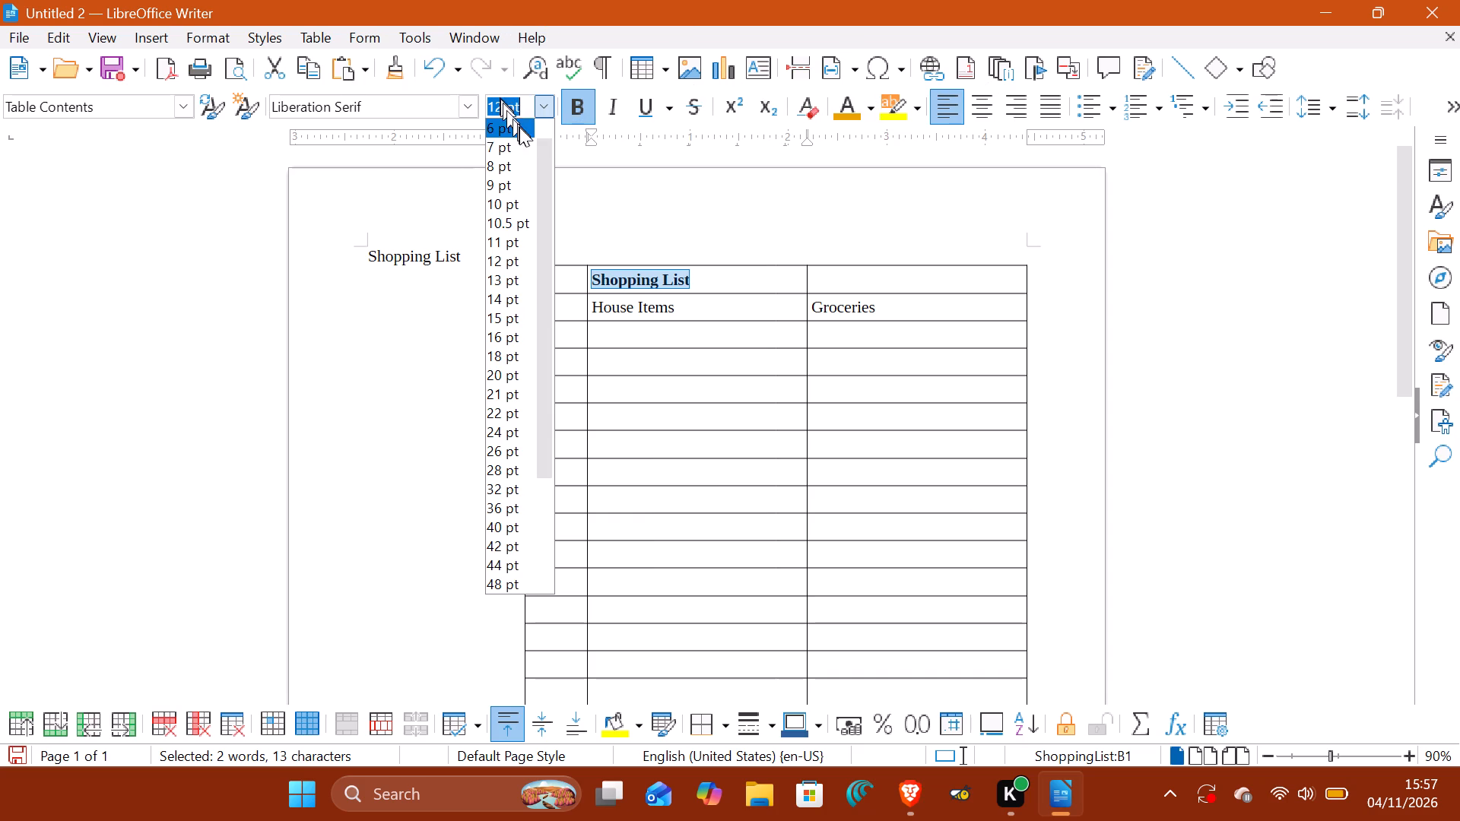
{"action": "left_click", "coordinate": [501, 211]}
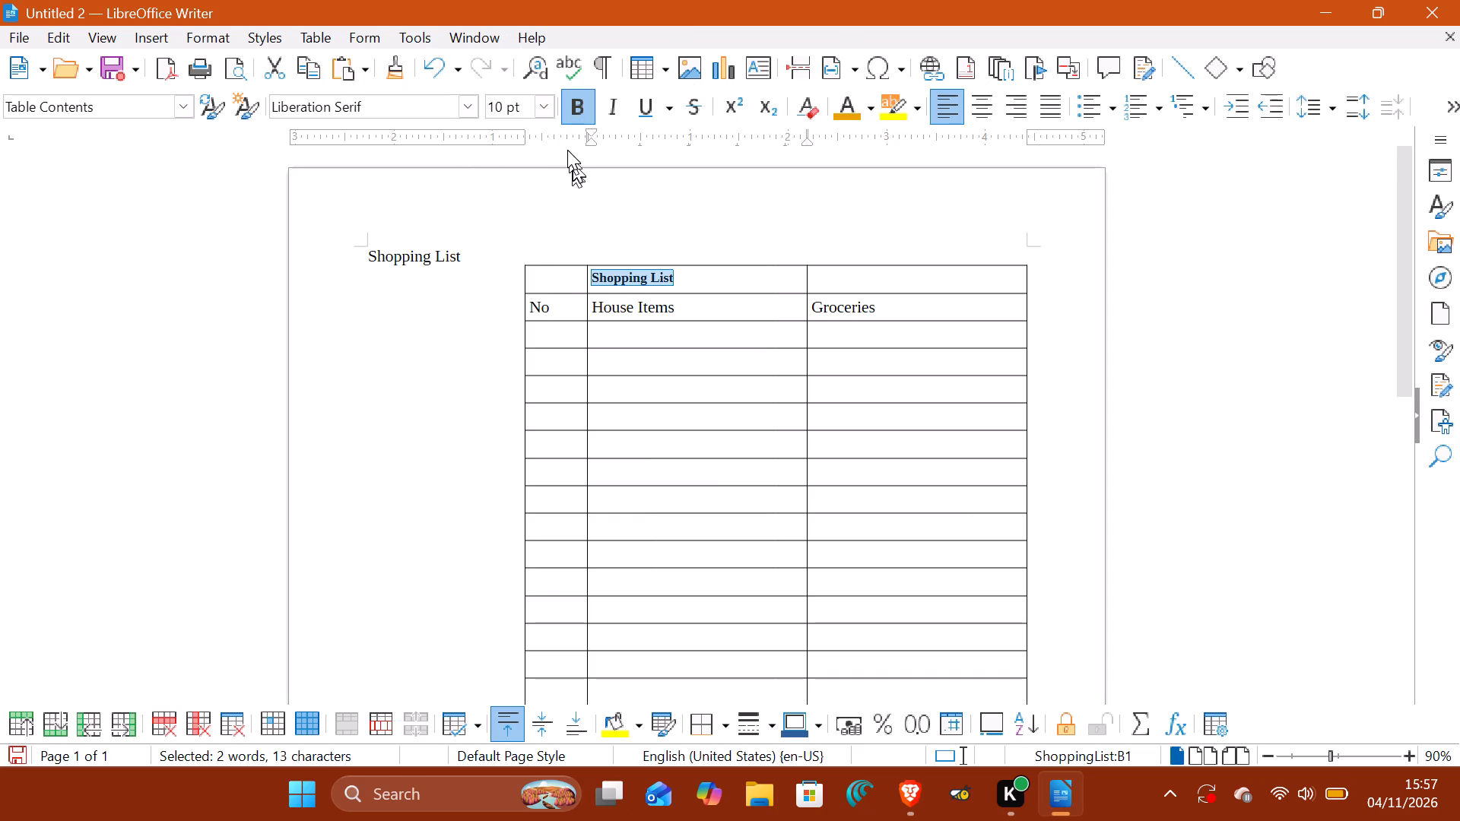
Set the font size of the "Shopping List" title in the table's top row to 20 pt.
{"action": "left_click", "coordinate": [553, 114]}
{"action": "left_click", "coordinate": [506, 381]}
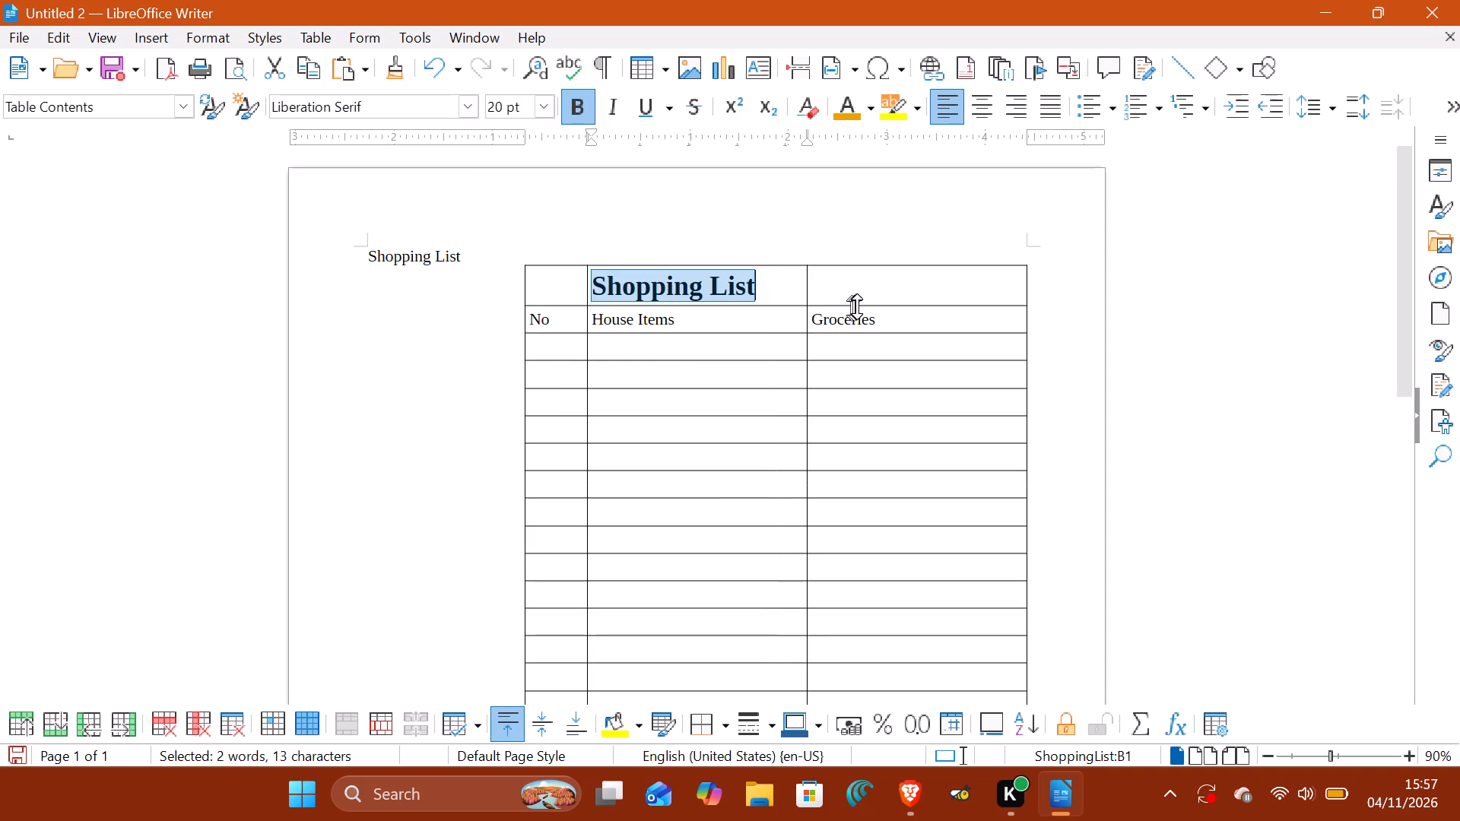
{"action": "left_click", "coordinate": [845, 286]}
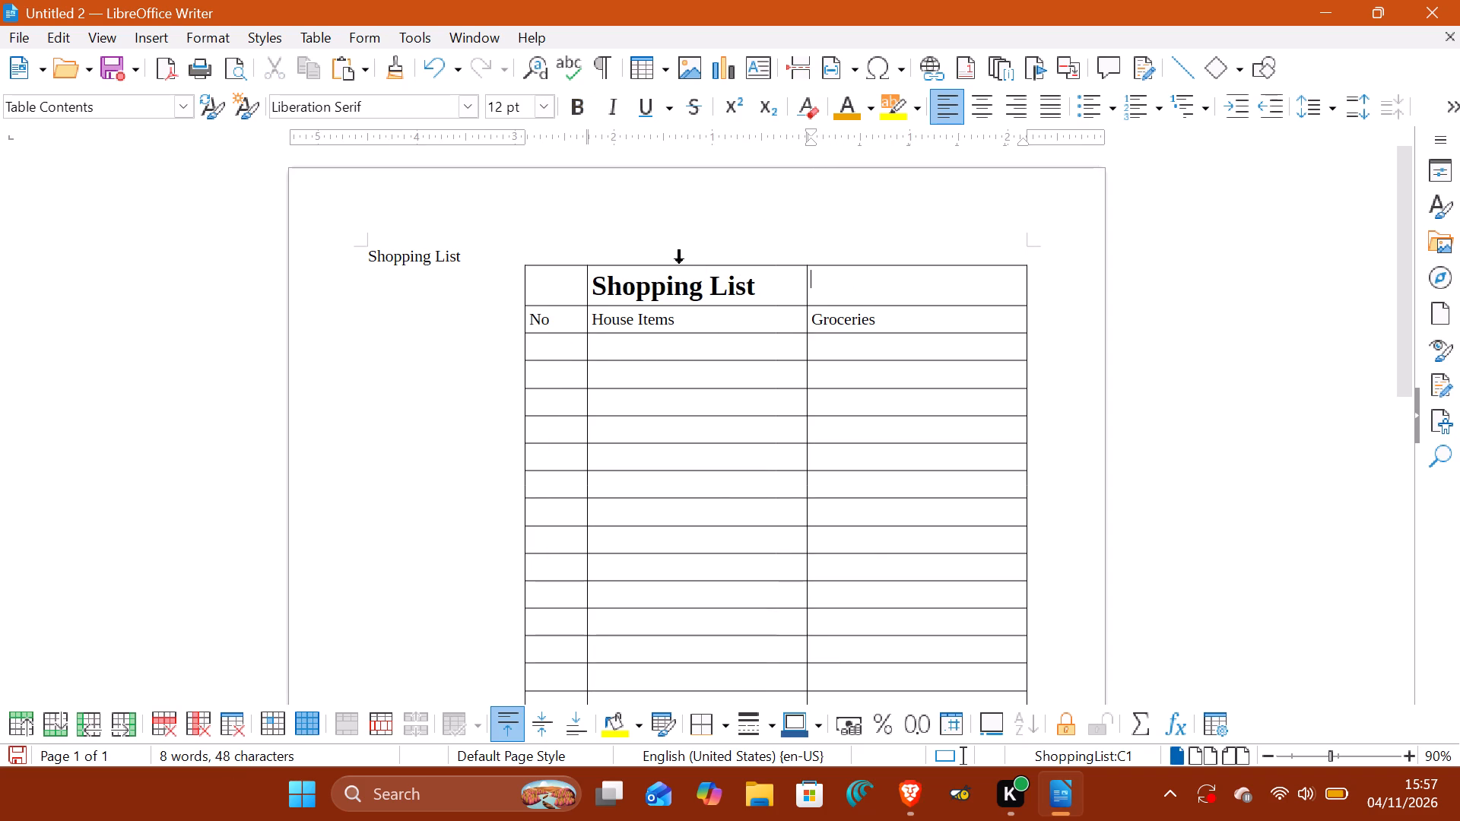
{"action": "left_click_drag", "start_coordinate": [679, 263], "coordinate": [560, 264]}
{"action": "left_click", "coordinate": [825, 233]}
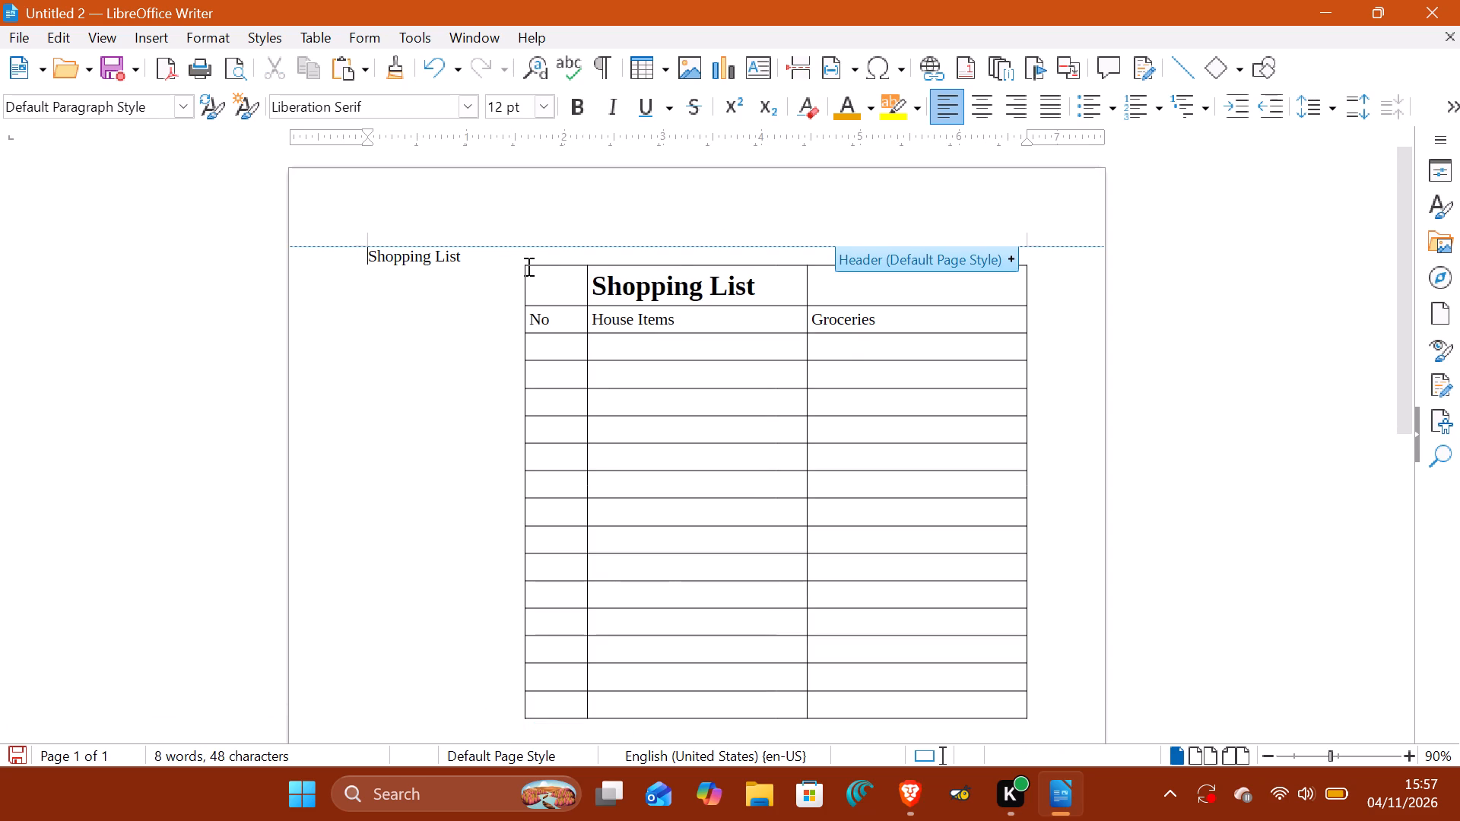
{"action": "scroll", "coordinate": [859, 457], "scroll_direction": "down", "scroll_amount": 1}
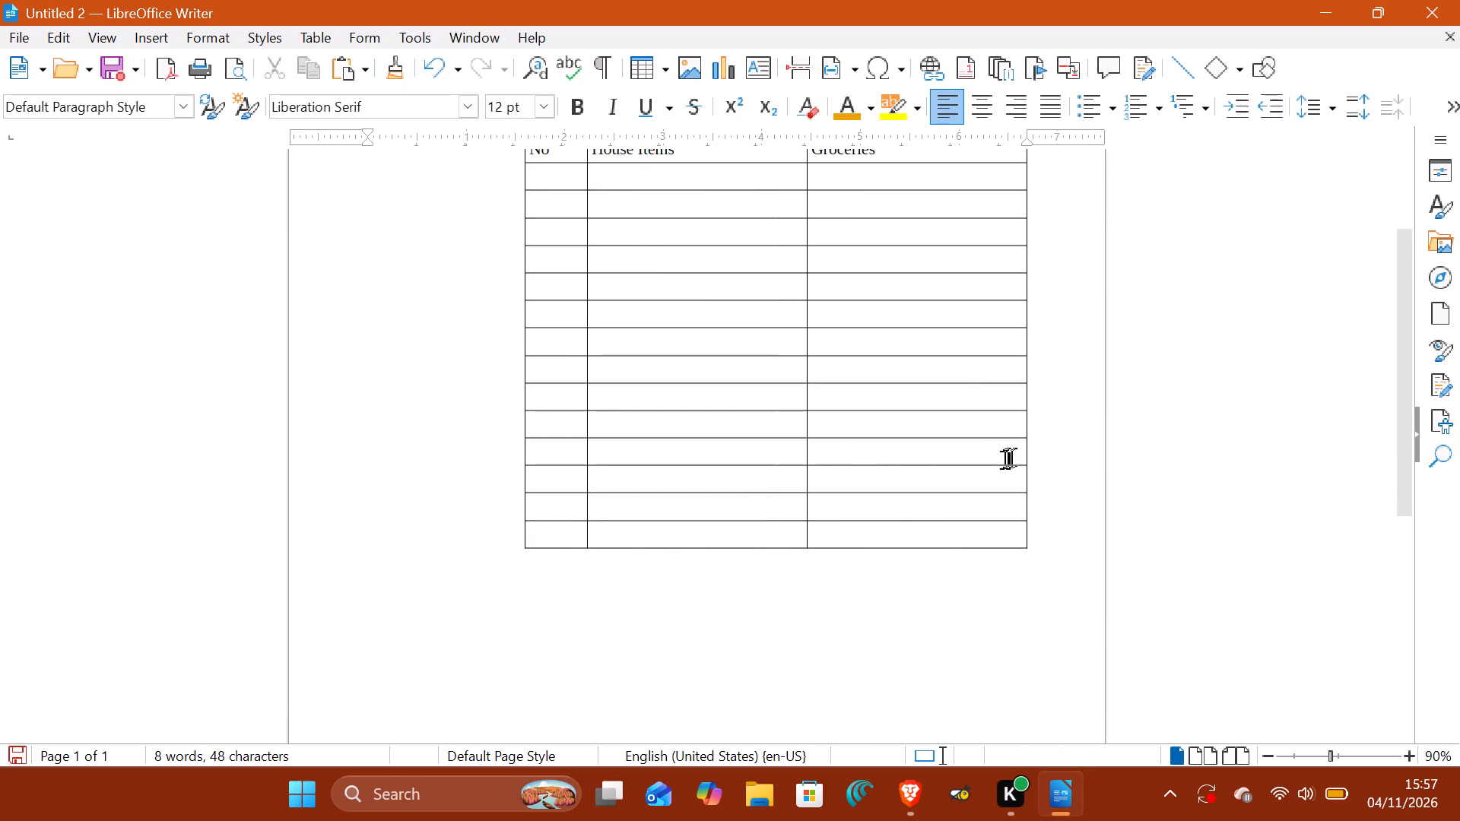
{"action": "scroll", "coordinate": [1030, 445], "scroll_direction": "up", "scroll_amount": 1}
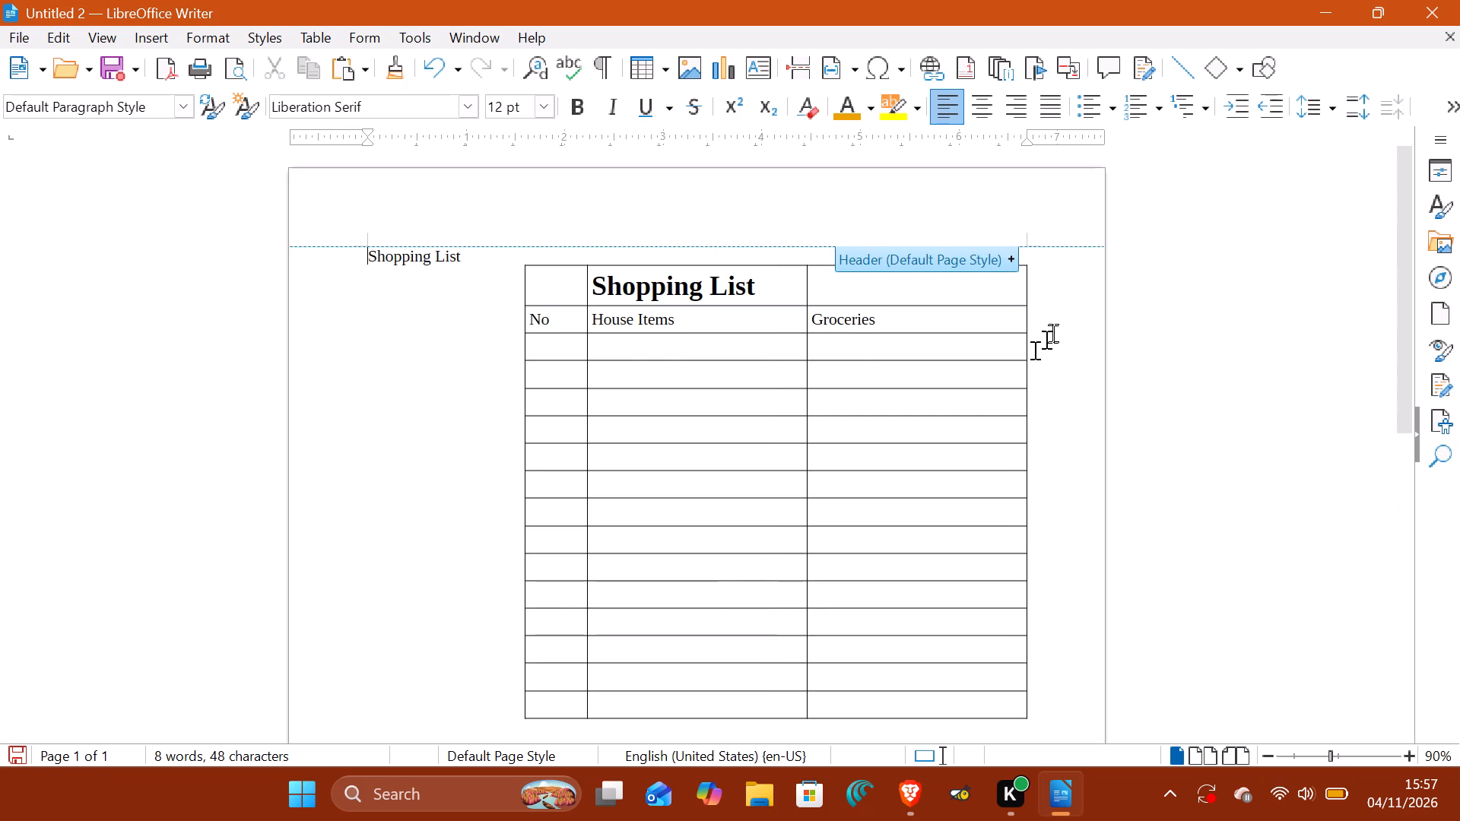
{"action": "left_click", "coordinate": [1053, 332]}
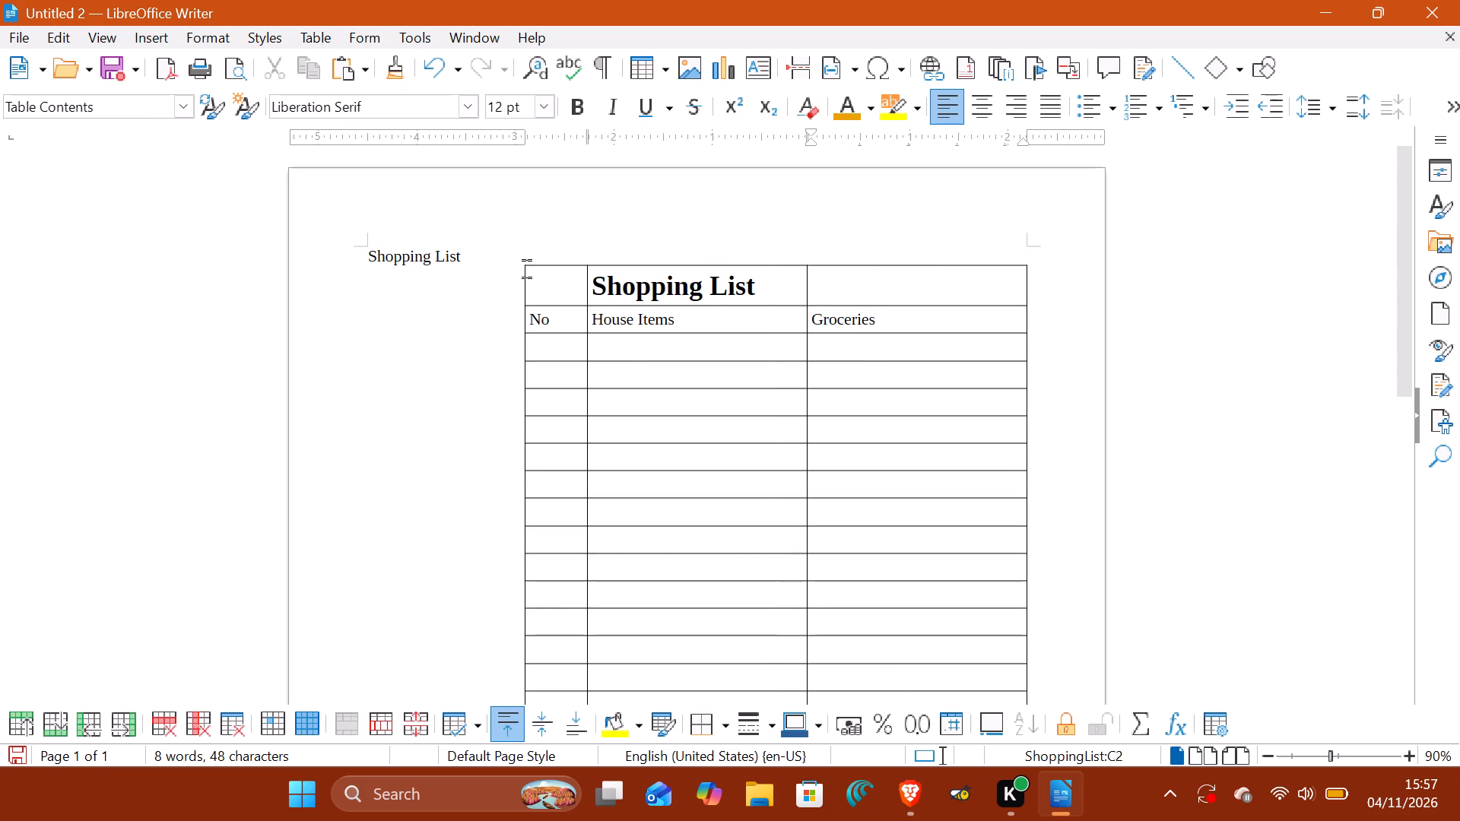
Widen the No column by moving the table's outer edge outward to the page margin.
{"action": "left_click_drag", "start_coordinate": [525, 275], "coordinate": [354, 280]}
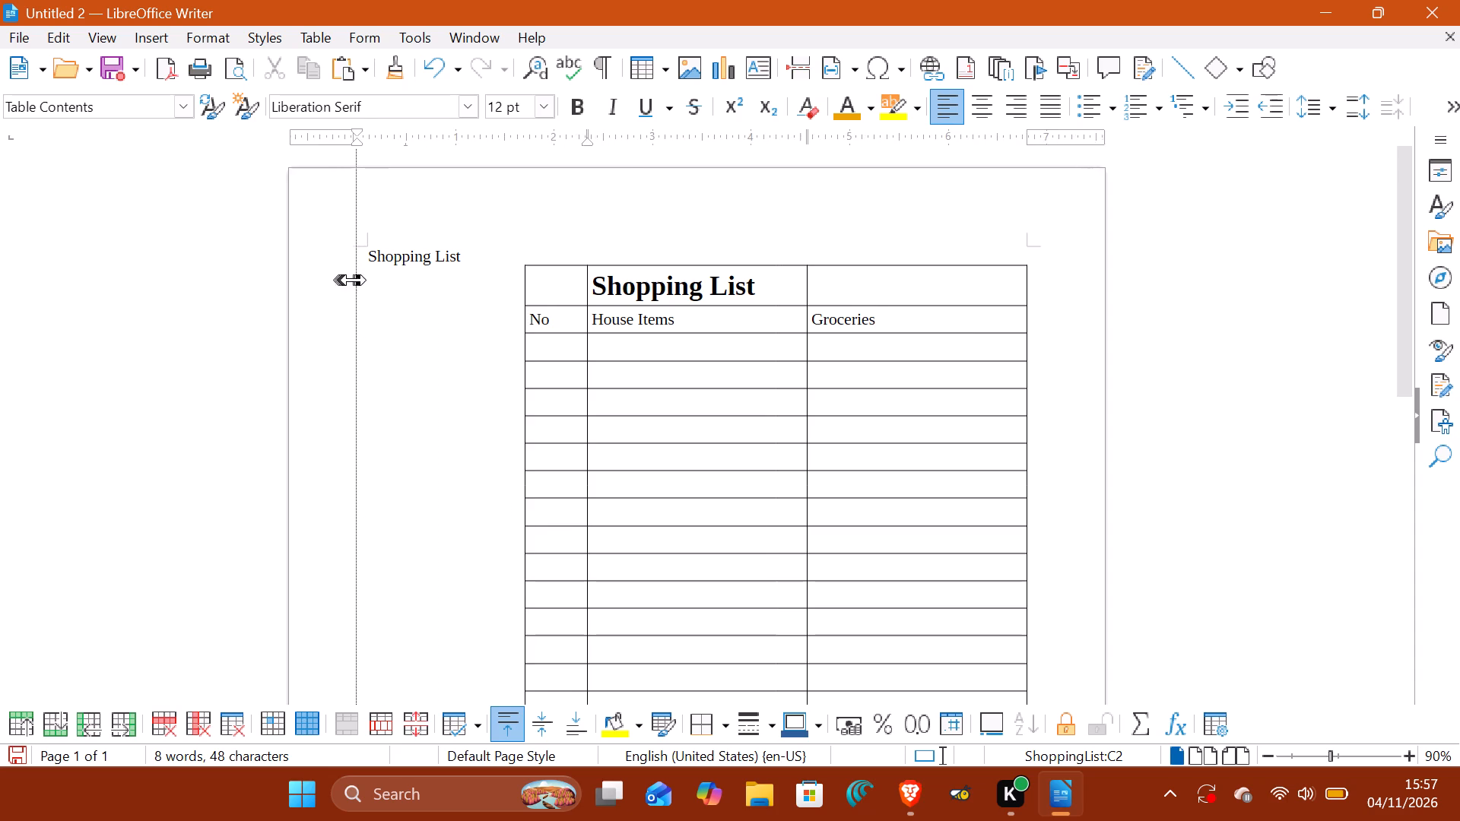
{"action": "left_click_drag", "start_coordinate": [354, 280], "coordinate": [360, 284]}
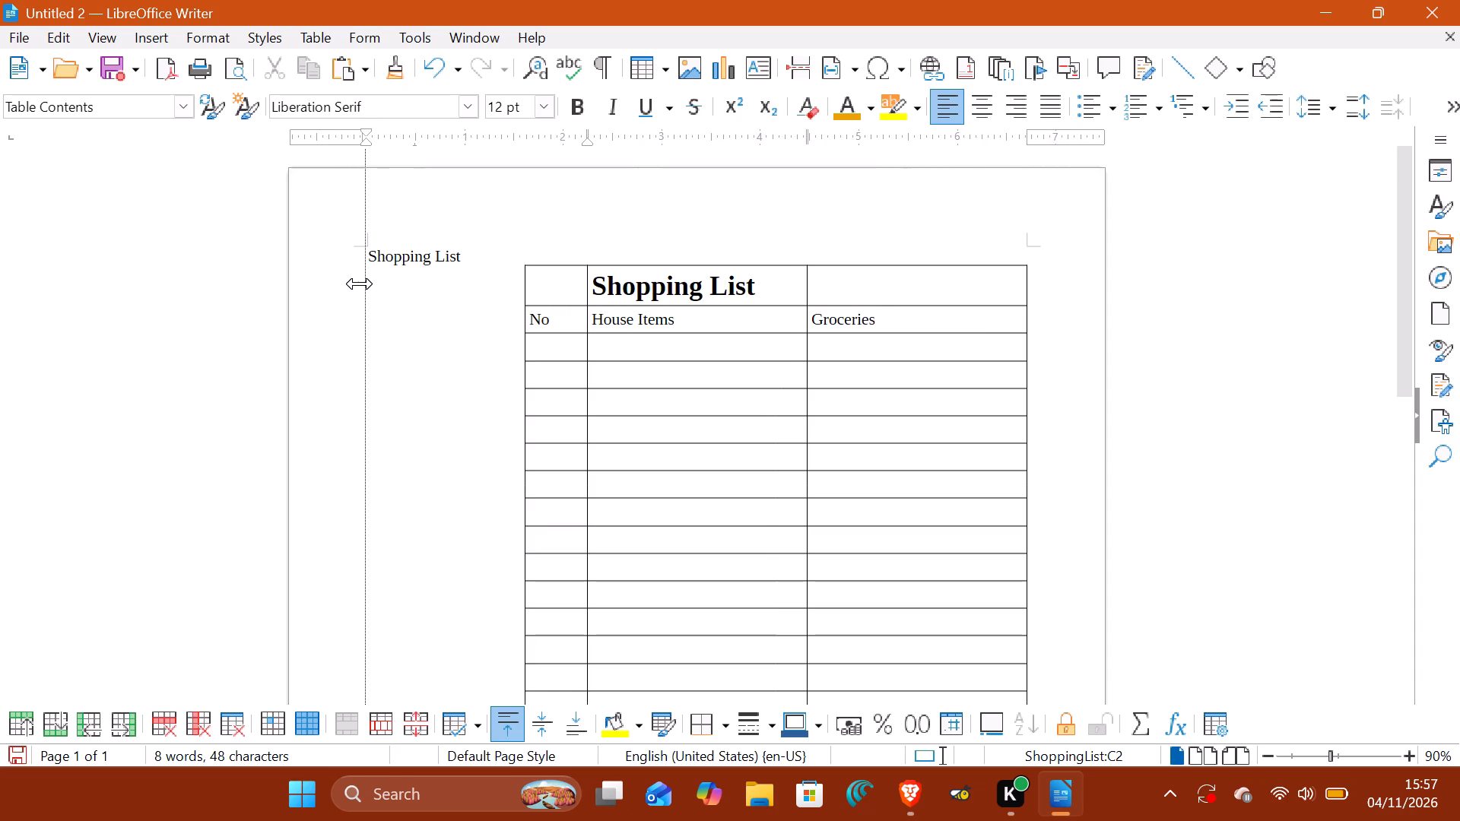
{"action": "left_click_drag", "start_coordinate": [360, 284], "coordinate": [362, 285]}
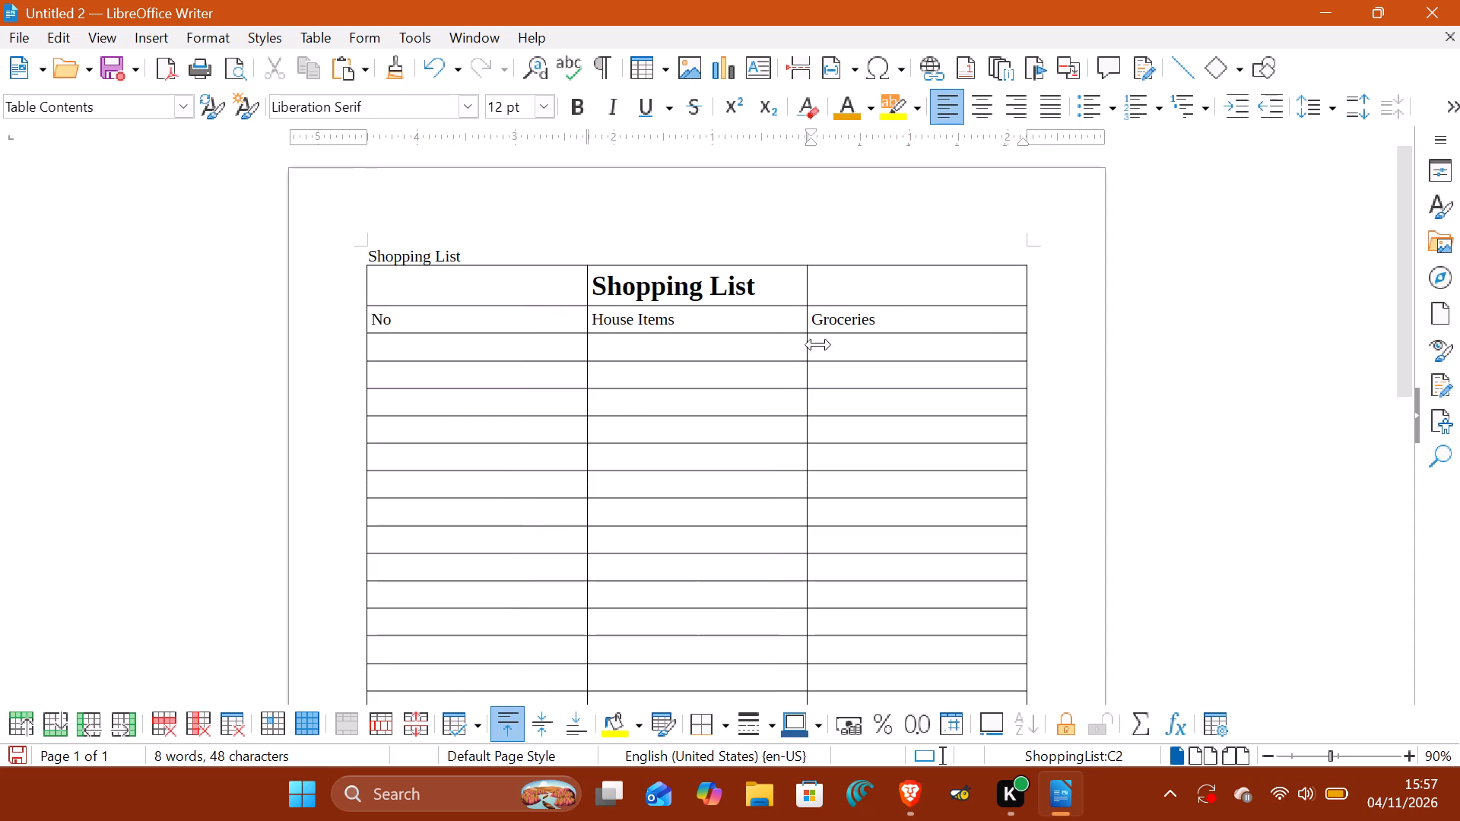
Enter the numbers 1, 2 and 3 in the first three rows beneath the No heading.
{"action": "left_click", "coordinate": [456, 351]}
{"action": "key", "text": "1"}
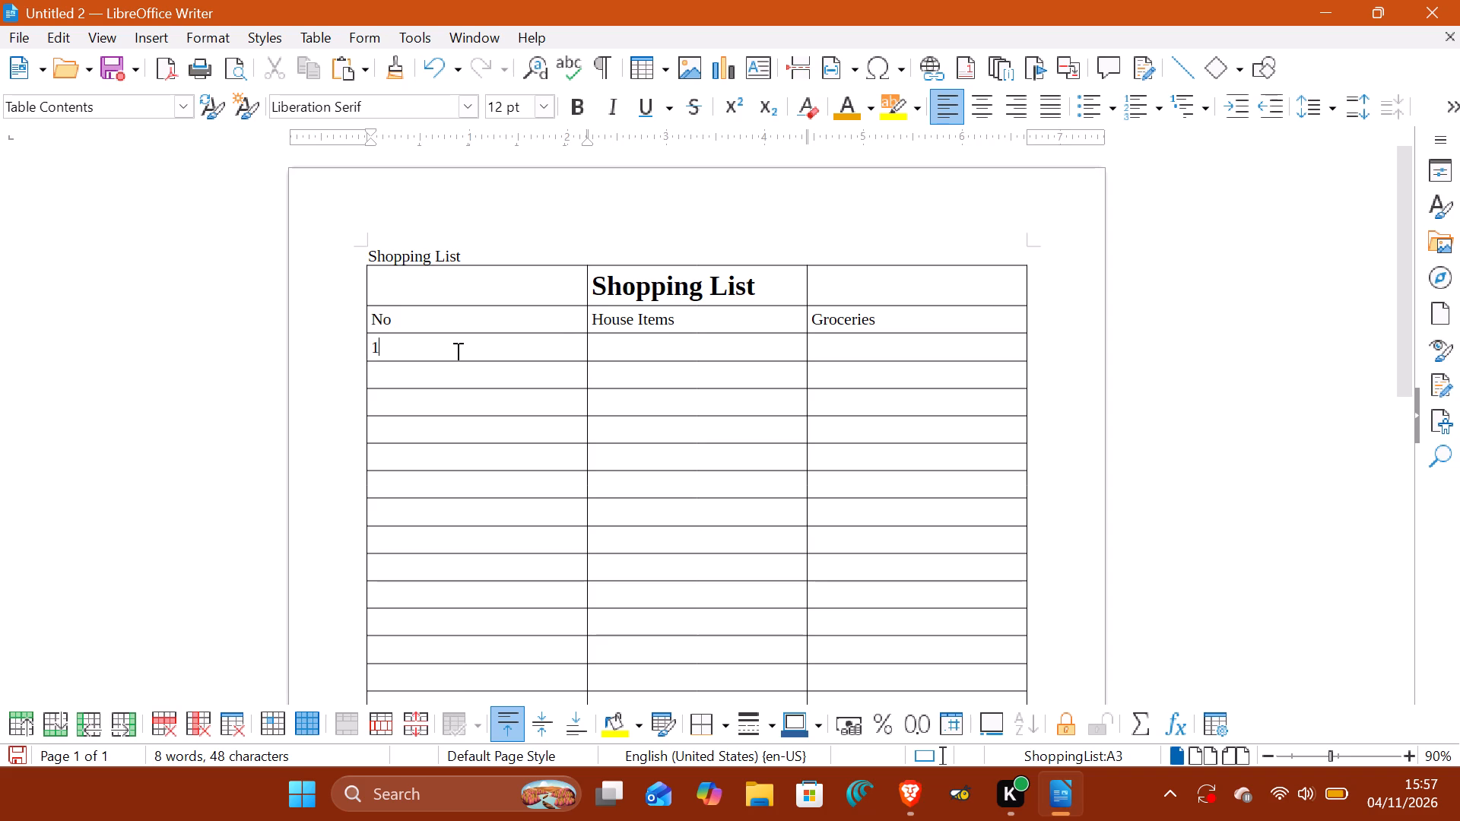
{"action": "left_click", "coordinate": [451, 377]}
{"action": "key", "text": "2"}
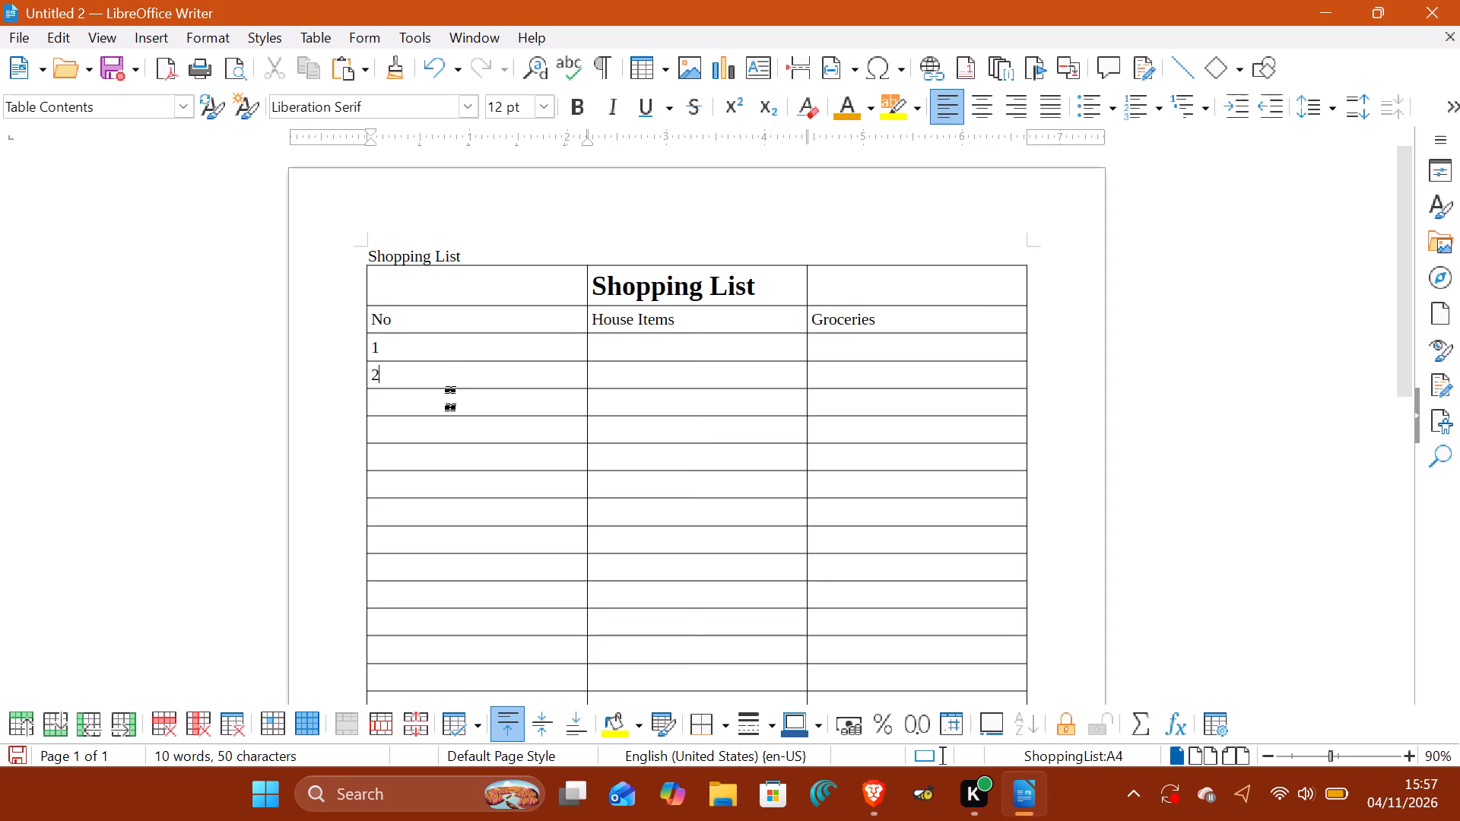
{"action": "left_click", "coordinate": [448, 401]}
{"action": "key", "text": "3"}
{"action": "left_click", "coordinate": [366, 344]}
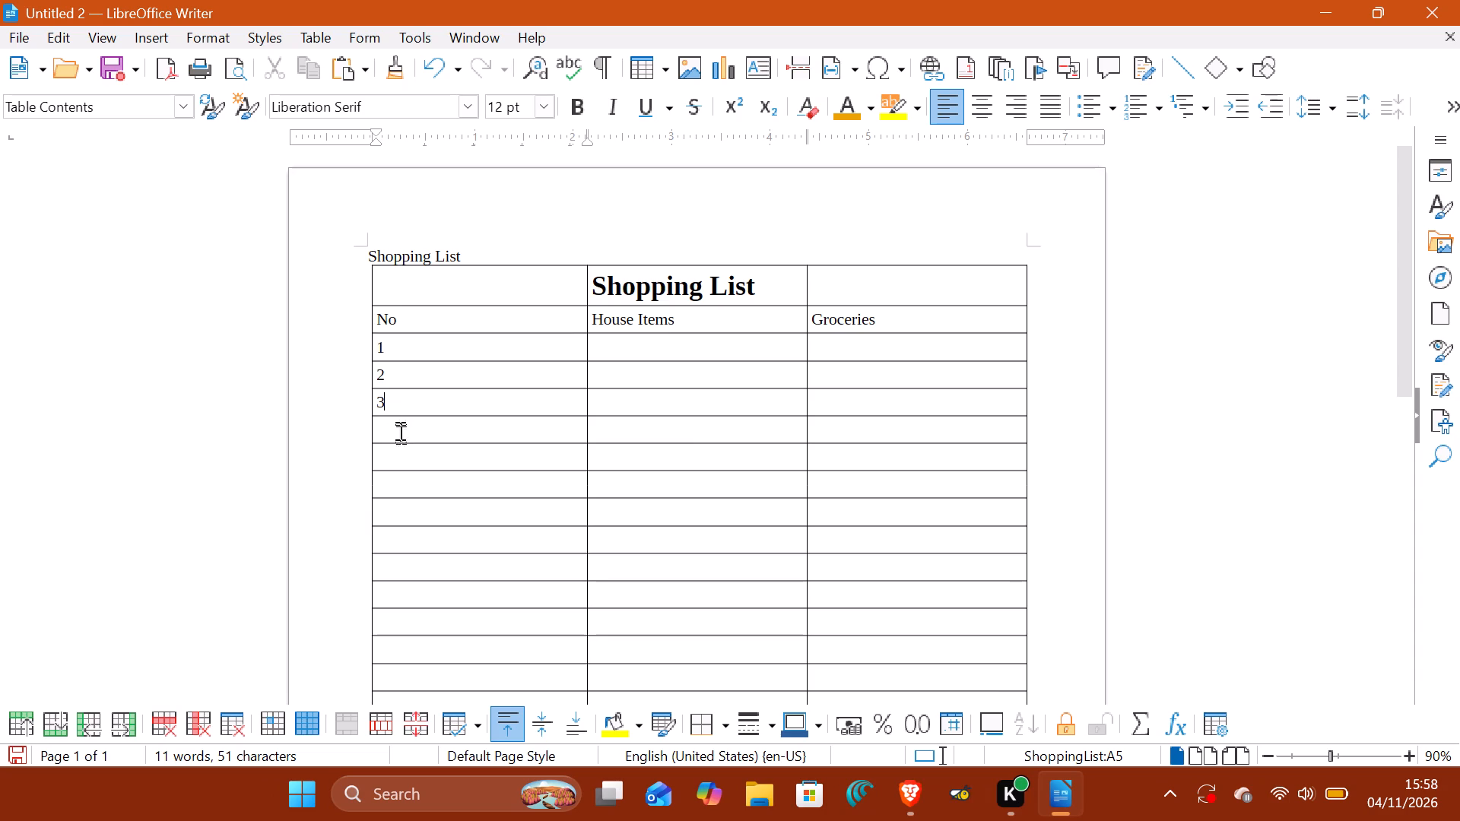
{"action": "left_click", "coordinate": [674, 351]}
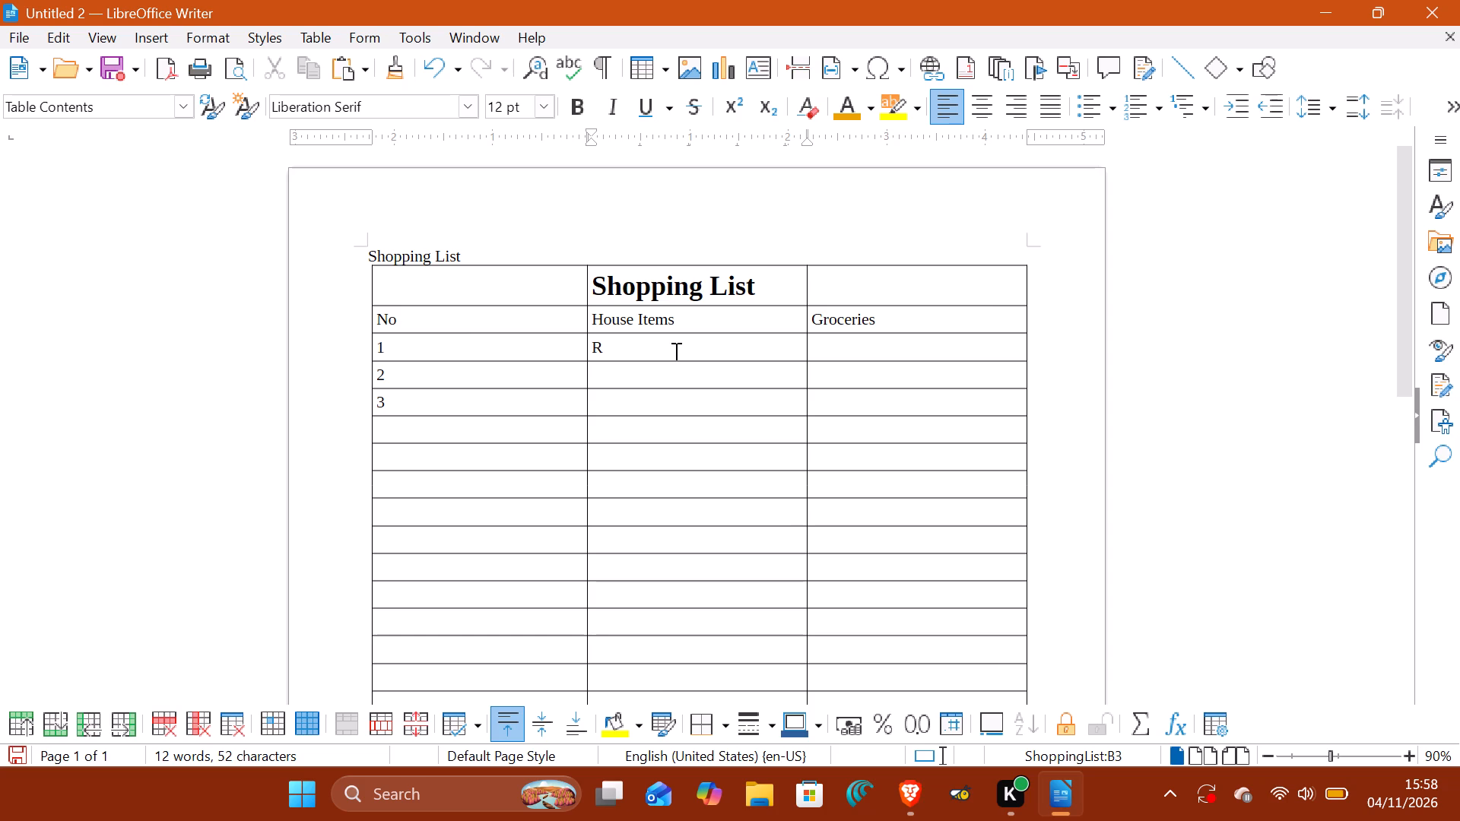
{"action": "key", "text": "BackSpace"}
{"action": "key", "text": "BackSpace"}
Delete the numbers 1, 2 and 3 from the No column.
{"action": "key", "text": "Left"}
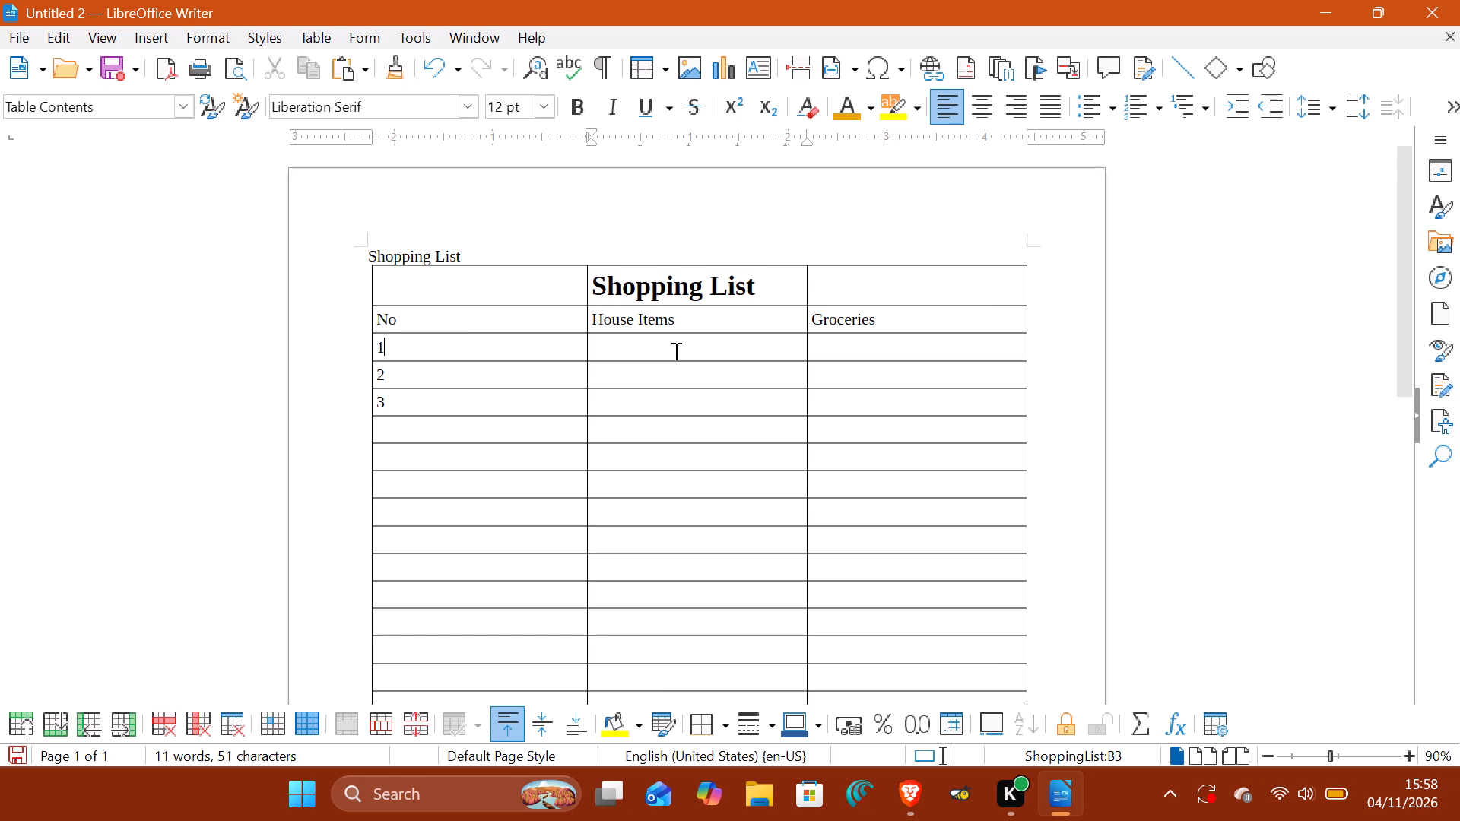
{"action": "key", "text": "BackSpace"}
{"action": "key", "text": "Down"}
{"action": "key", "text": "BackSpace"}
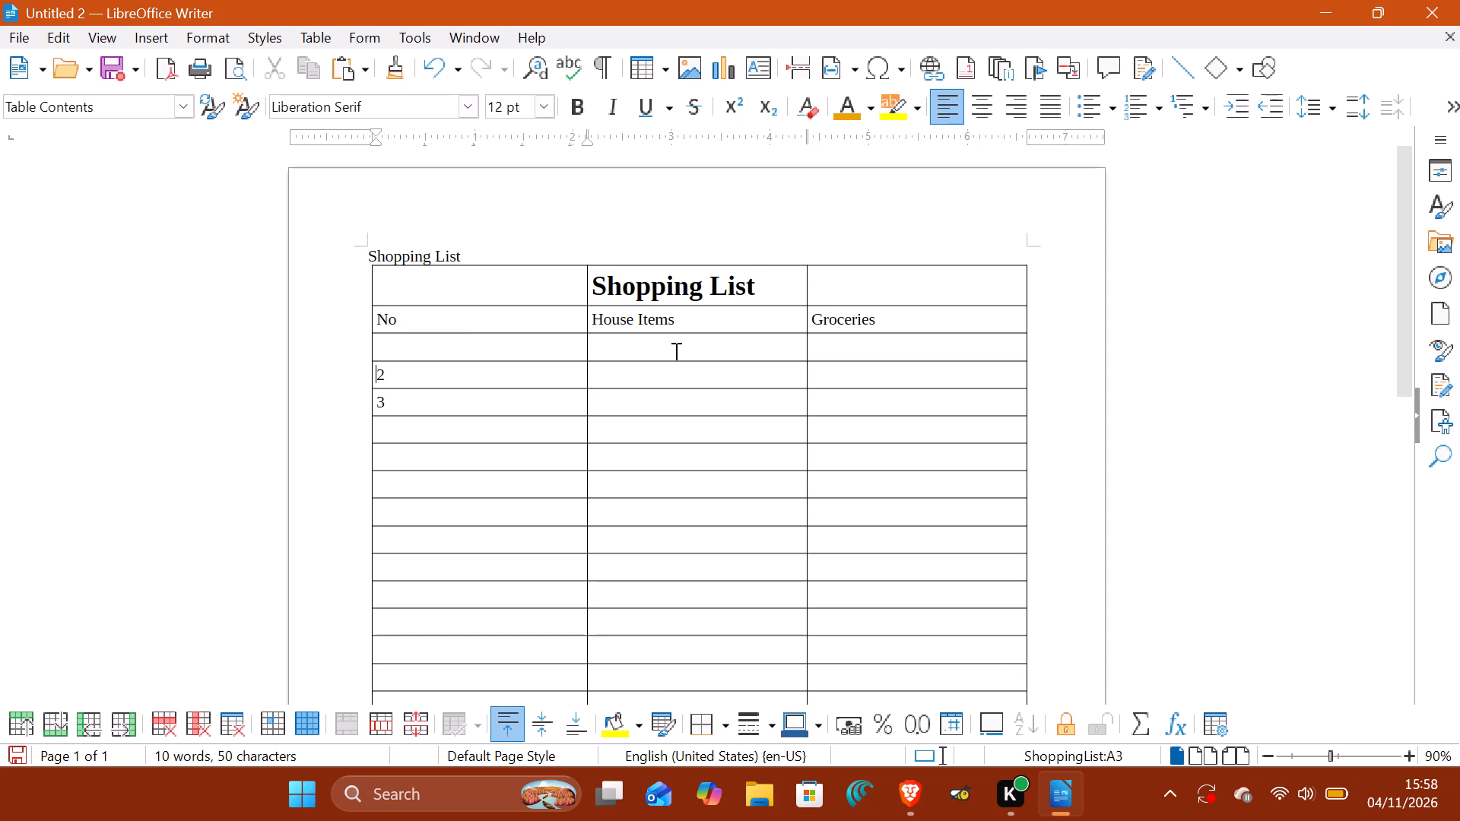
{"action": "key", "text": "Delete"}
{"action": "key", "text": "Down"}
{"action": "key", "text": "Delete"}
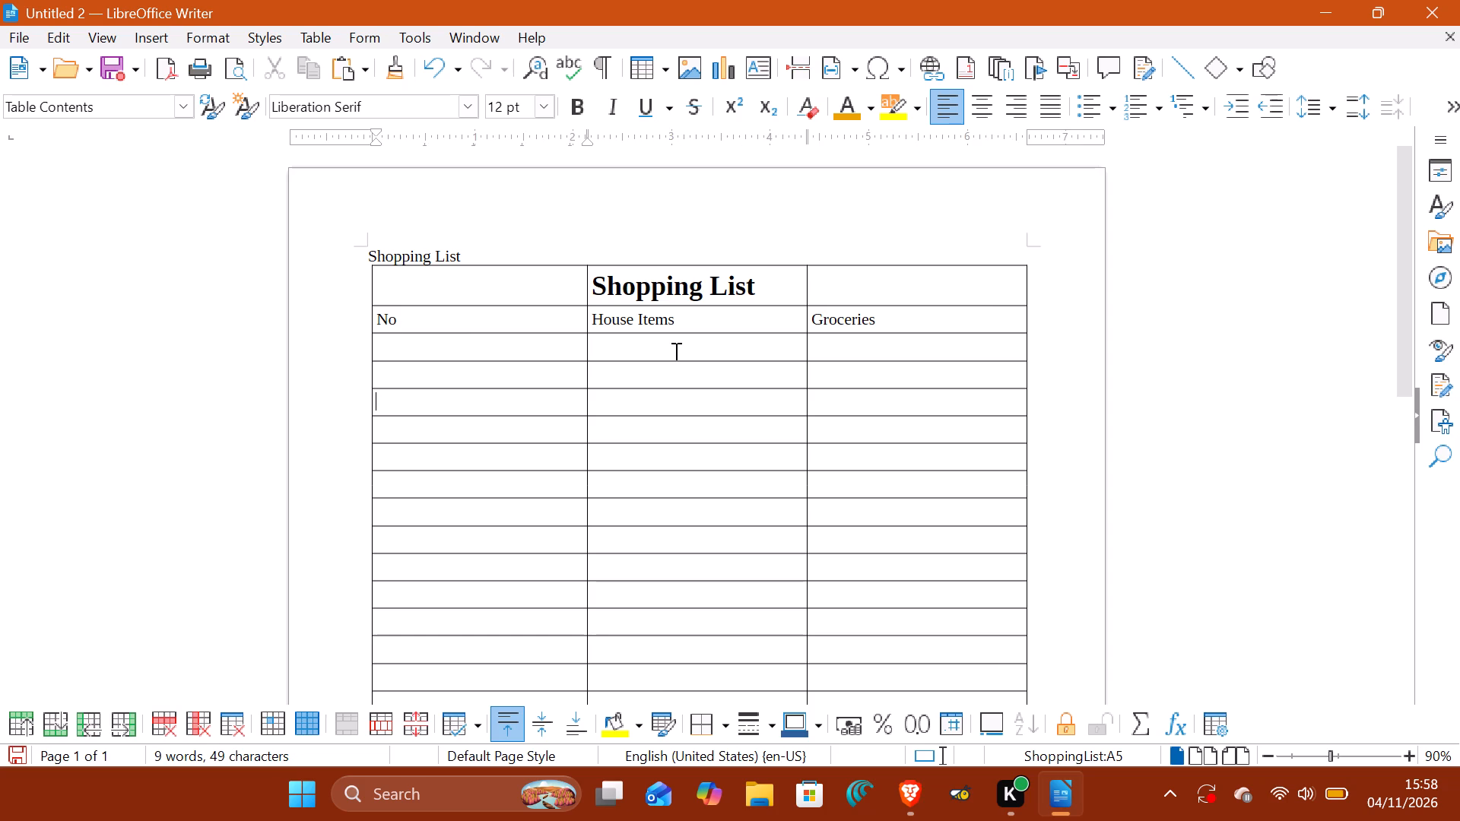
Enter "Laundry Items" in the cell directly beneath the House Items heading.
{"action": "key", "text": "Right"}
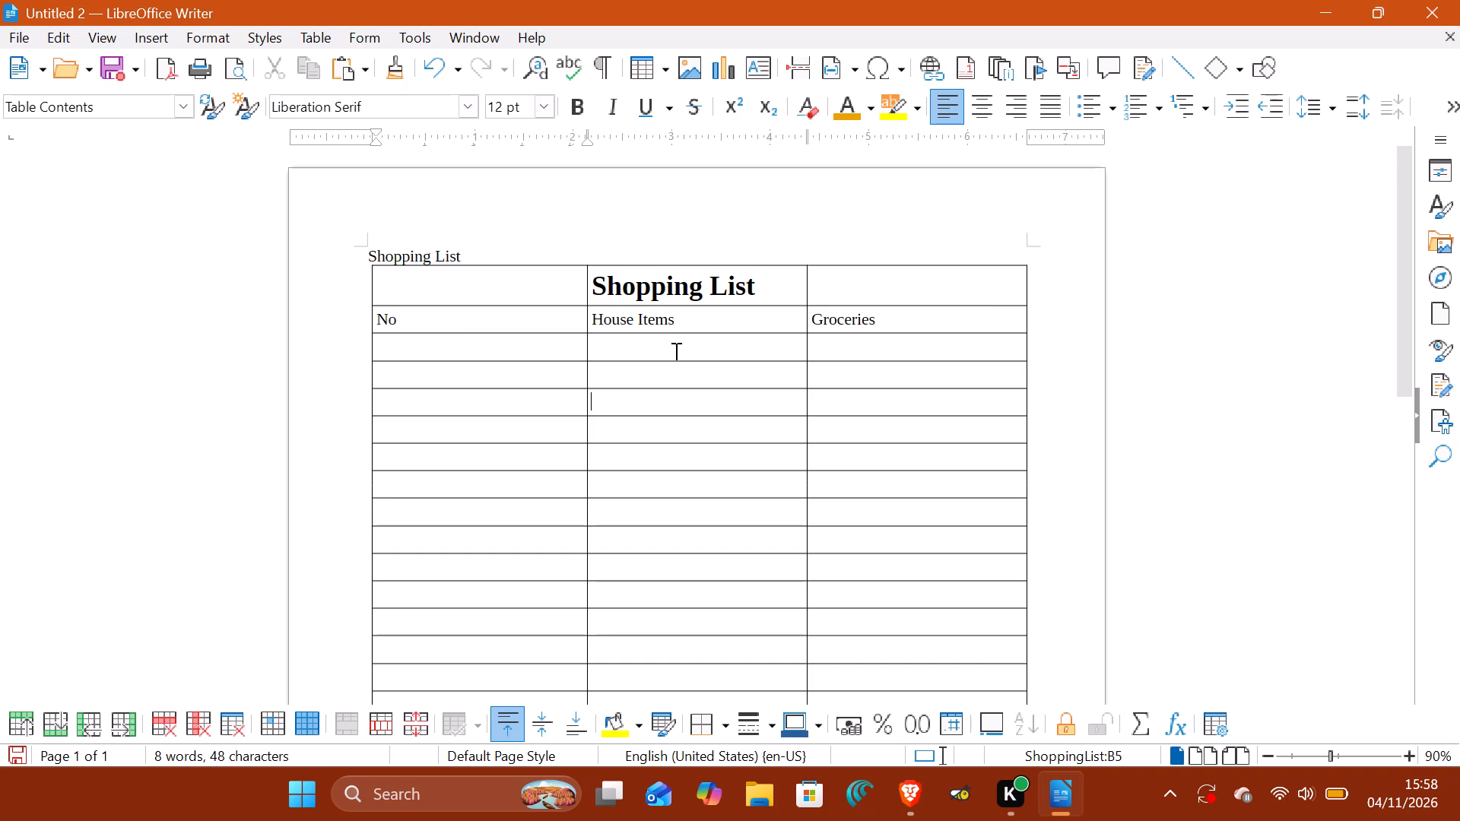
{"action": "key", "text": "Up"}
{"action": "key", "text": "Up"}
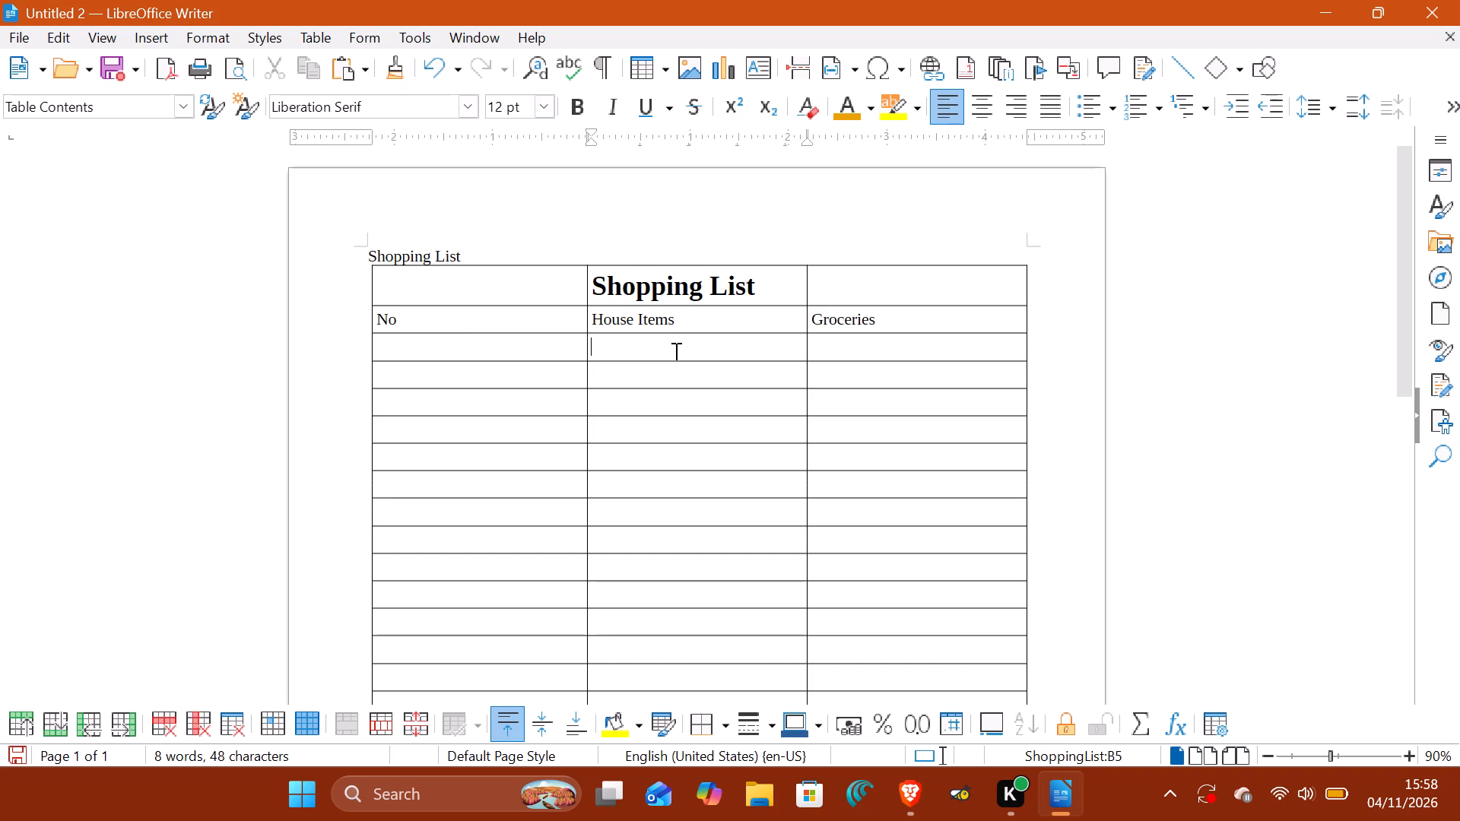
{"action": "key", "text": "Up"}
{"action": "key", "text": "Down"}
{"action": "type", "text": "ndry"}
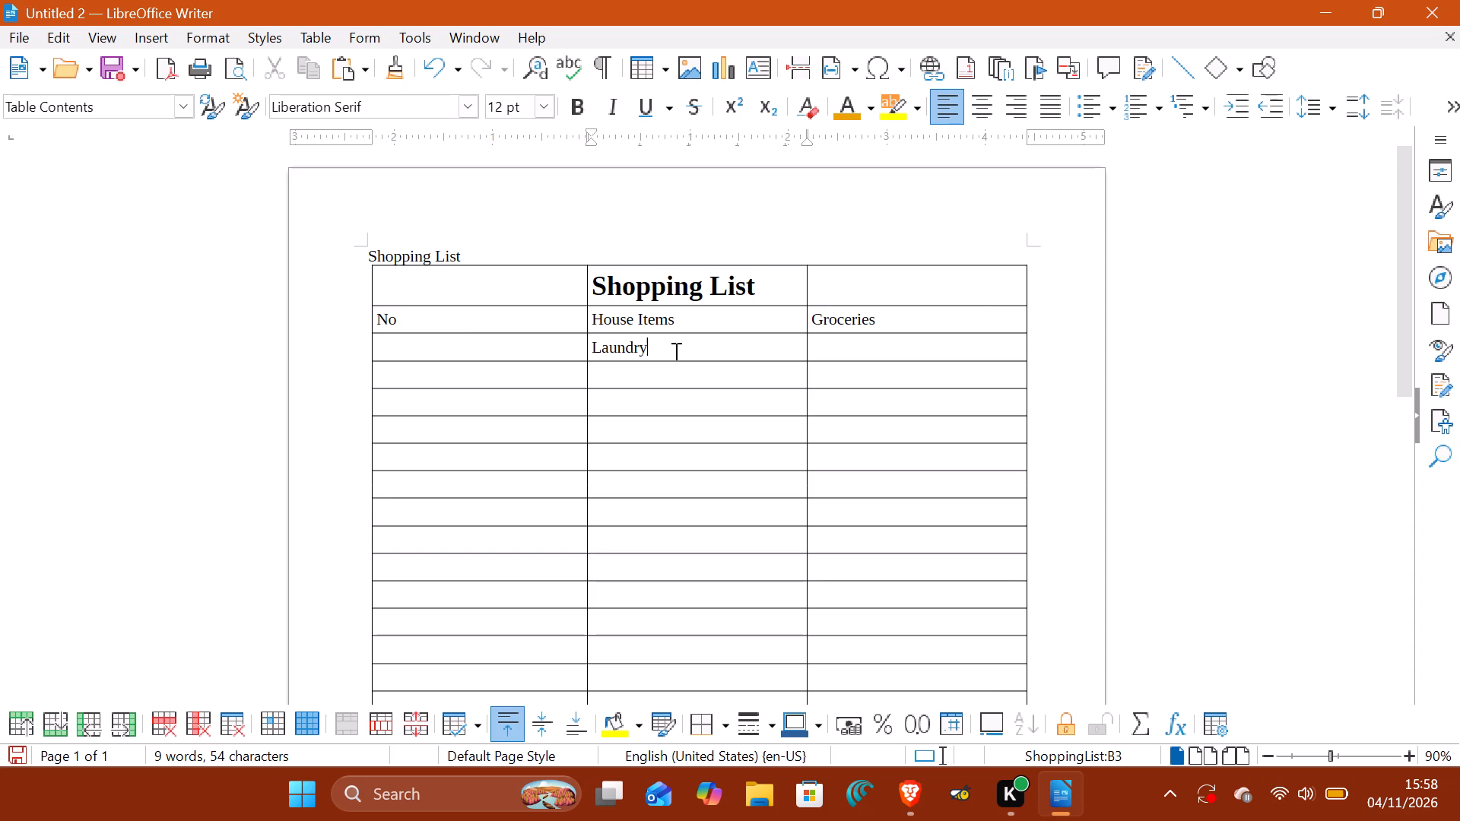
{"action": "key", "text": "space"}
{"action": "key", "text": "BackSpace"}
{"action": "type", "text": "tems"}
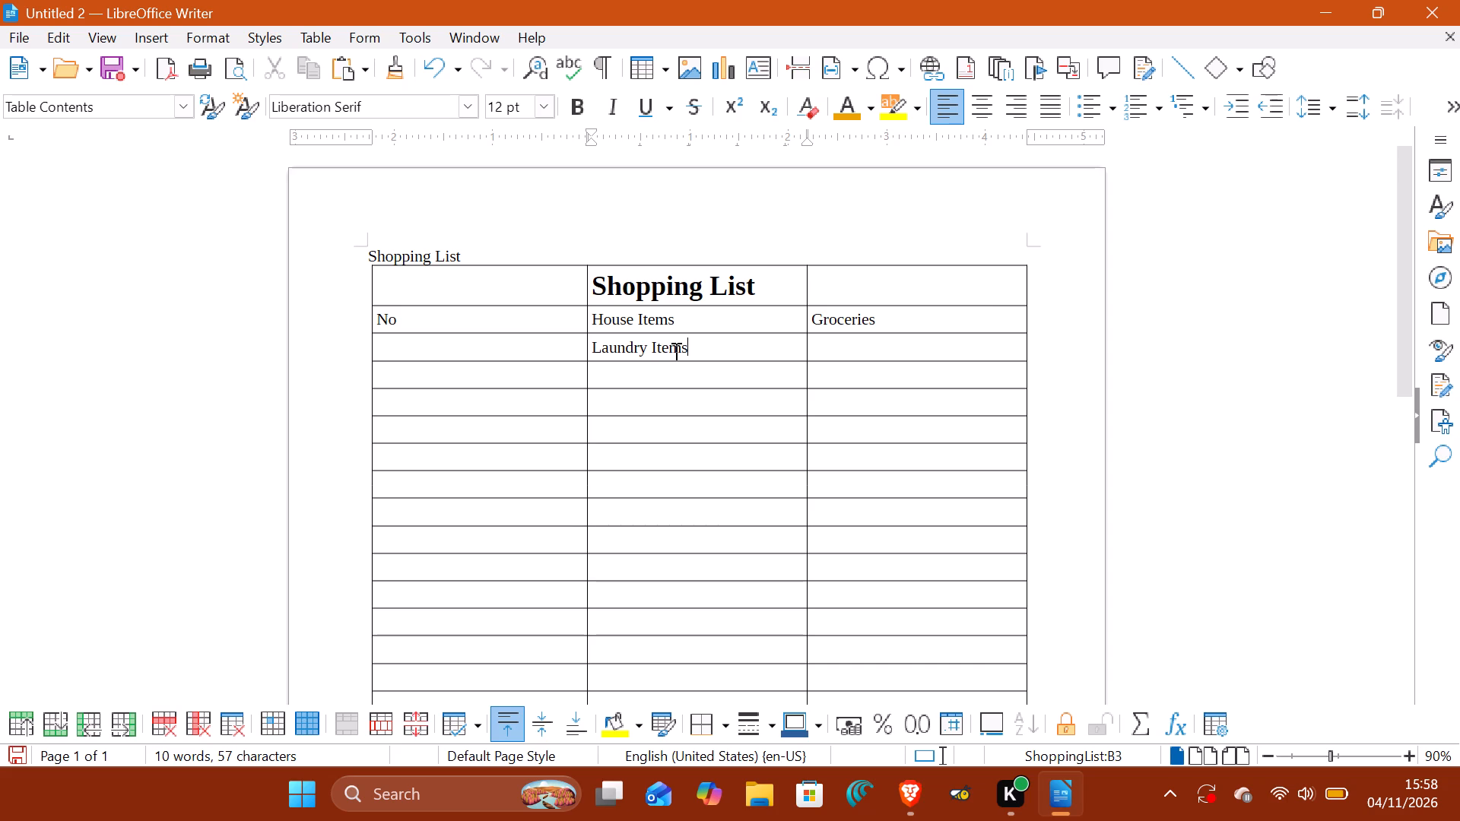
Move the "Groceries" heading from the third column into cell B9 of the middle column.
{"action": "left_click_drag", "start_coordinate": [887, 313], "coordinate": [806, 322]}
{"action": "left_click", "coordinate": [839, 370]}
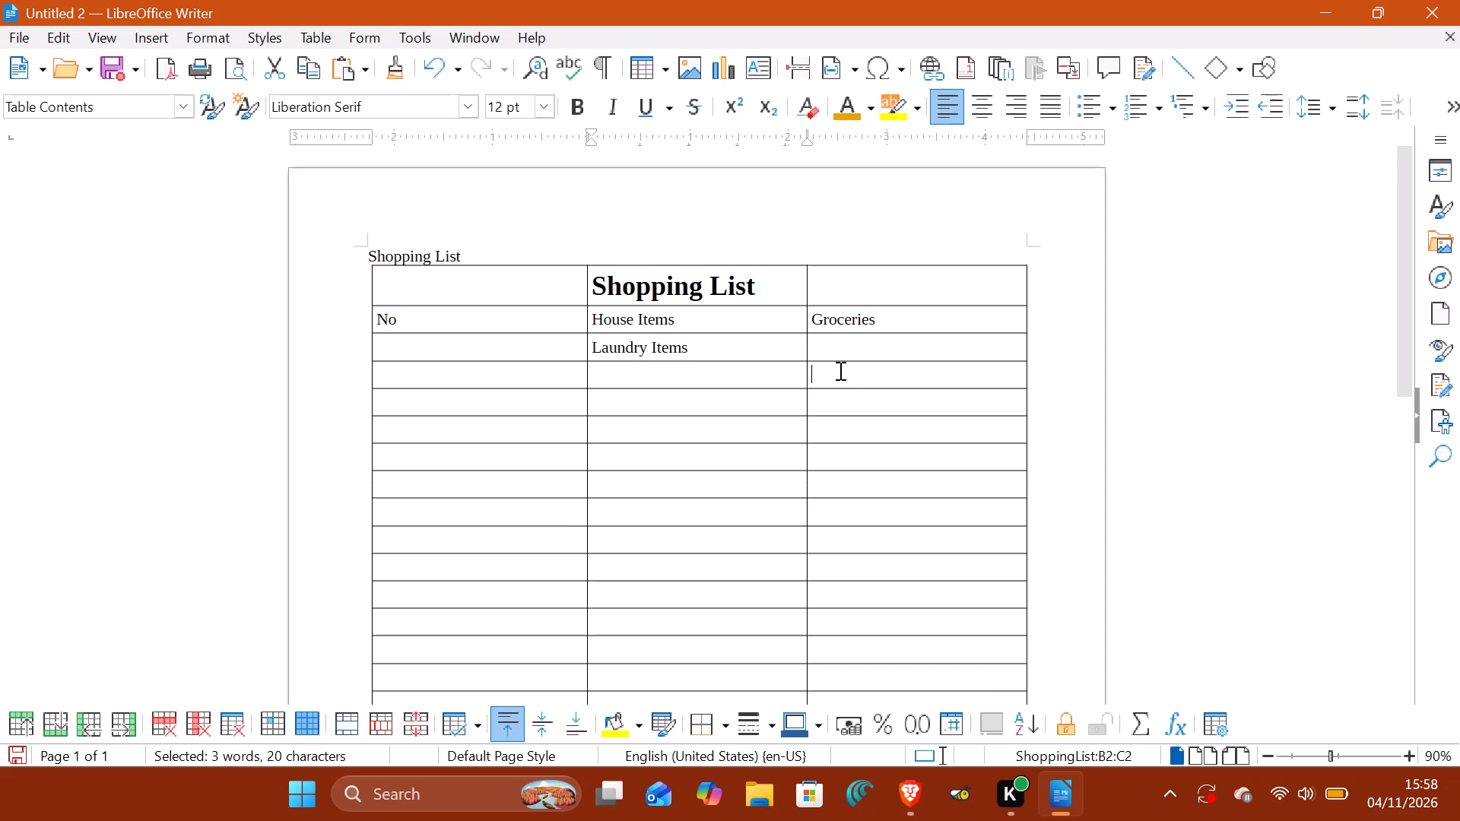
{"action": "left_click_drag", "start_coordinate": [884, 319], "coordinate": [809, 318]}
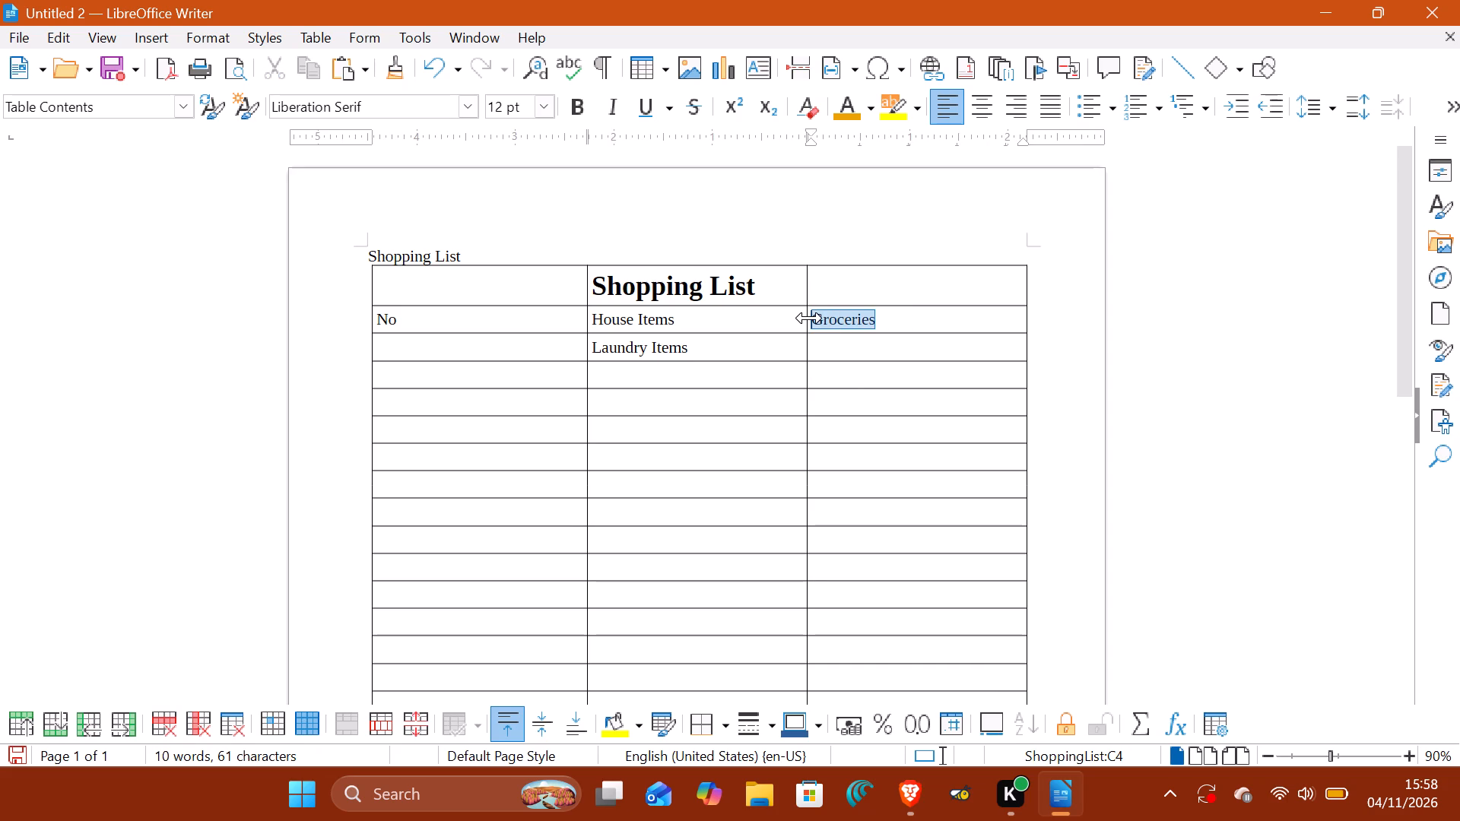
{"action": "key", "text": "ctrl+x"}
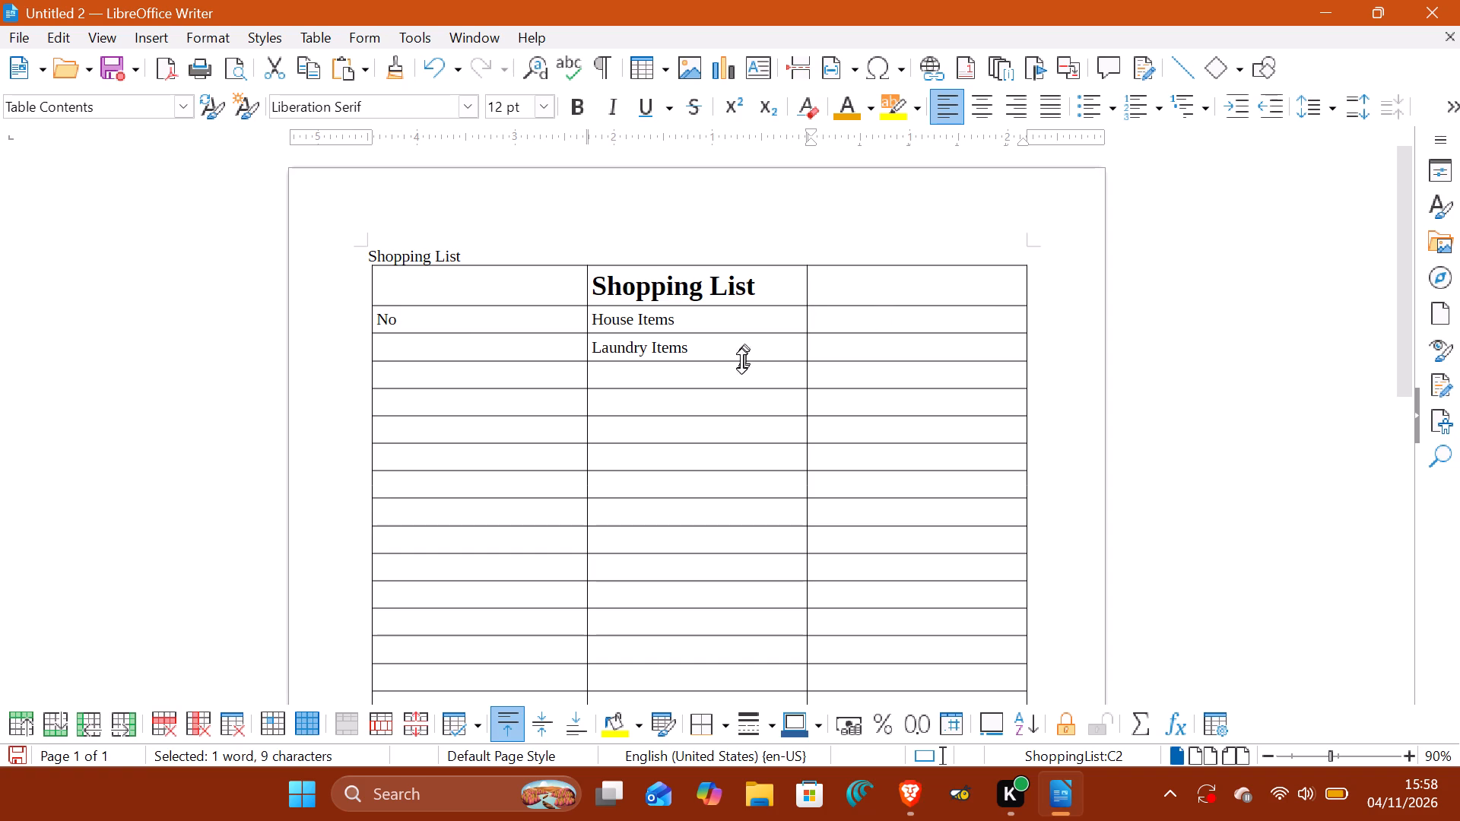
{"action": "left_click", "coordinate": [739, 372]}
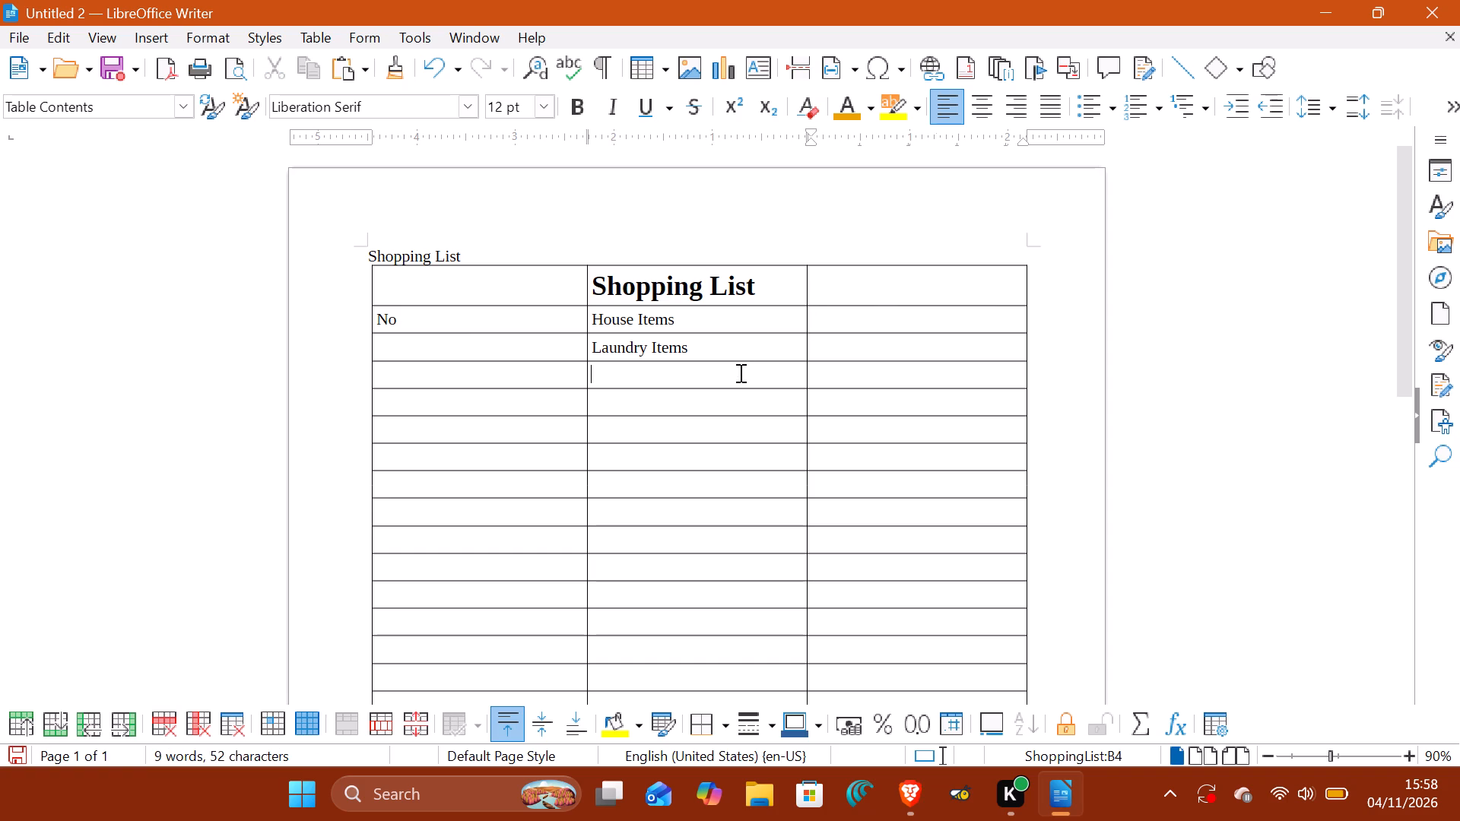
{"action": "left_click", "coordinate": [683, 496]}
{"action": "left_click", "coordinate": [683, 504]}
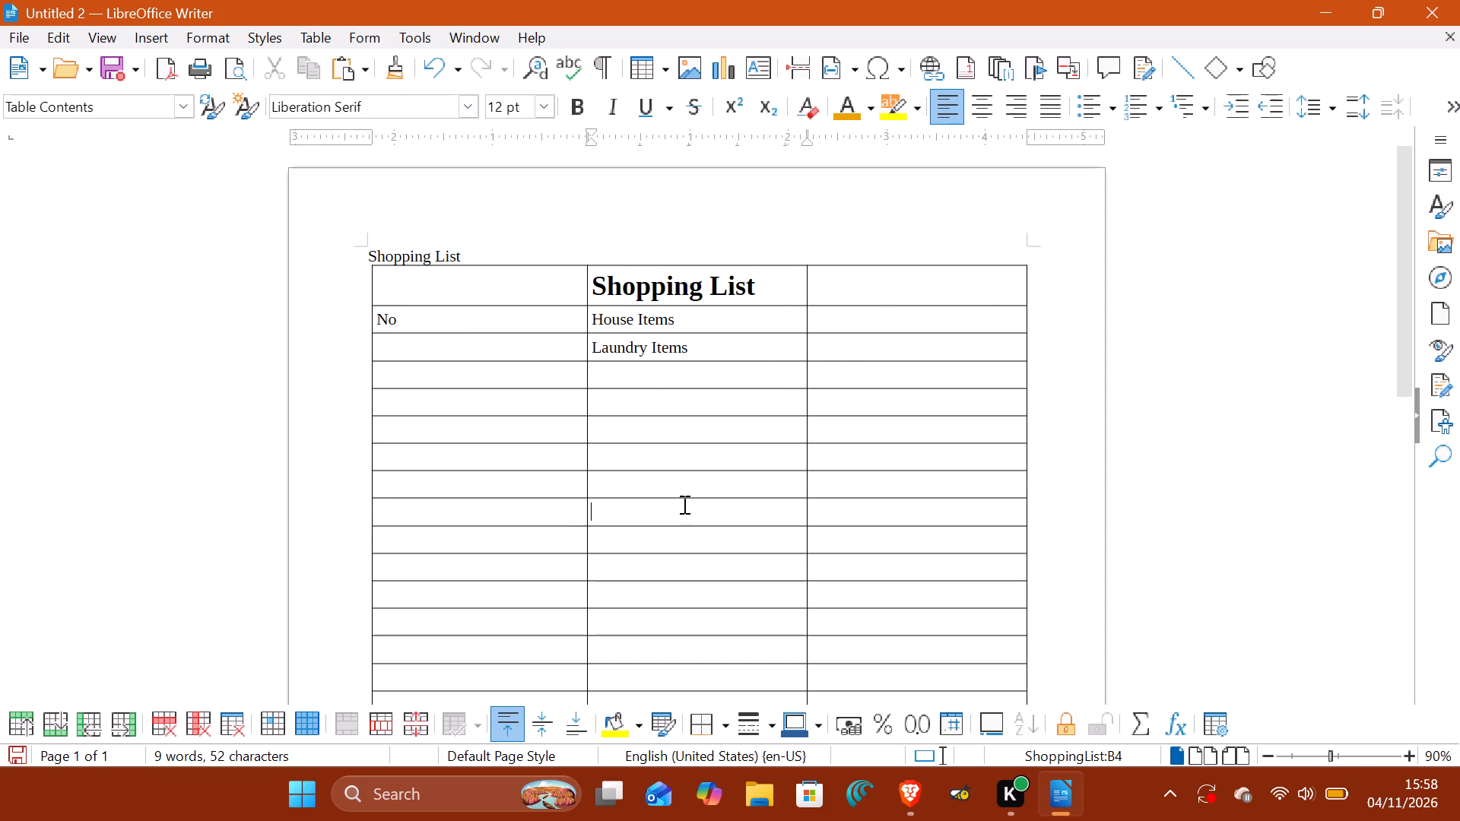
{"action": "key", "text": "ctrl+v"}
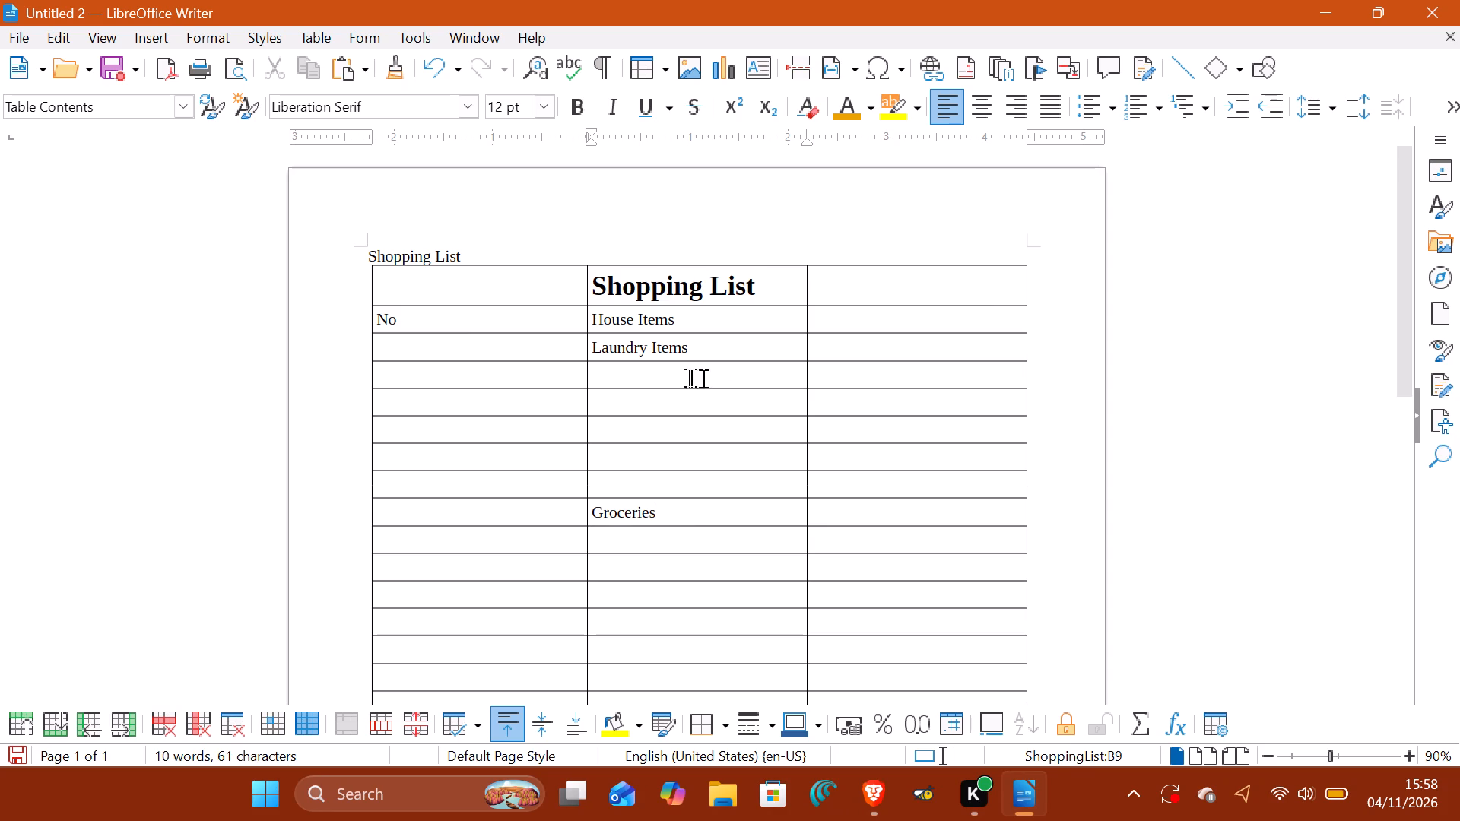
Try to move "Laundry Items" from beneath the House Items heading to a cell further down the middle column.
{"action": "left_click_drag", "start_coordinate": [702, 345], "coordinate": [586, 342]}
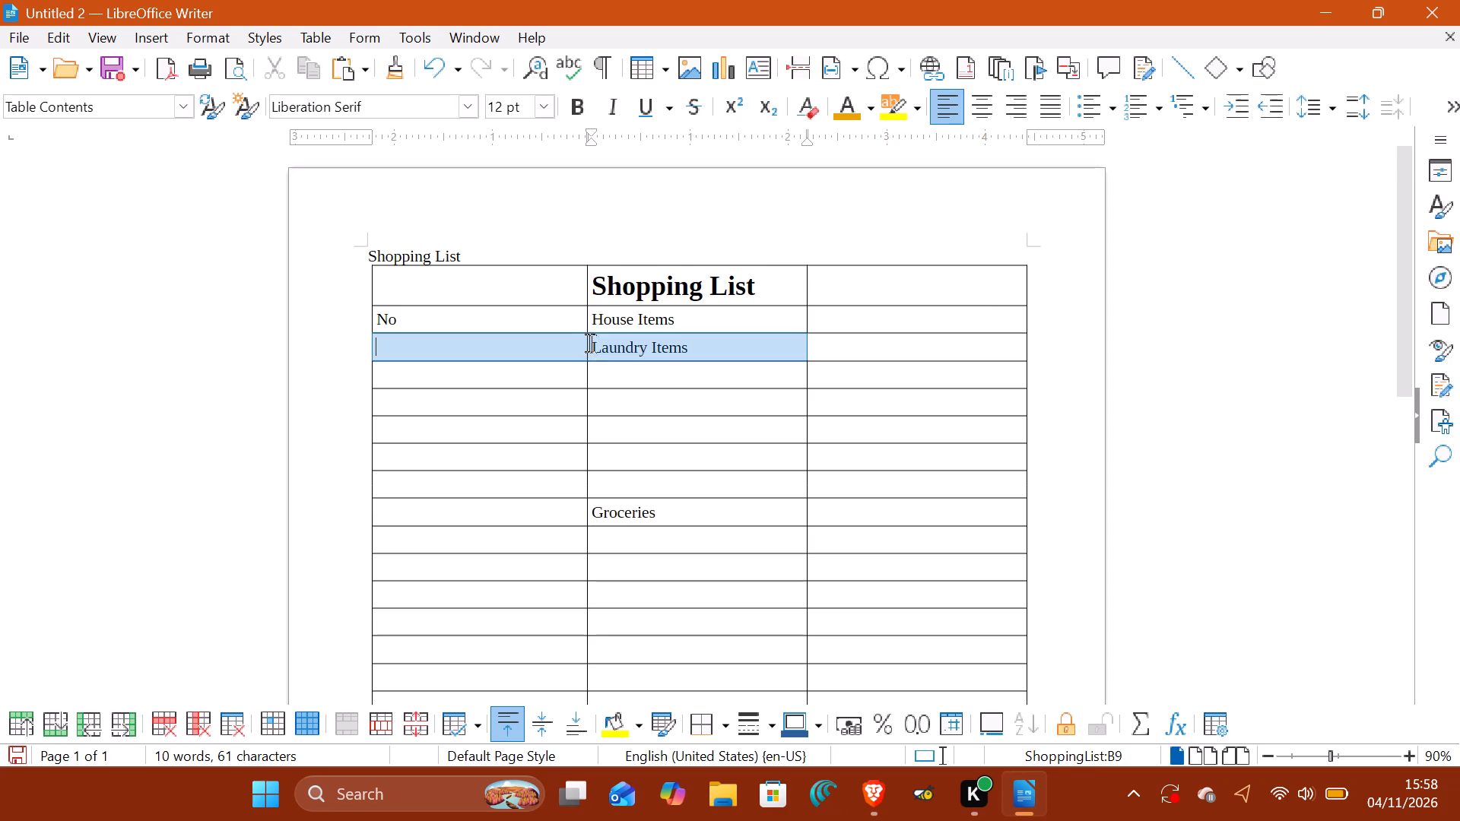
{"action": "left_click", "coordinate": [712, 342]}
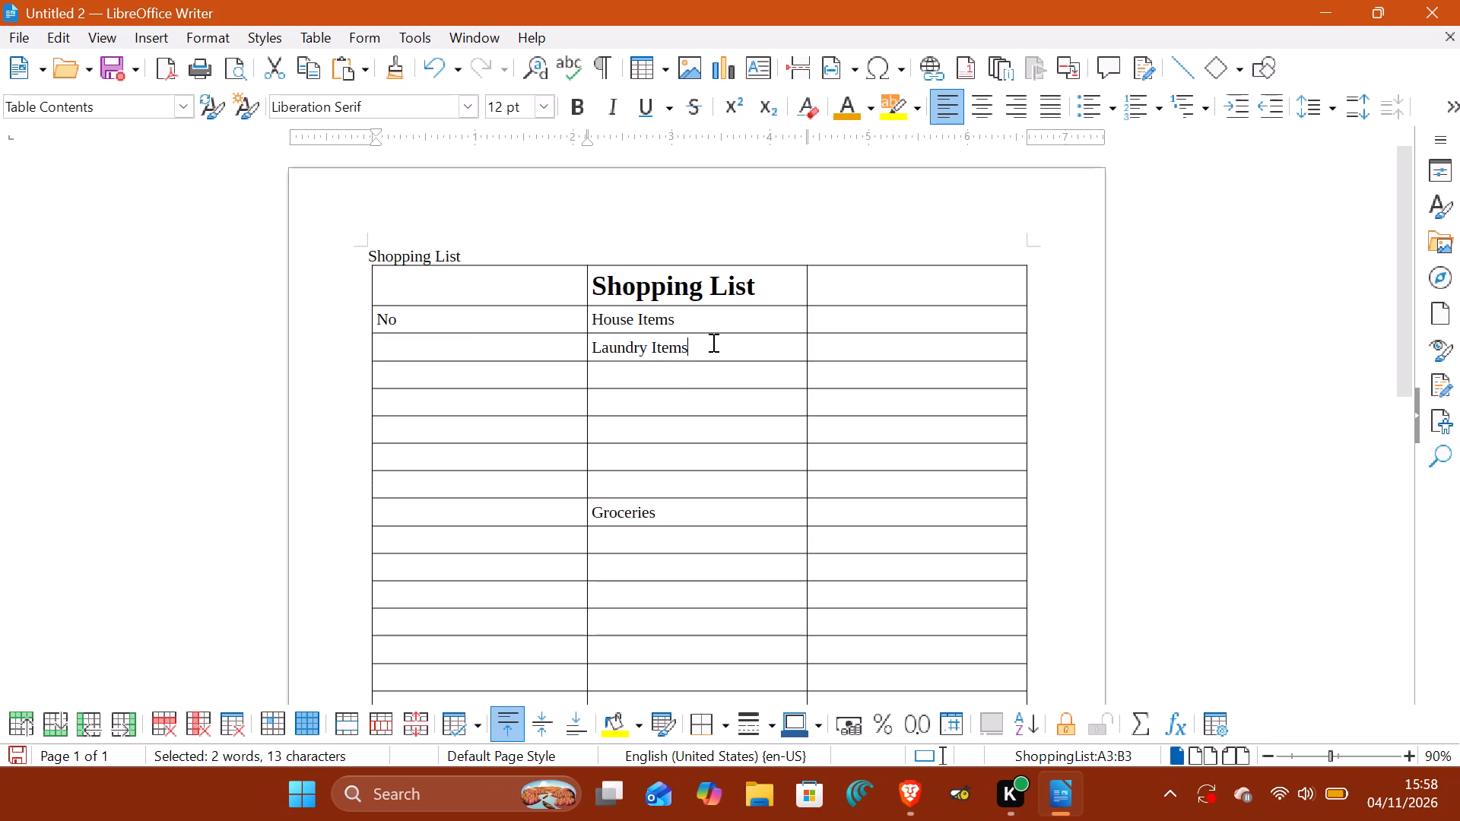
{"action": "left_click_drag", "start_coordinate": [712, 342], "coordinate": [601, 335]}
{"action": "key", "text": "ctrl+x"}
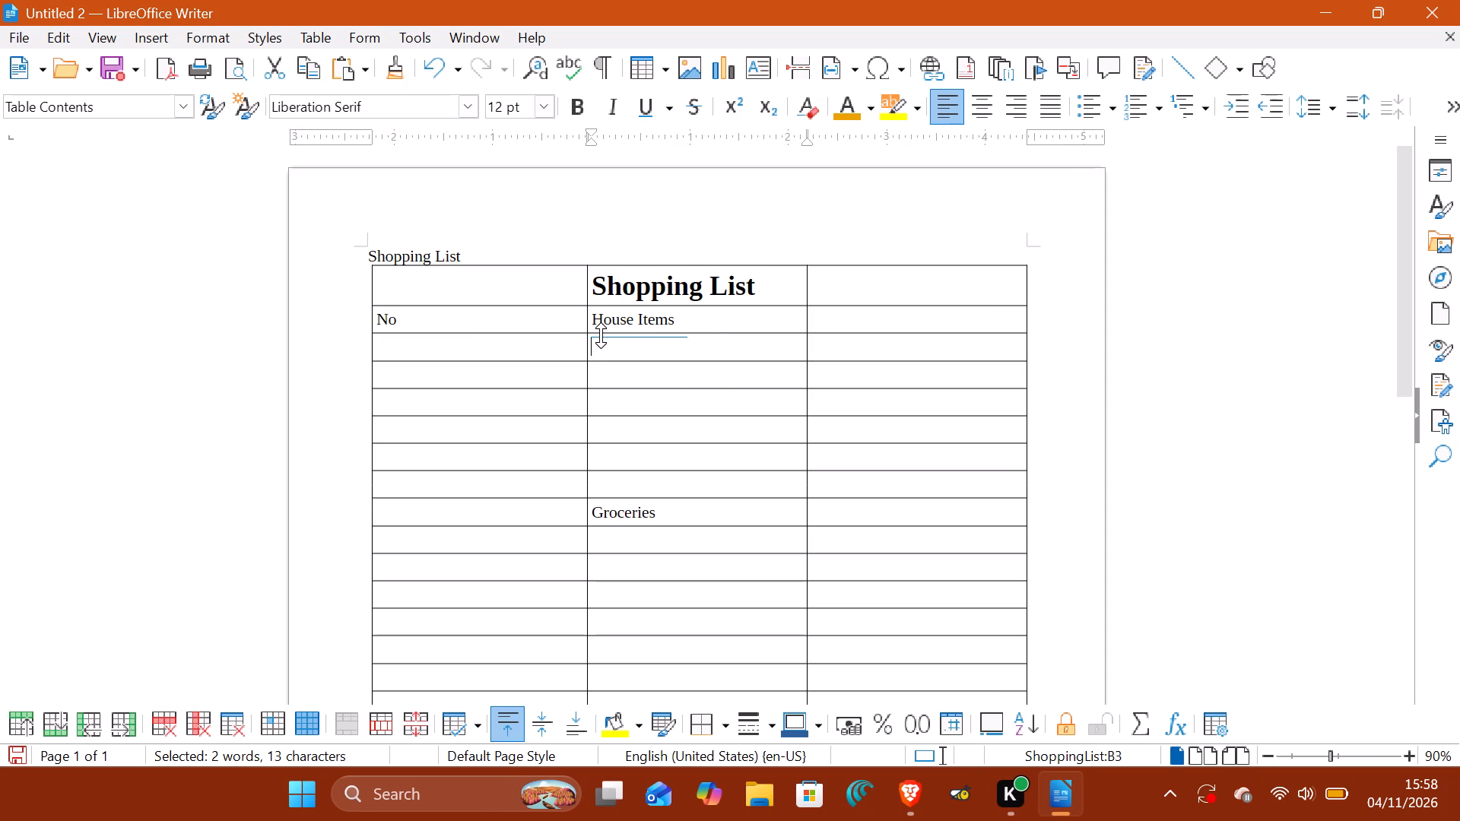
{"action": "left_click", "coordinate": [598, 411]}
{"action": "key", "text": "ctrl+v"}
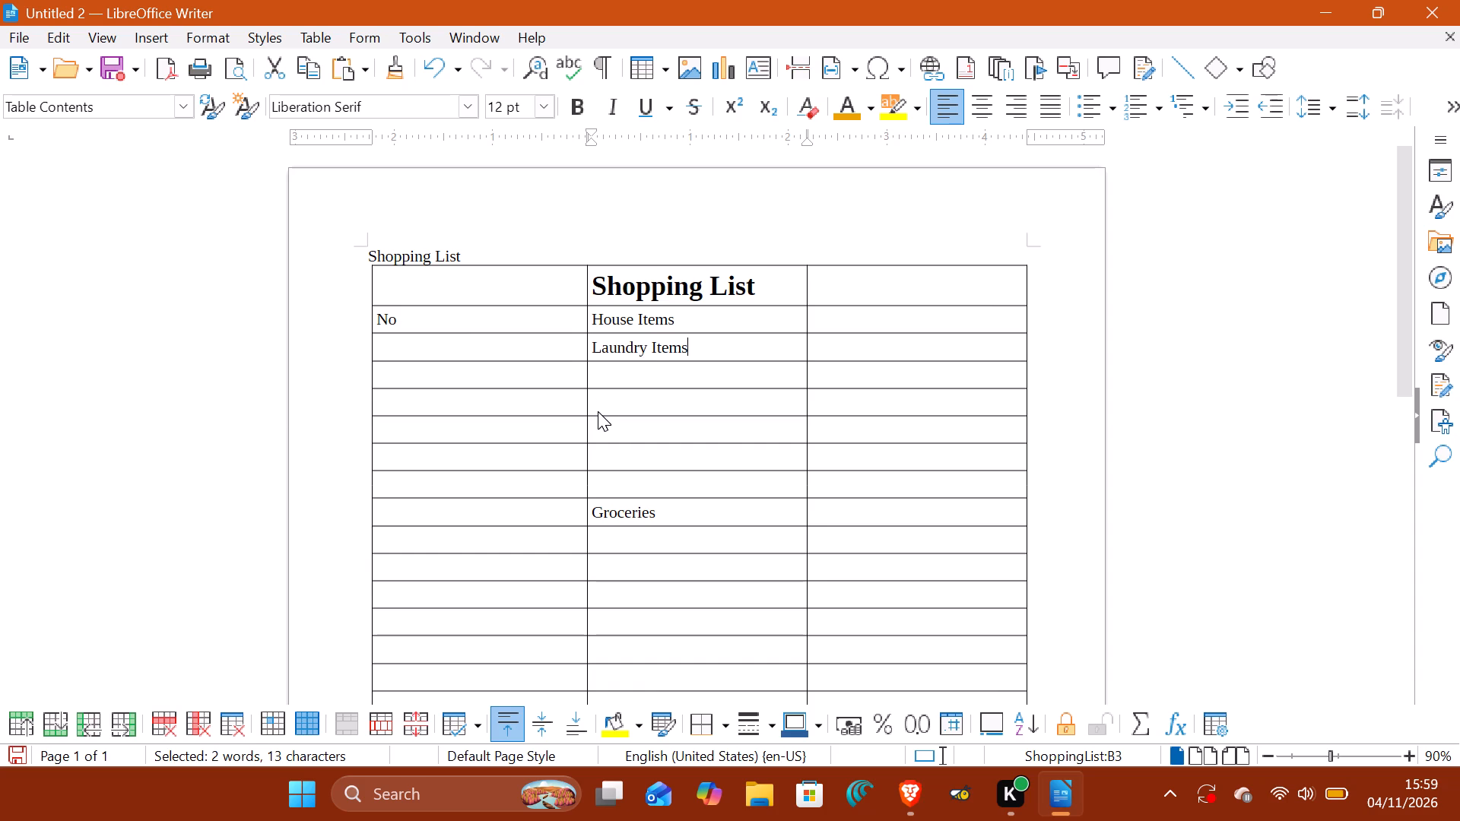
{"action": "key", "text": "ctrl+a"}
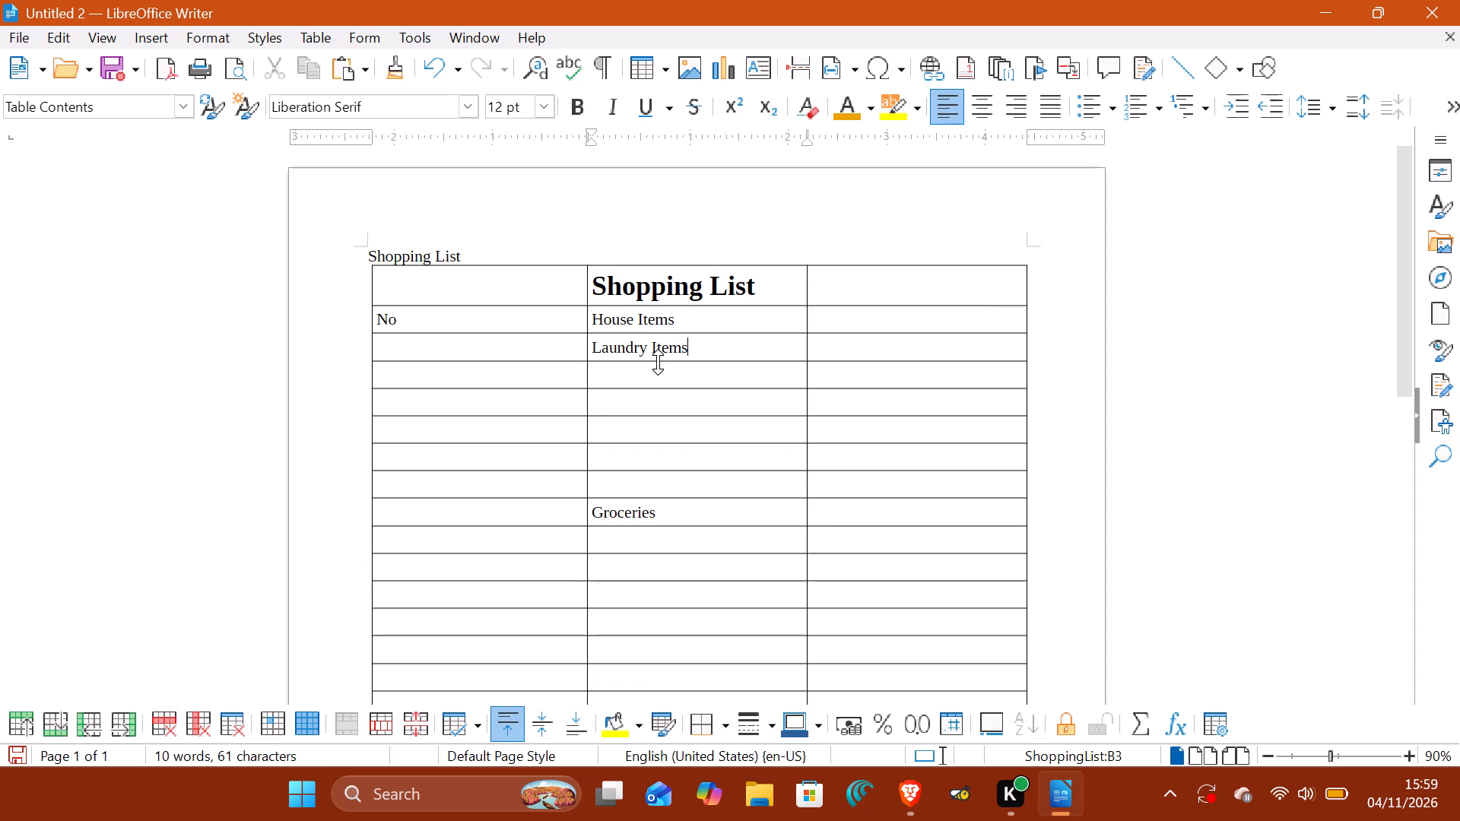
Move "Laundry Items" from beneath the House Items heading to cell B5 of the middle column.
{"action": "key", "text": "ctrl+x"}
{"action": "left_click", "coordinate": [655, 398]}
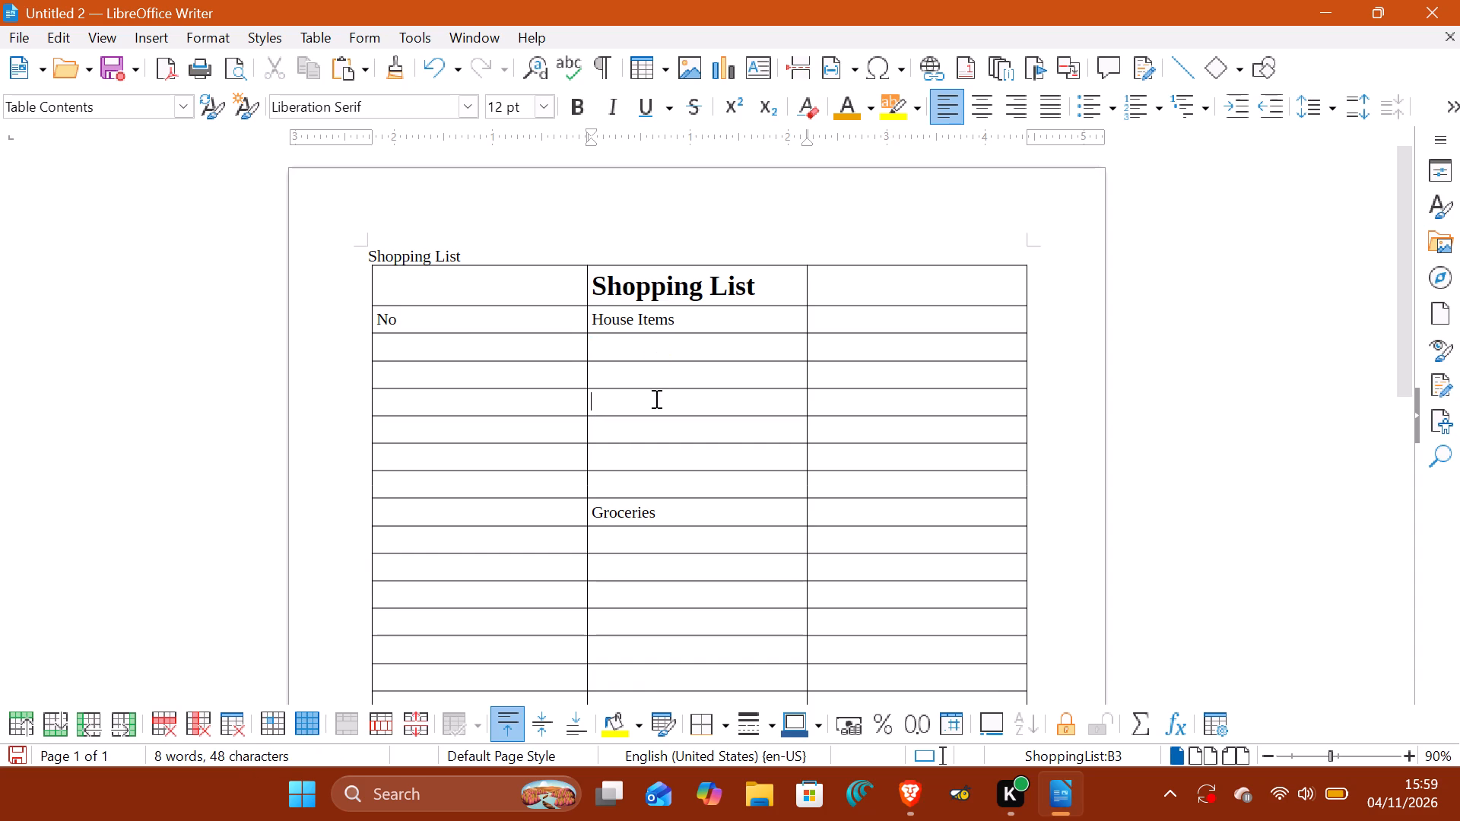
{"action": "key", "text": "ctrl+v"}
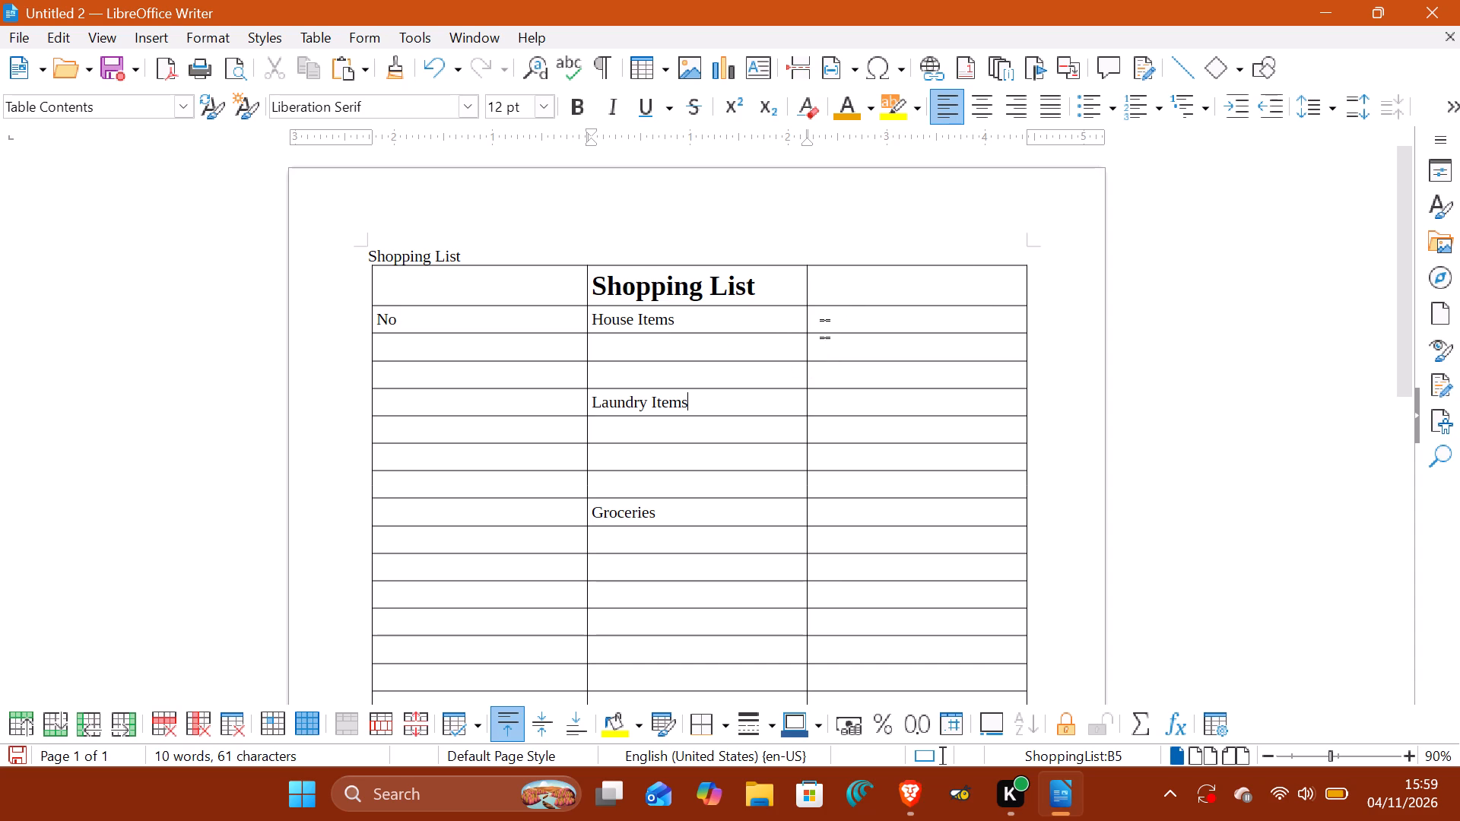
Enter "-Rice" in the third column beside House Items and "-Sugar" in the cell beneath it.
{"action": "left_click", "coordinate": [843, 317]}
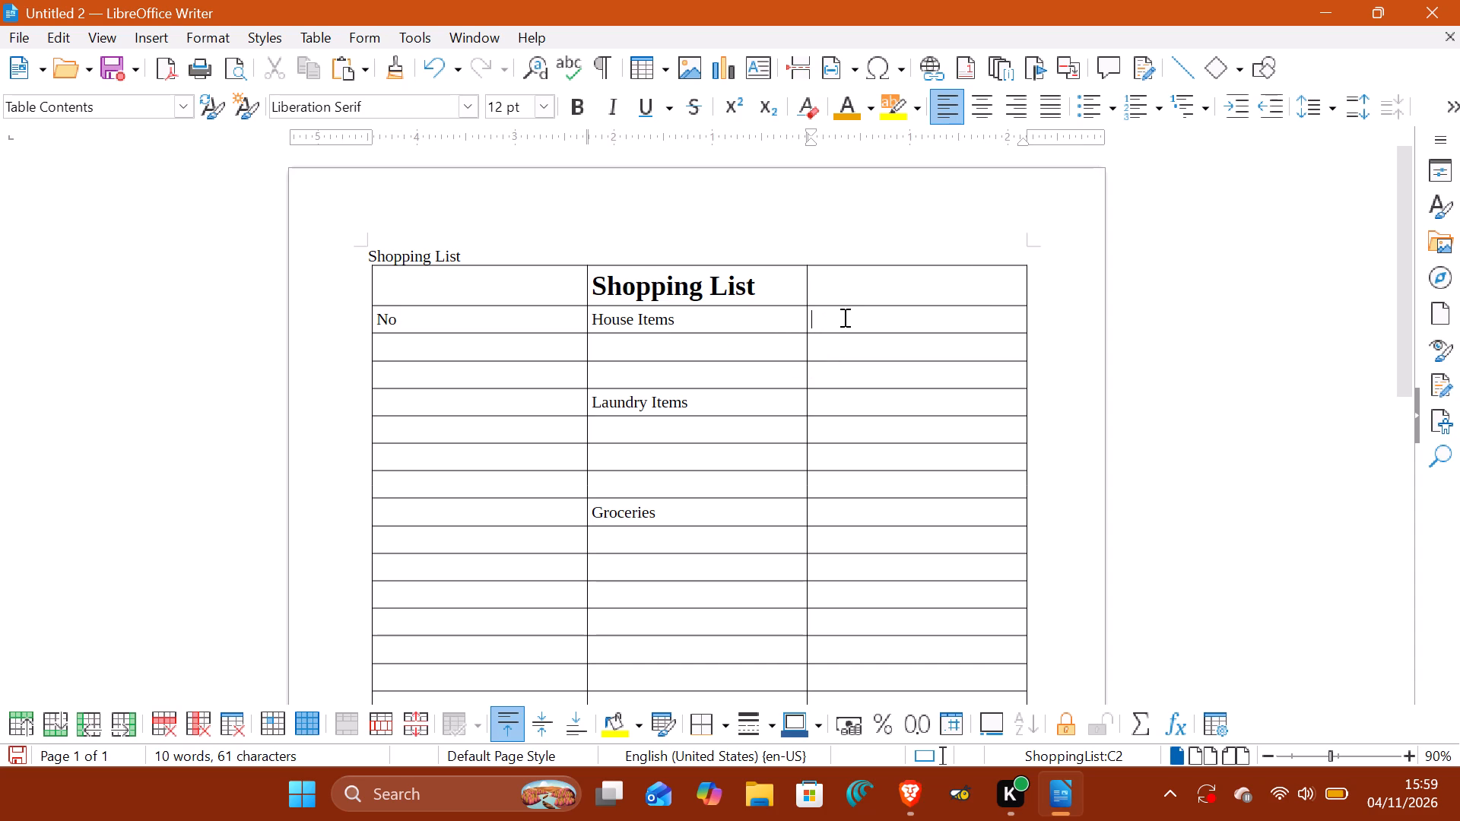
{"action": "type", "text": "tere"}
{"action": "key", "text": "BackSpace"}
{"action": "key", "text": "BackSpace"}
{"action": "key", "text": "BackSpace"}
{"action": "key", "text": "BackSpace"}
{"action": "key", "text": "minus"}
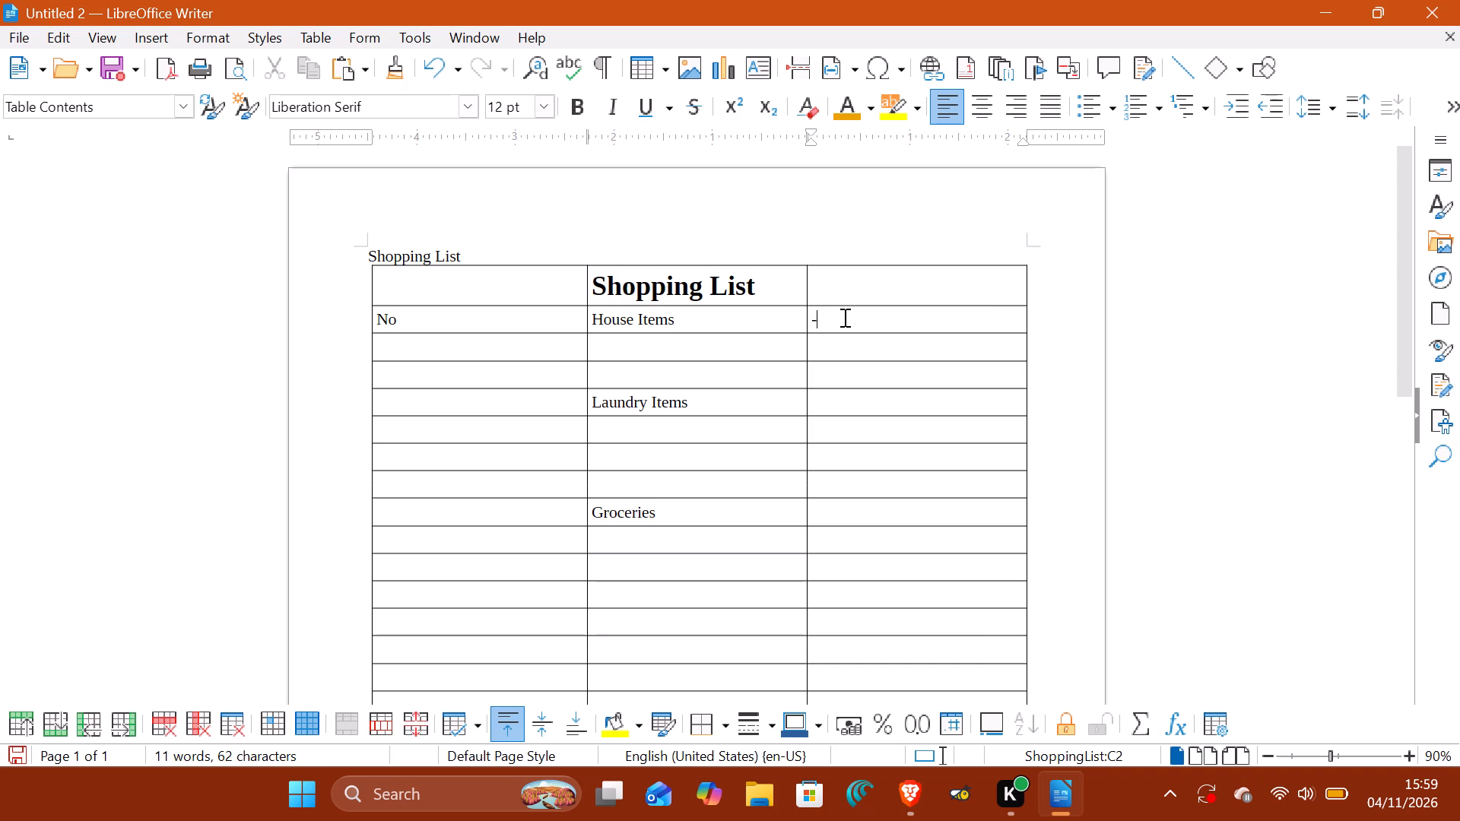
{"action": "type", "text": "ice"}
{"action": "key", "text": "space"}
{"action": "key", "text": "Down"}
{"action": "key", "text": "minus"}
{"action": "type", "text": "ugar"}
Enter "-Flour(Ugali, Chapati)" in the third-column cell beneath "-Sugar".
{"action": "key", "text": "Down"}
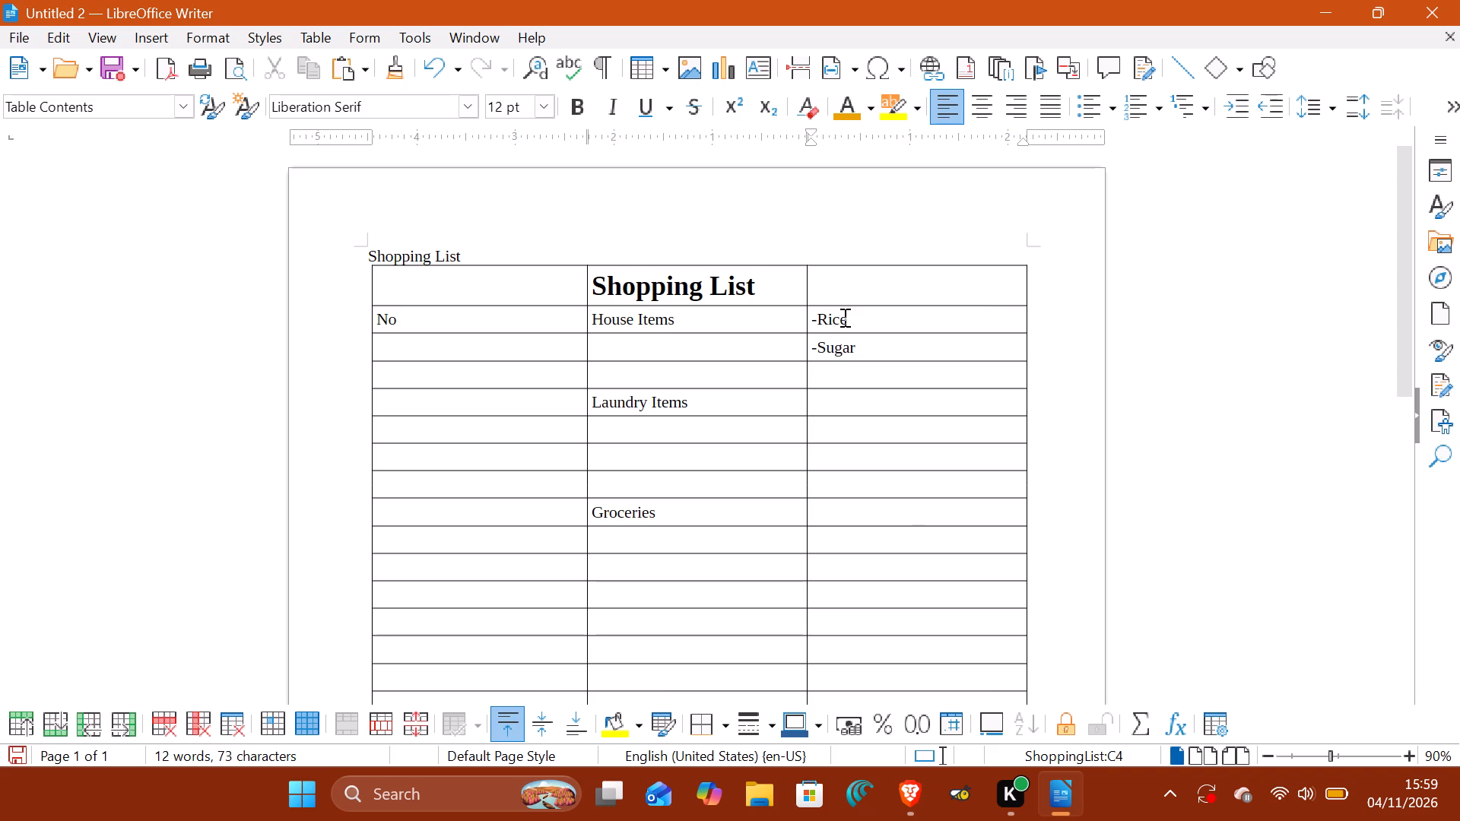
{"action": "key", "text": "minus"}
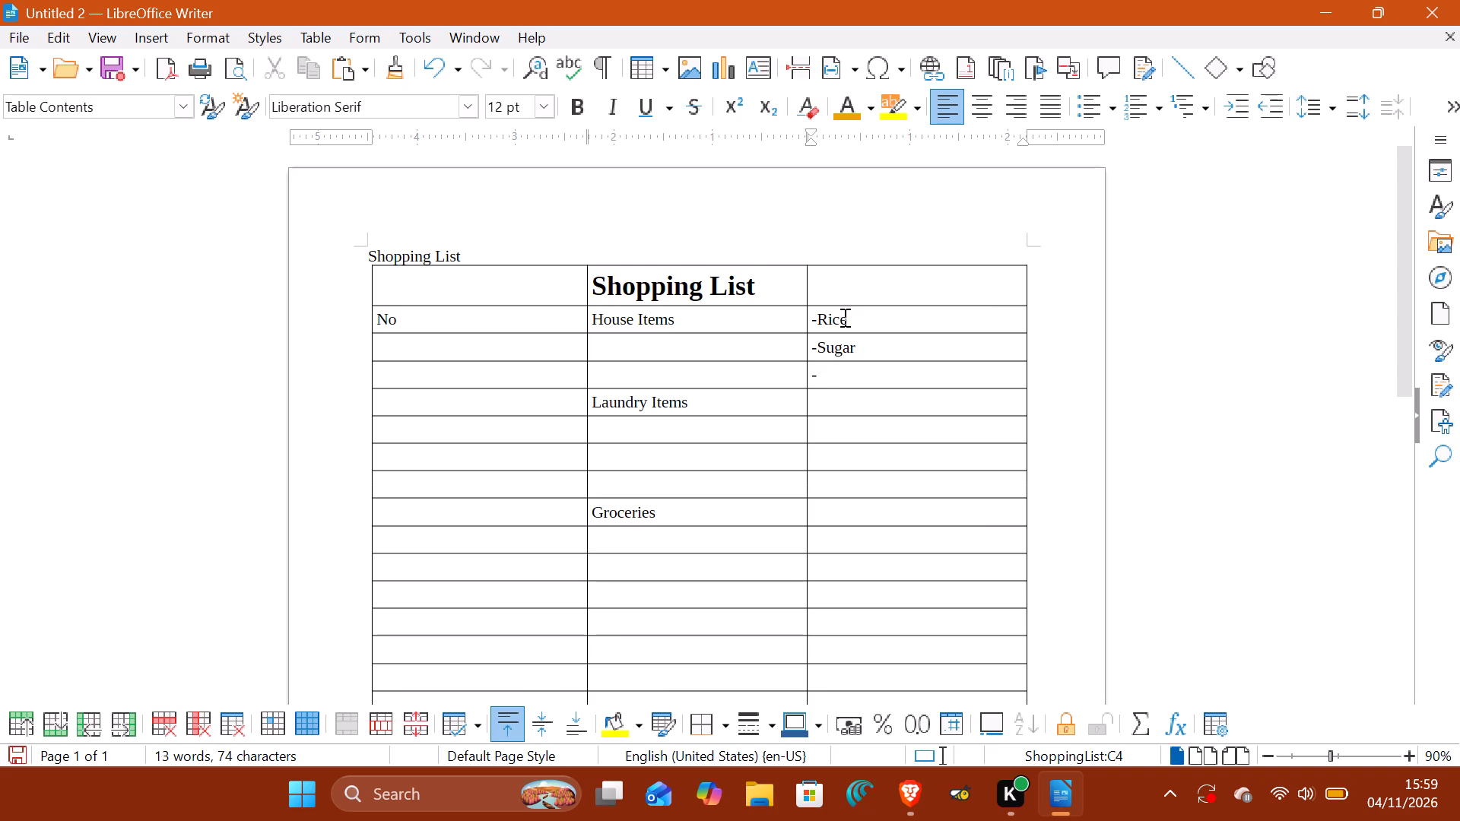
{"action": "type", "text": "lour"}
{"action": "key", "text": "space"}
{"action": "key", "text": "BackSpace"}
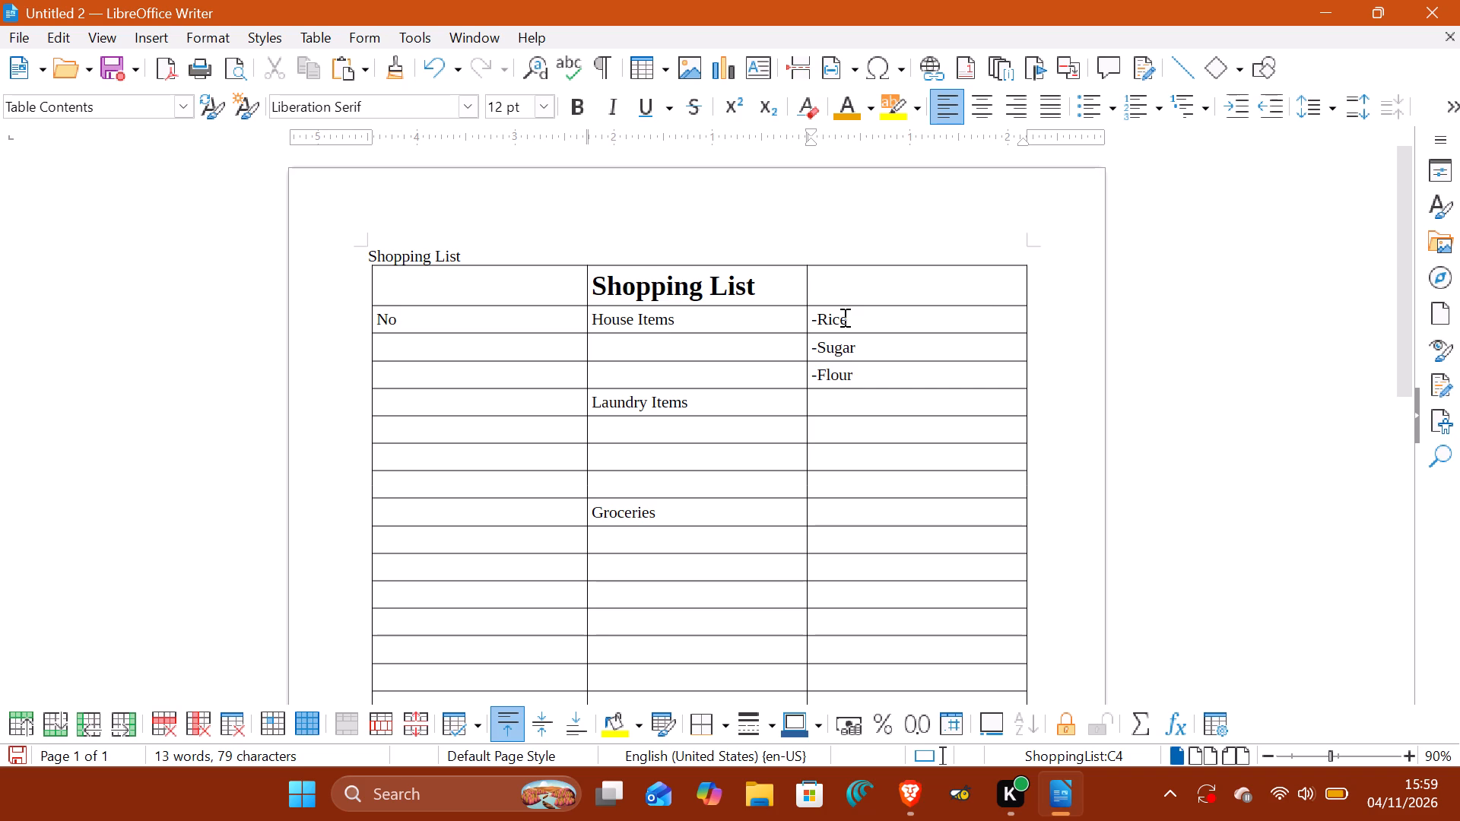
{"action": "type", "text": "()"}
{"action": "key", "text": "Left"}
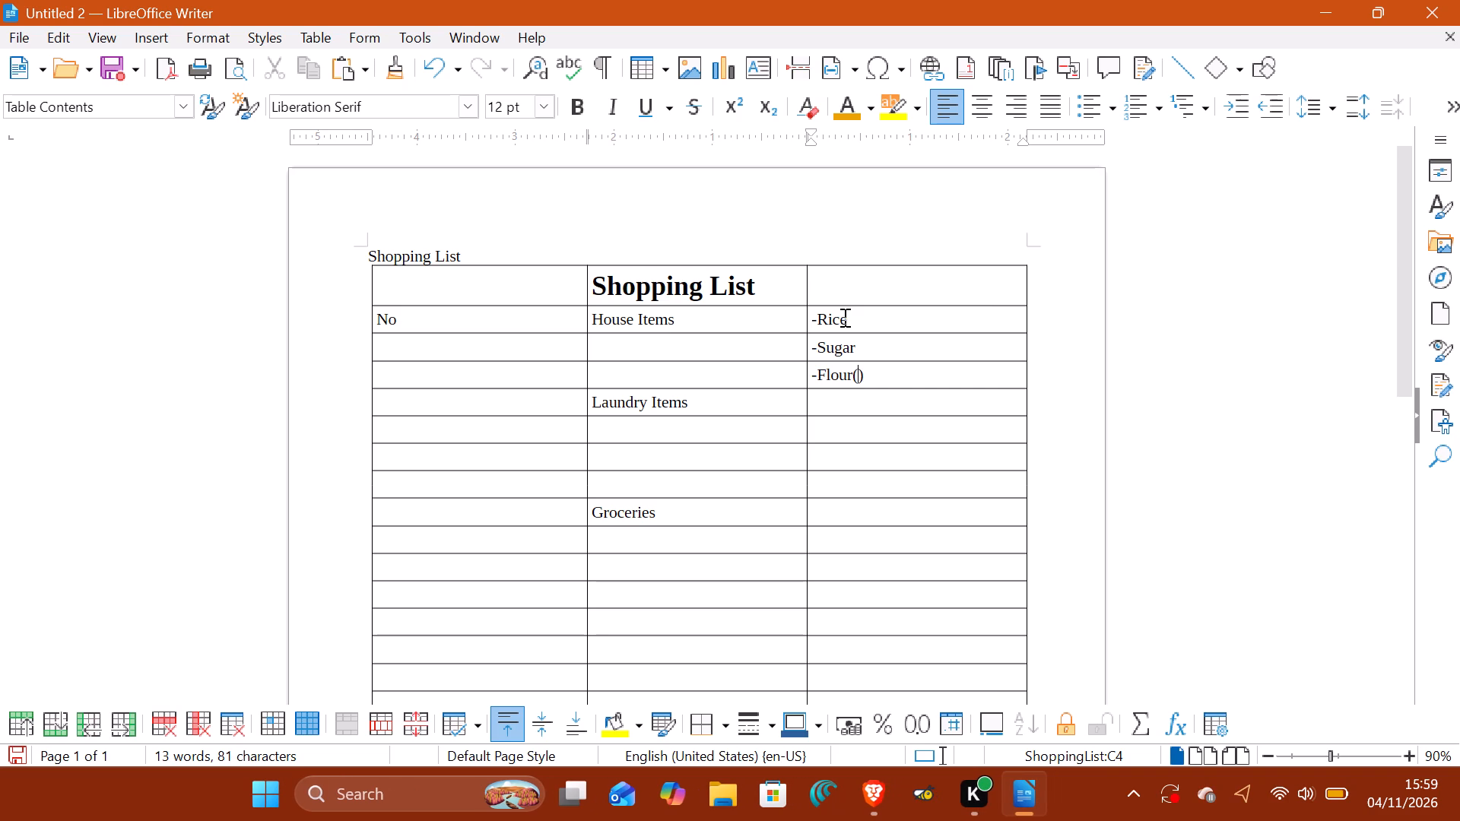
{"action": "key", "text": "u"}
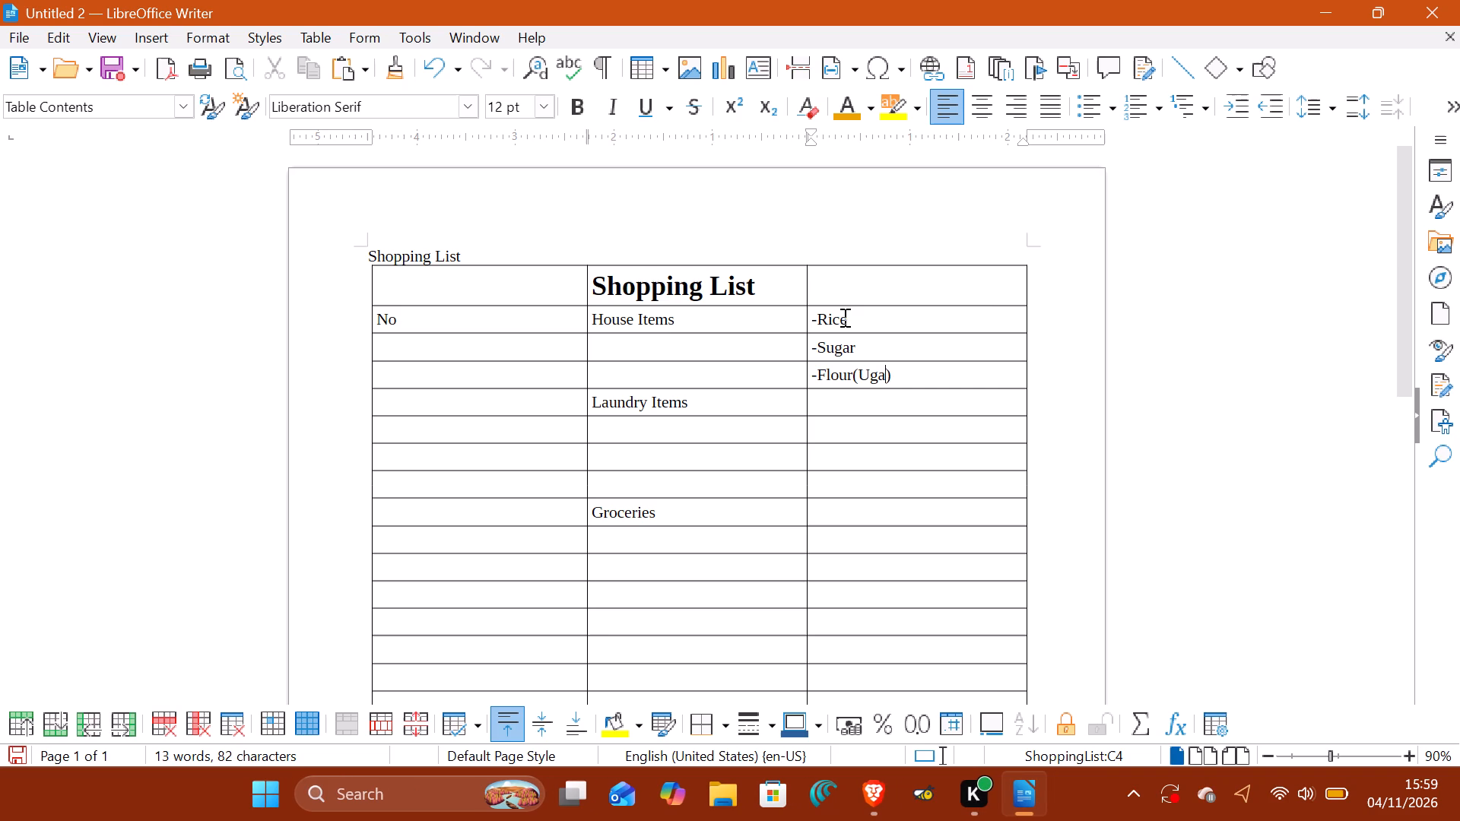
{"action": "type", "text": "li,"}
{"action": "key", "text": "space"}
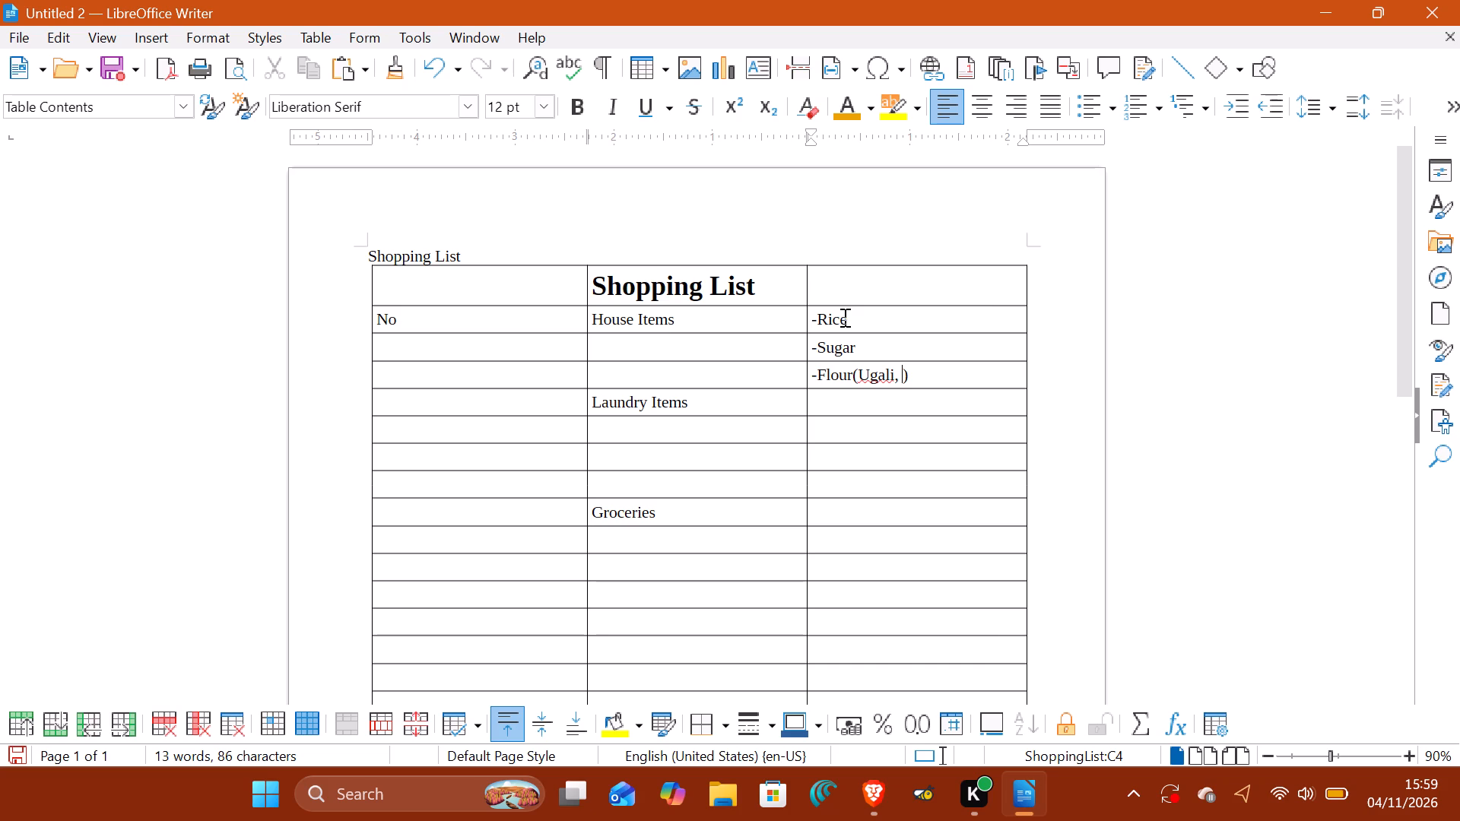
{"action": "type", "text": "hapati"}
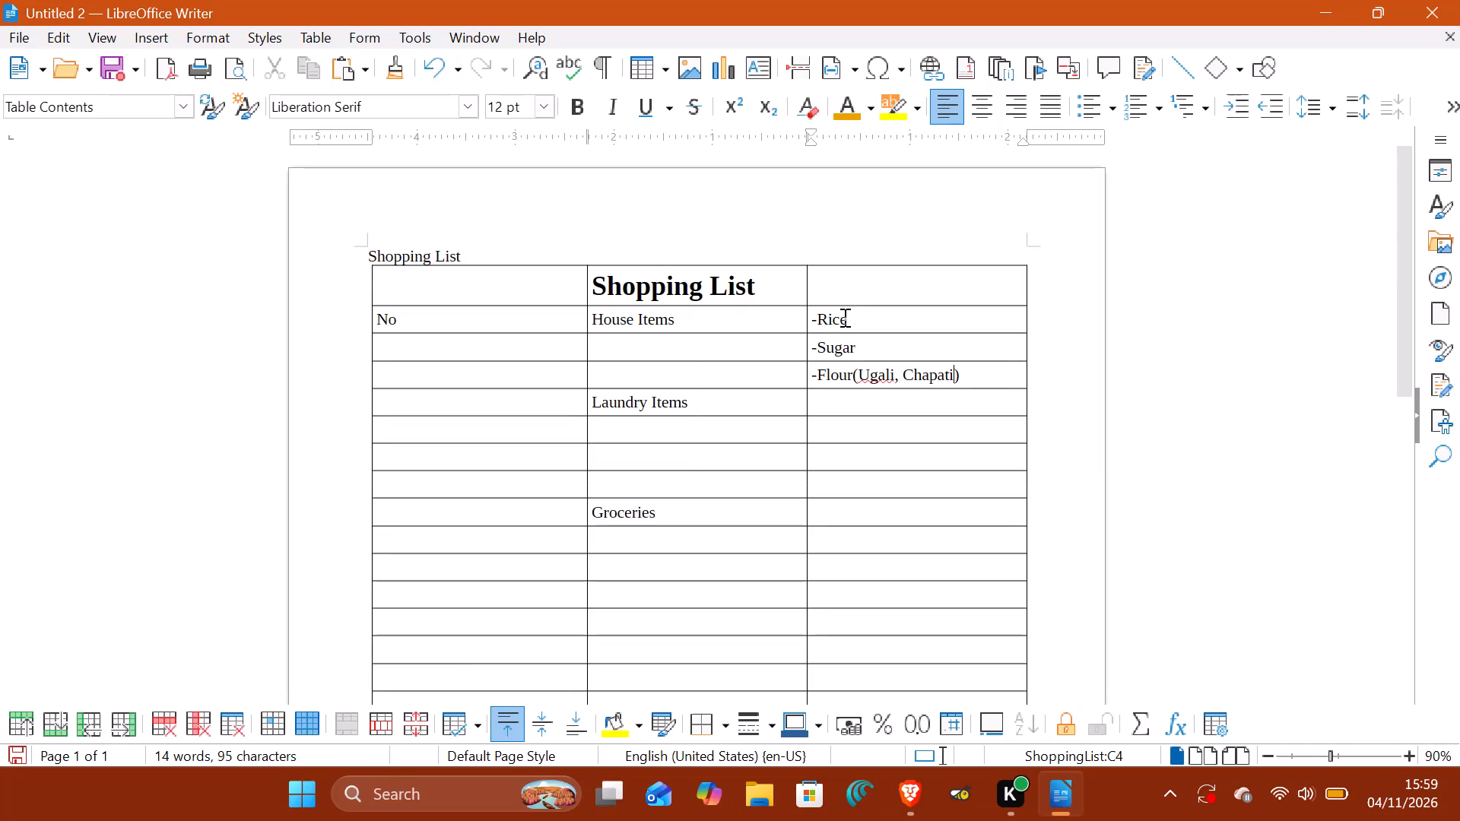
Enter "-Bar Soap" in the third column beside Laundry Items and "-Omo" in the cell beneath it.
{"action": "left_click", "coordinate": [823, 414]}
{"action": "left_click", "coordinate": [847, 408]}
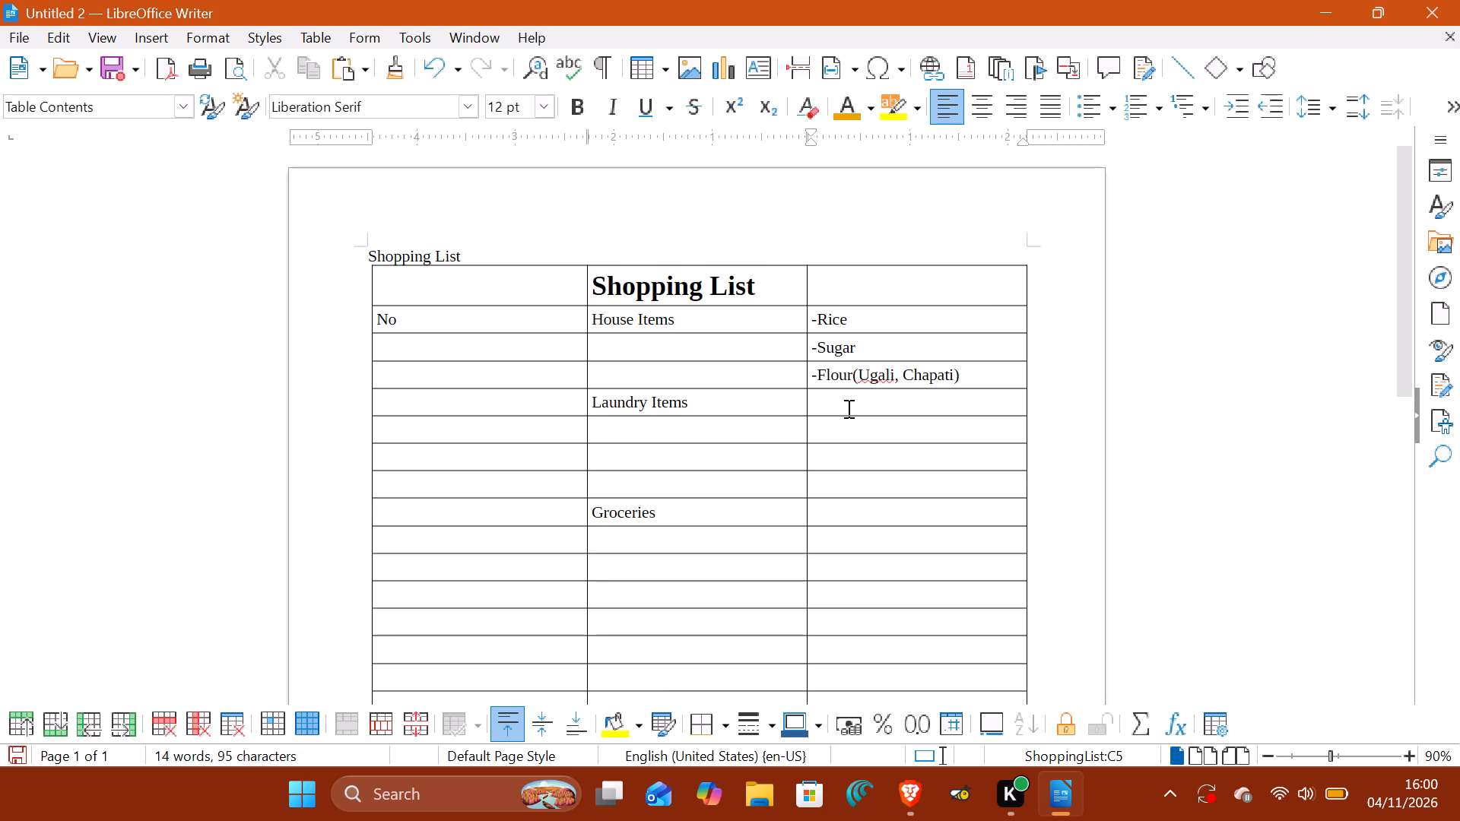
{"action": "key", "text": "minus"}
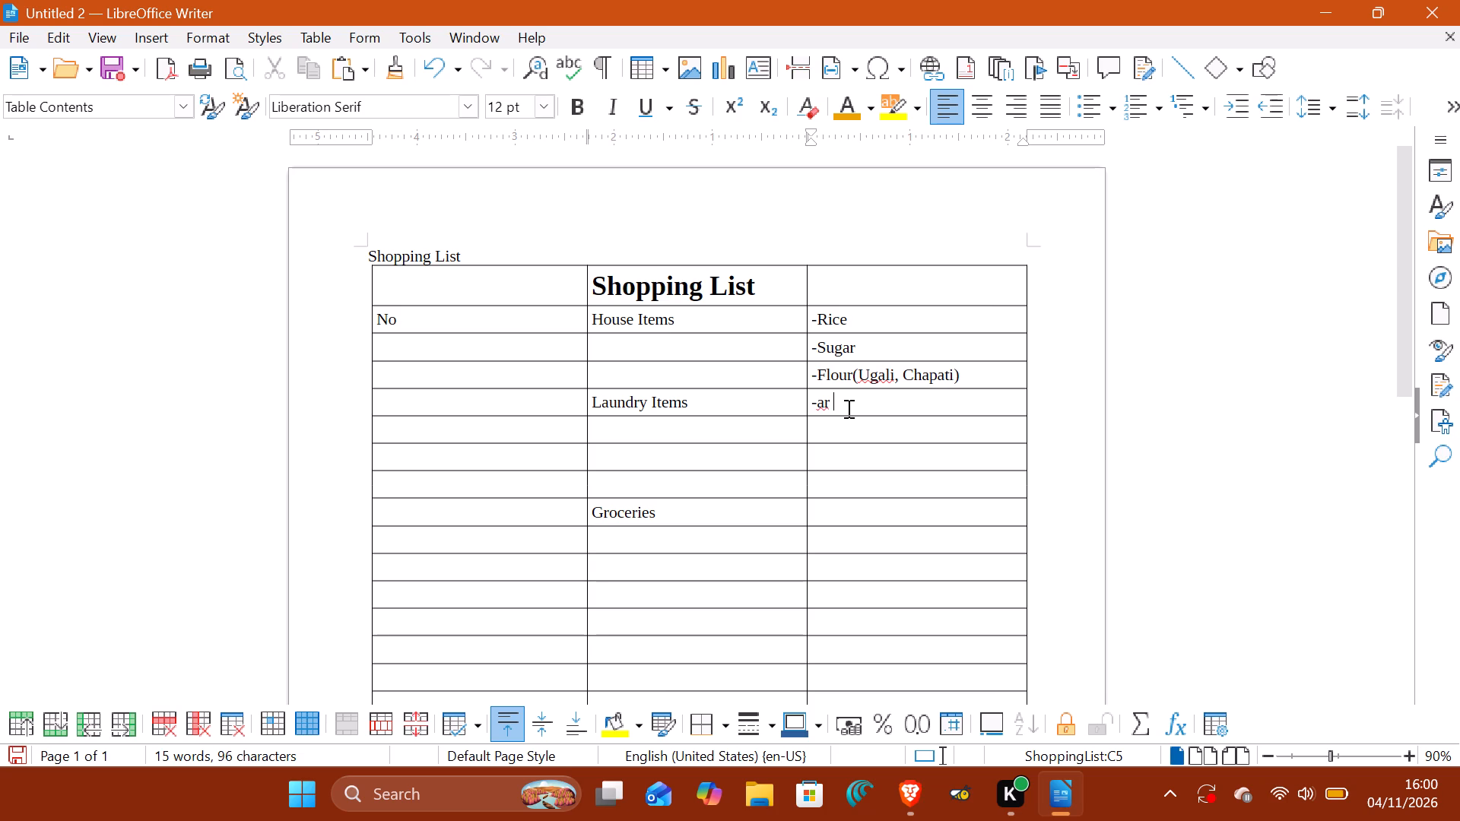
{"action": "key", "text": "BackSpace"}
{"action": "key", "text": "BackSpace"}
{"action": "key", "text": "BackSpace"}
{"action": "type", "text": "oap"}
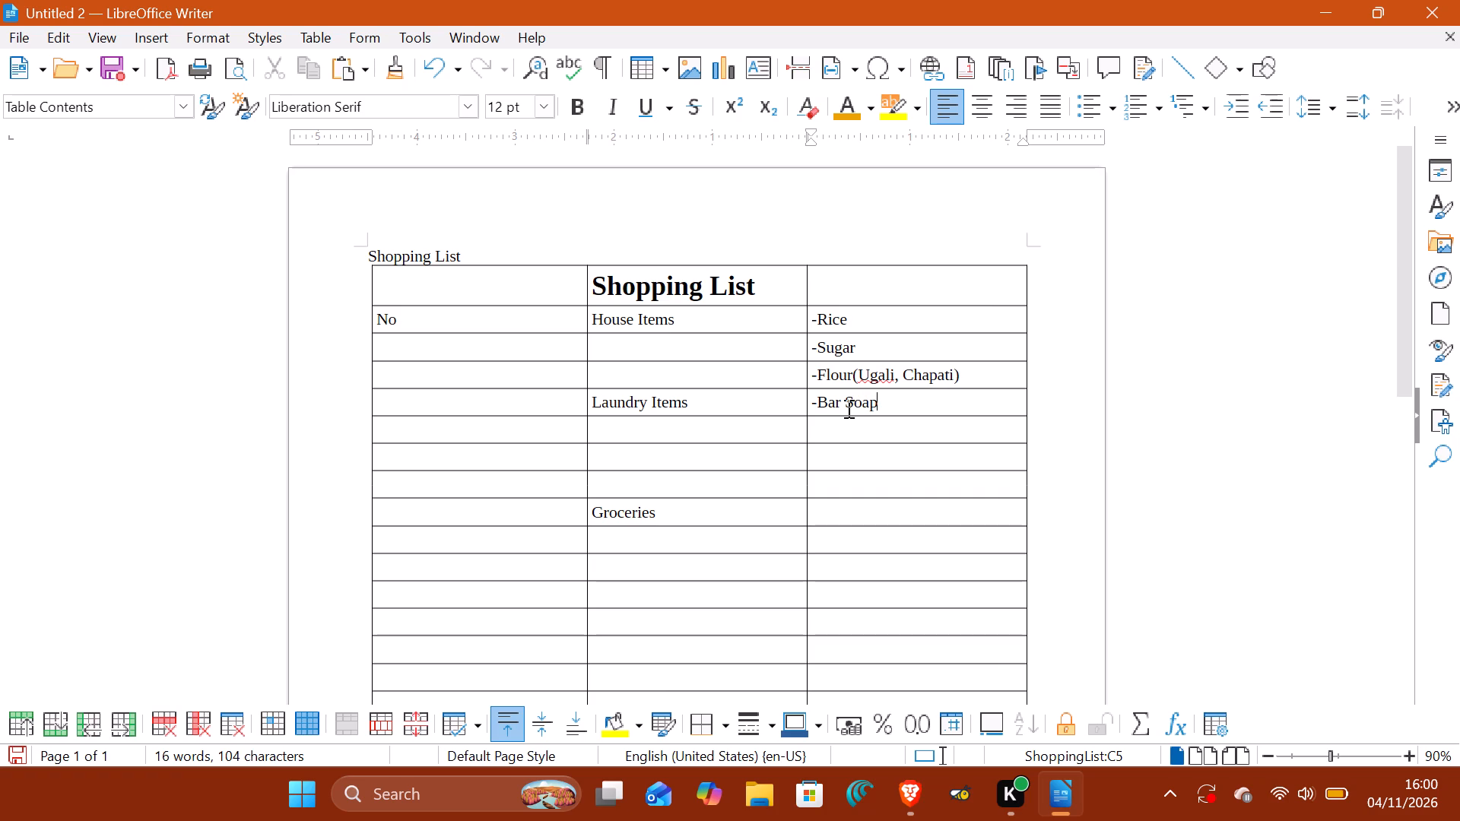
{"action": "key", "text": "Down"}
{"action": "key", "text": "minus"}
Enter "-Cuddles" in the third-column cell beneath "-Omo".
{"action": "key", "text": "Down"}
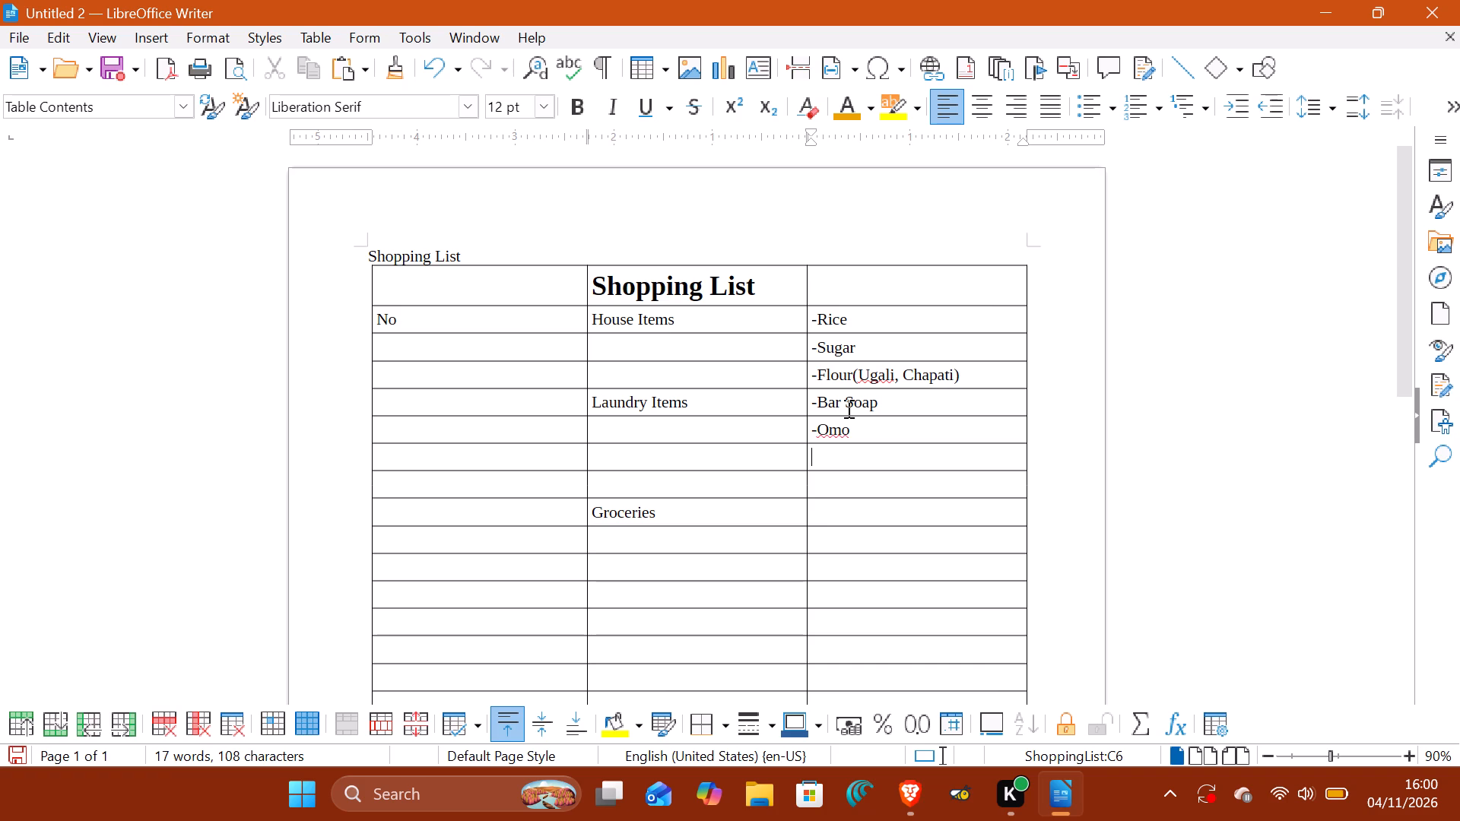
{"action": "key", "text": "minus"}
{"action": "key", "text": "BackSpace"}
{"action": "key", "text": "BackSpace"}
{"action": "type", "text": "udd"}
{"action": "type", "text": "les"}
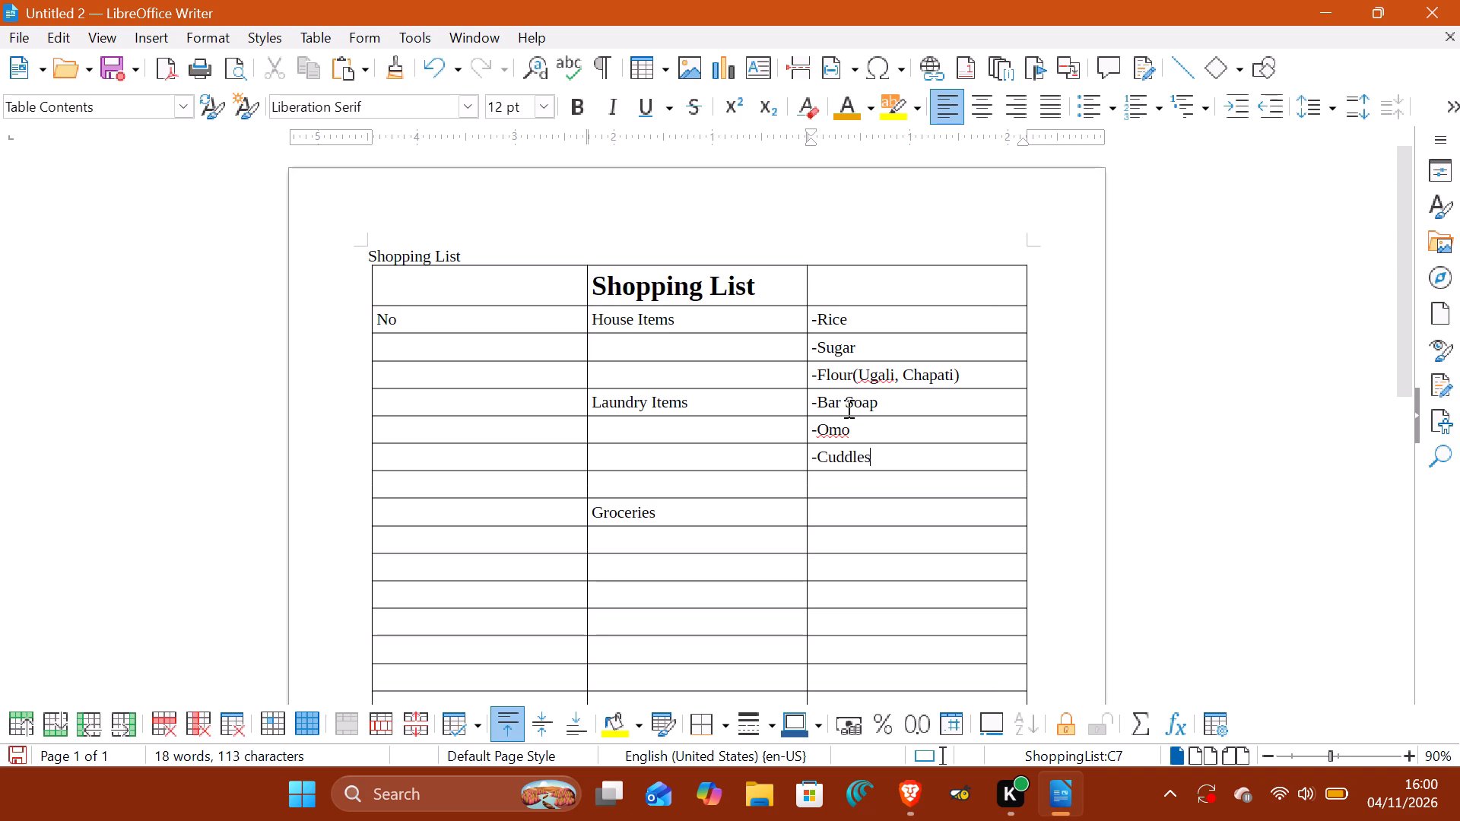
Enter "-Toilet Detergent" in the third-column cell beneath "-Cuddles".
{"action": "key", "text": "Down"}
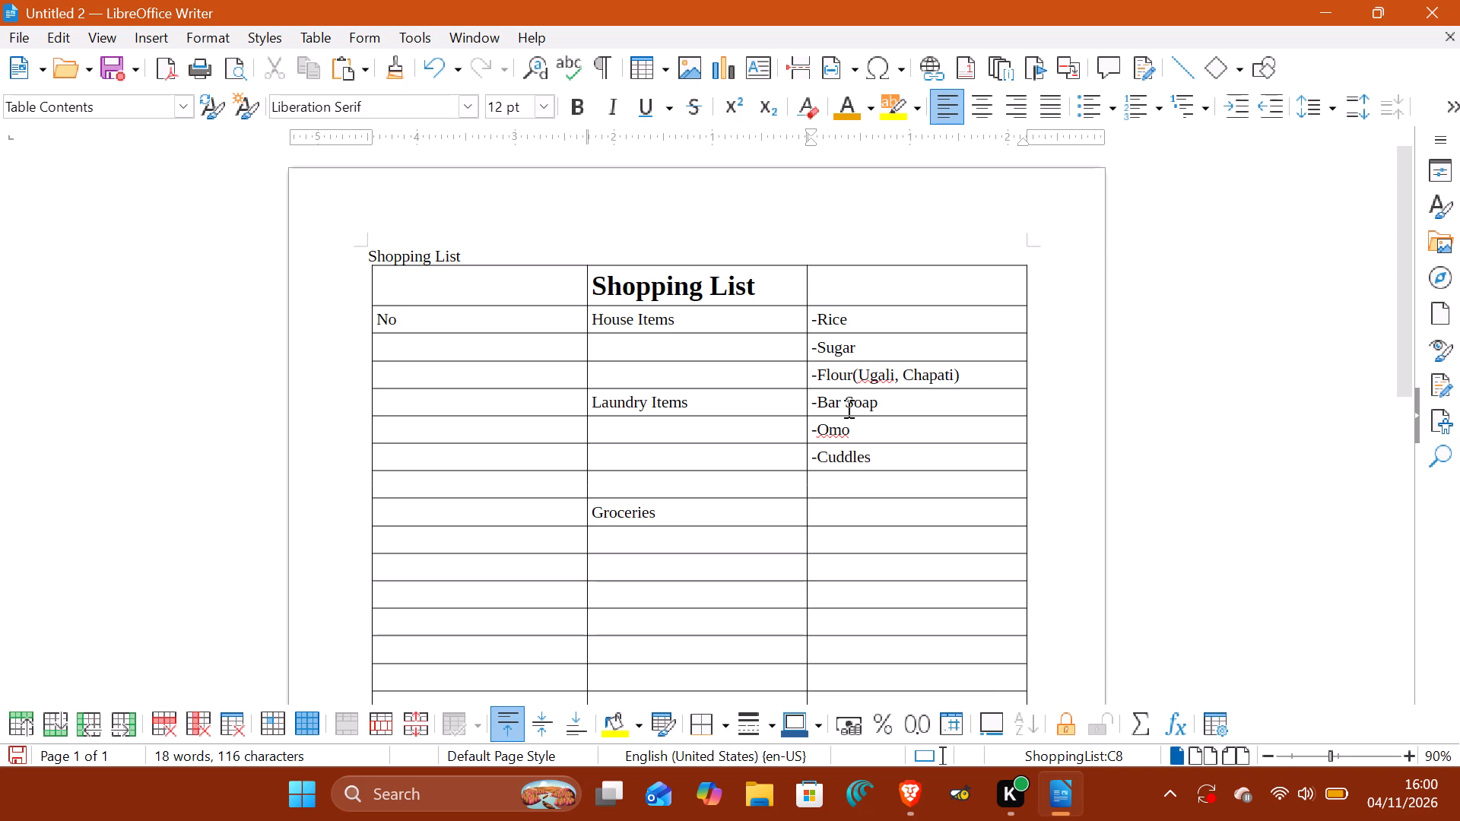
{"action": "key", "text": "minus"}
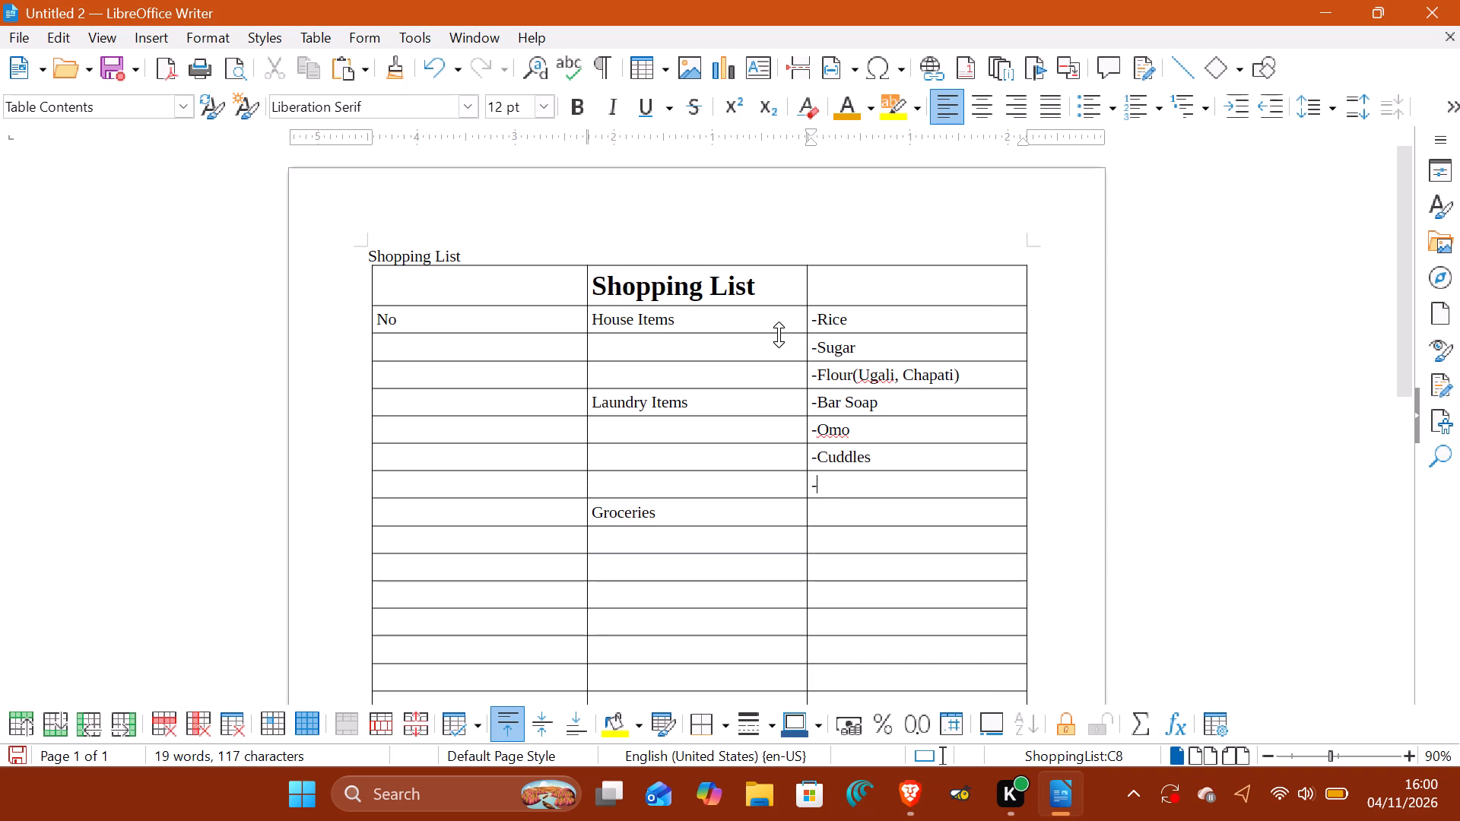
{"action": "type", "text": "ru"}
{"action": "key", "text": "BackSpace"}
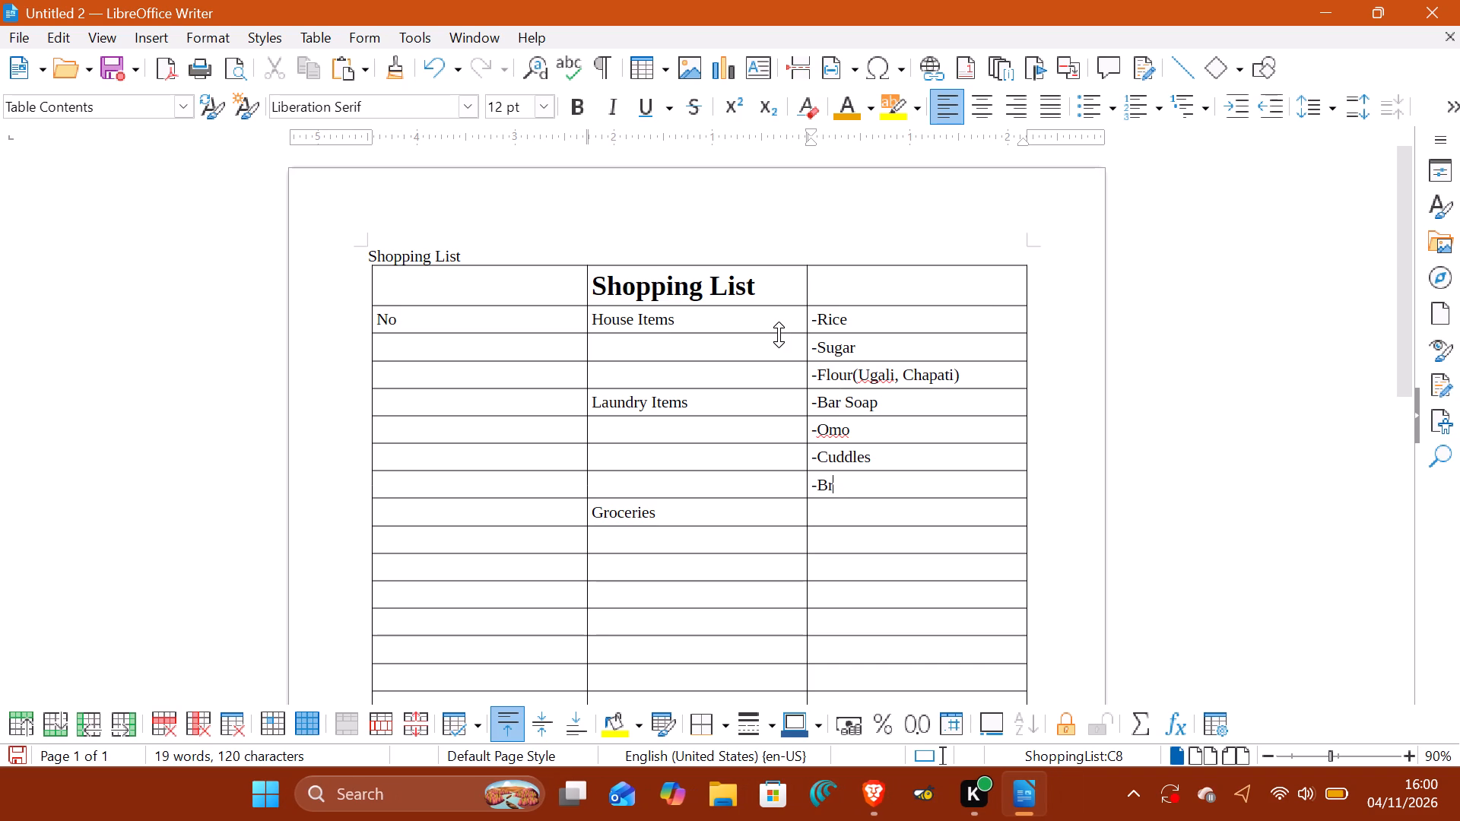
{"action": "key", "text": "BackSpace"}
{"action": "key", "text": "BackSpace"}
{"action": "type", "text": "oilet"}
{"action": "key", "text": "space"}
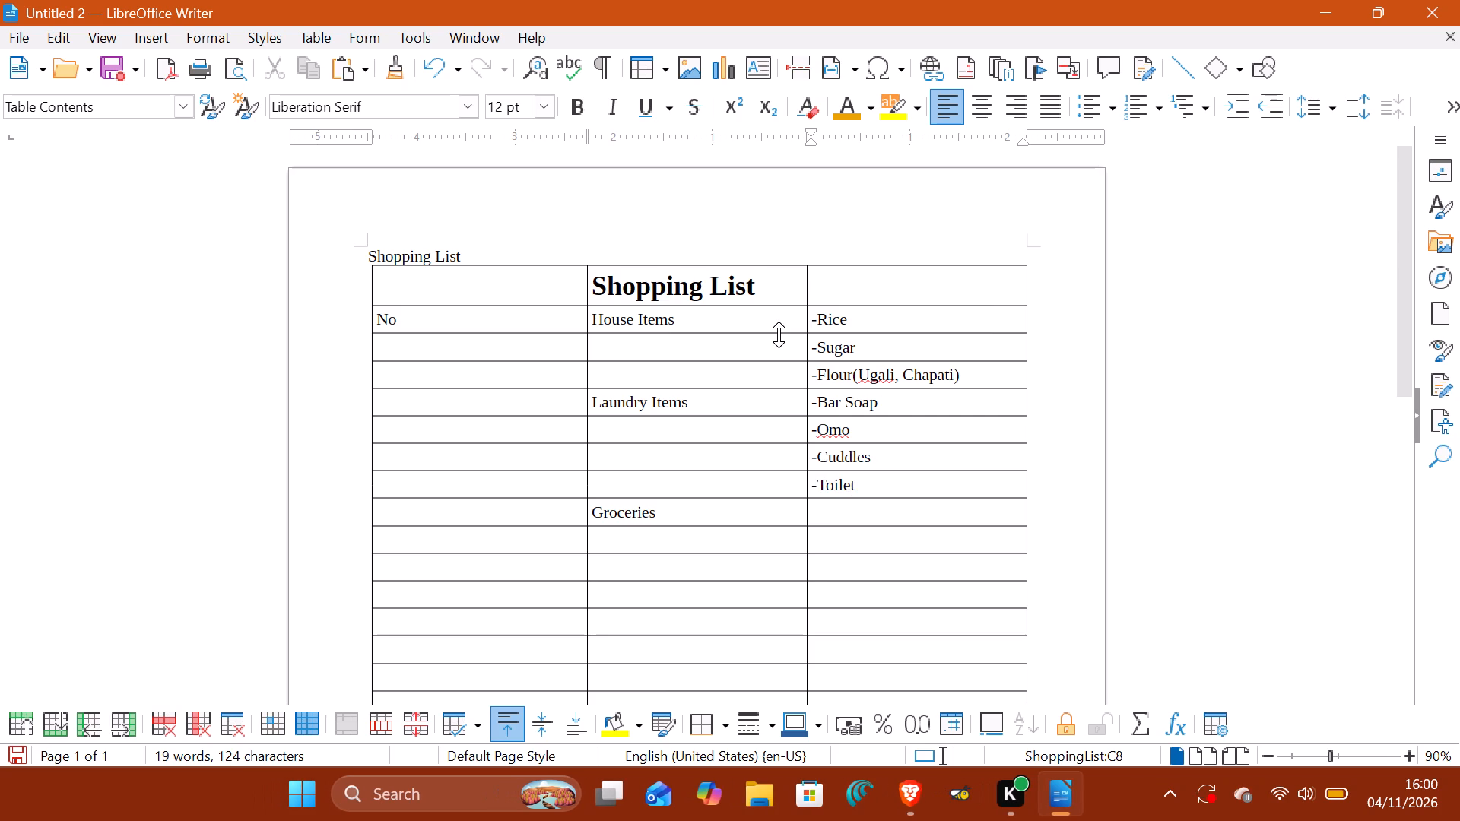
{"action": "key", "text": "super+Print"}
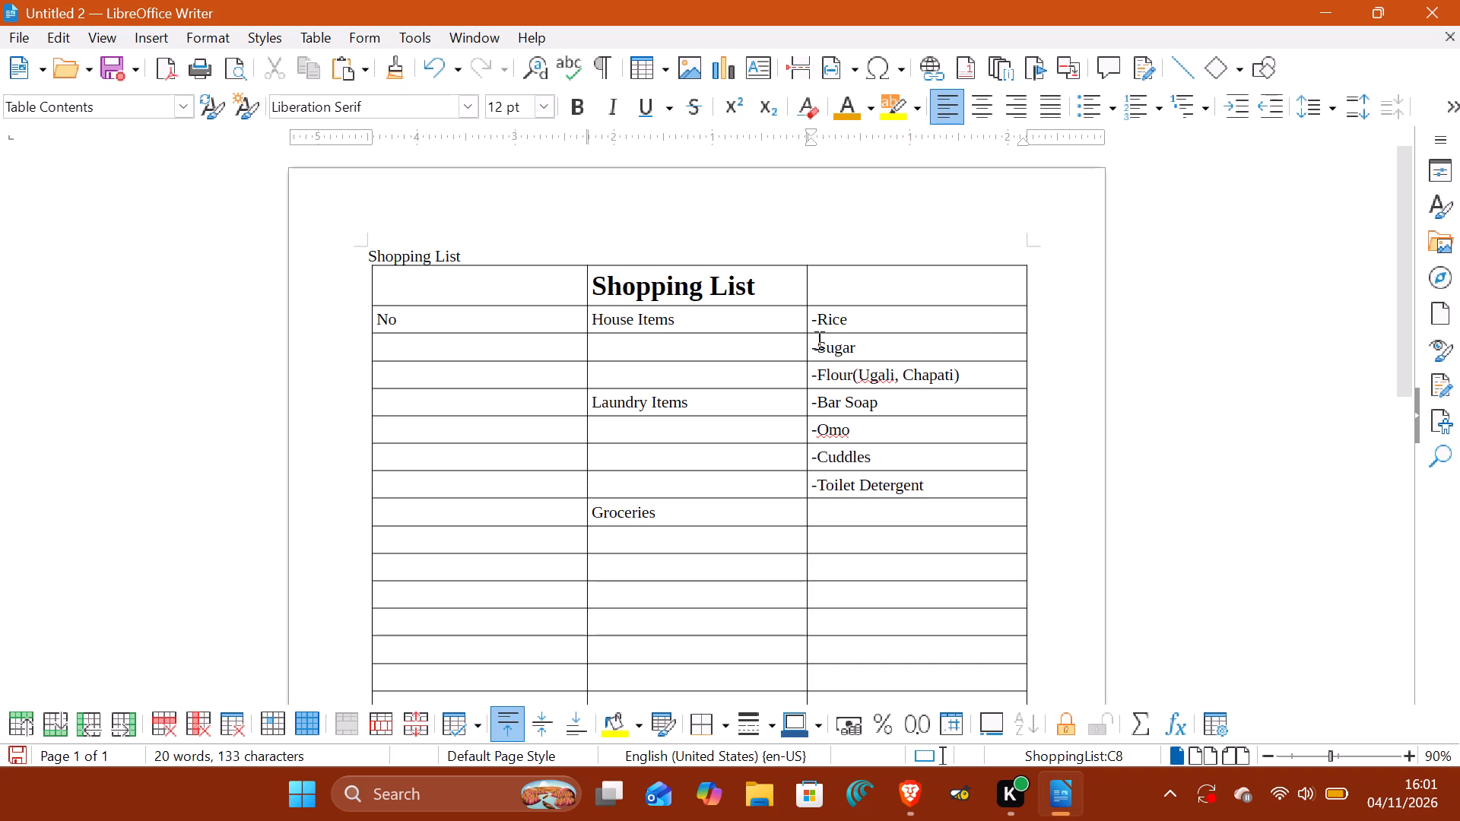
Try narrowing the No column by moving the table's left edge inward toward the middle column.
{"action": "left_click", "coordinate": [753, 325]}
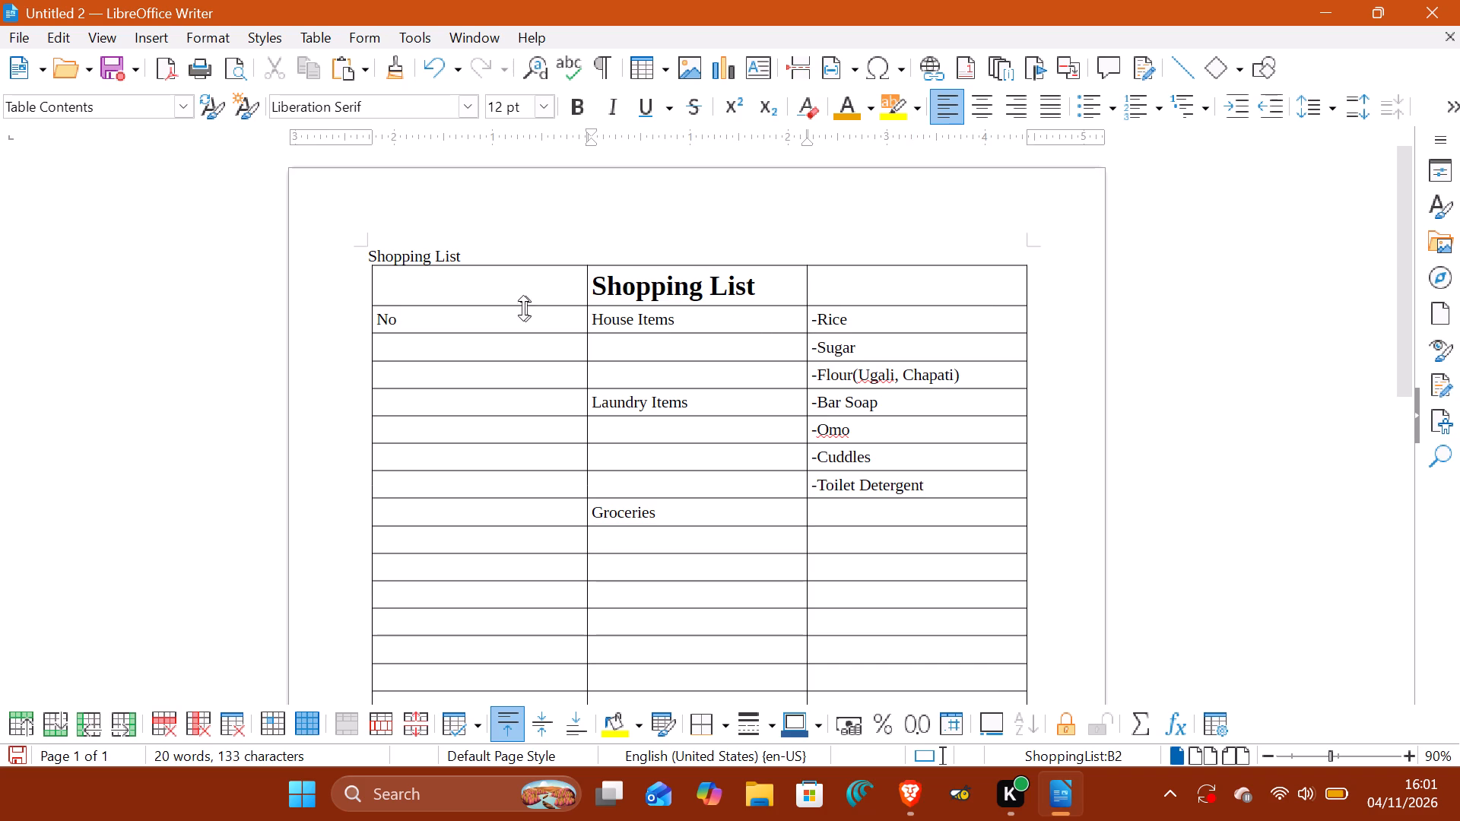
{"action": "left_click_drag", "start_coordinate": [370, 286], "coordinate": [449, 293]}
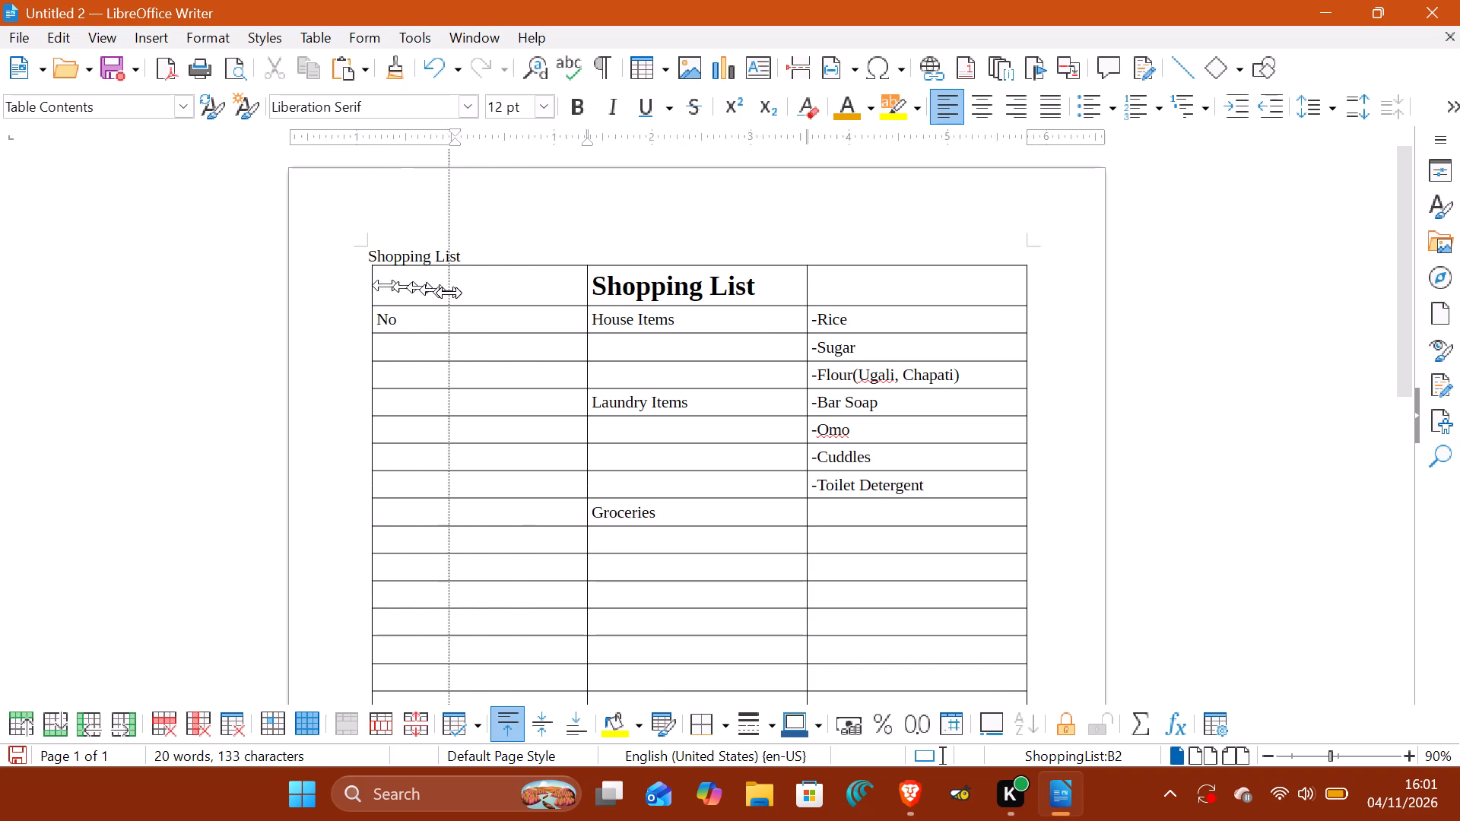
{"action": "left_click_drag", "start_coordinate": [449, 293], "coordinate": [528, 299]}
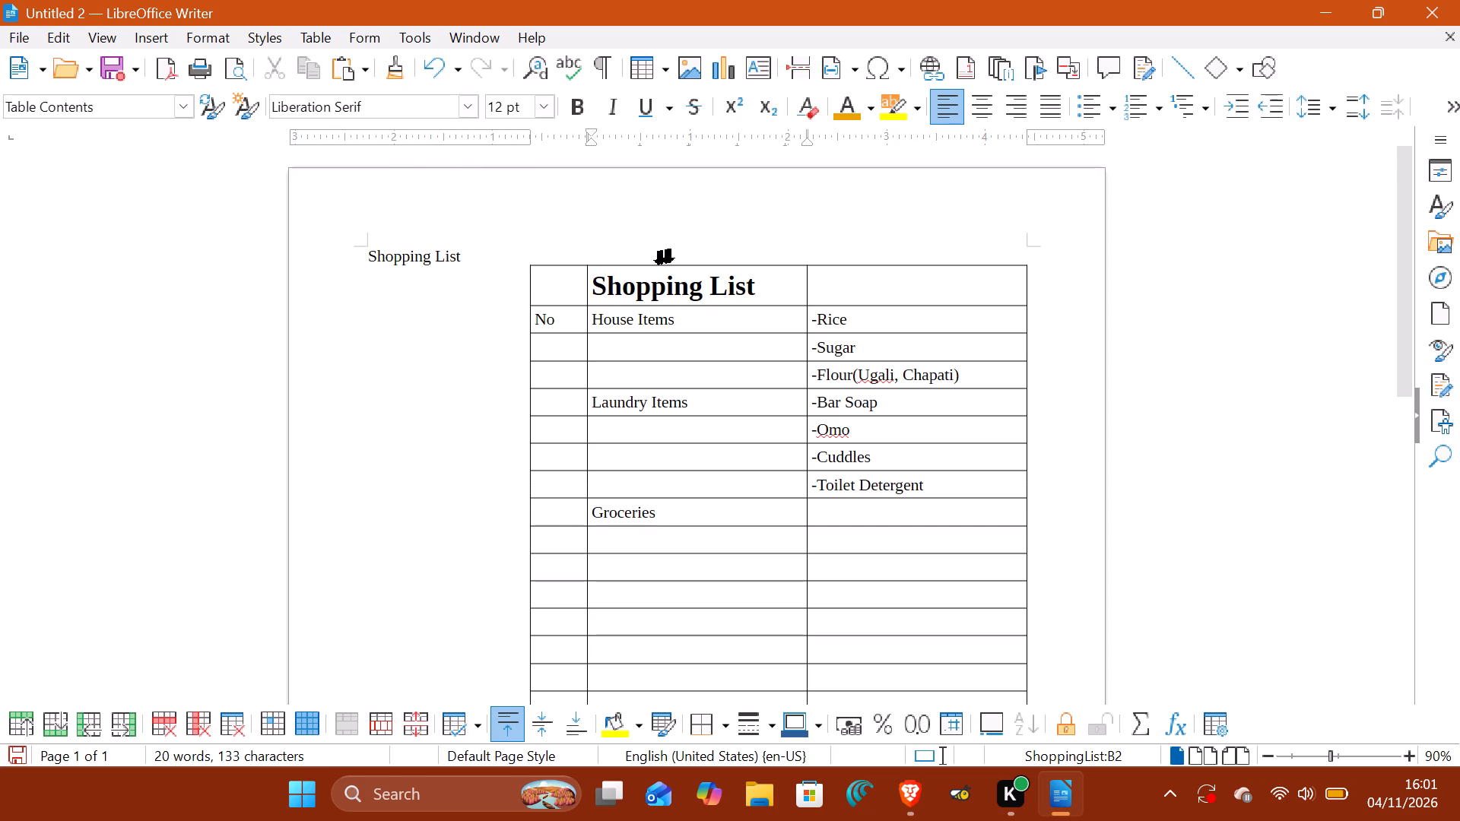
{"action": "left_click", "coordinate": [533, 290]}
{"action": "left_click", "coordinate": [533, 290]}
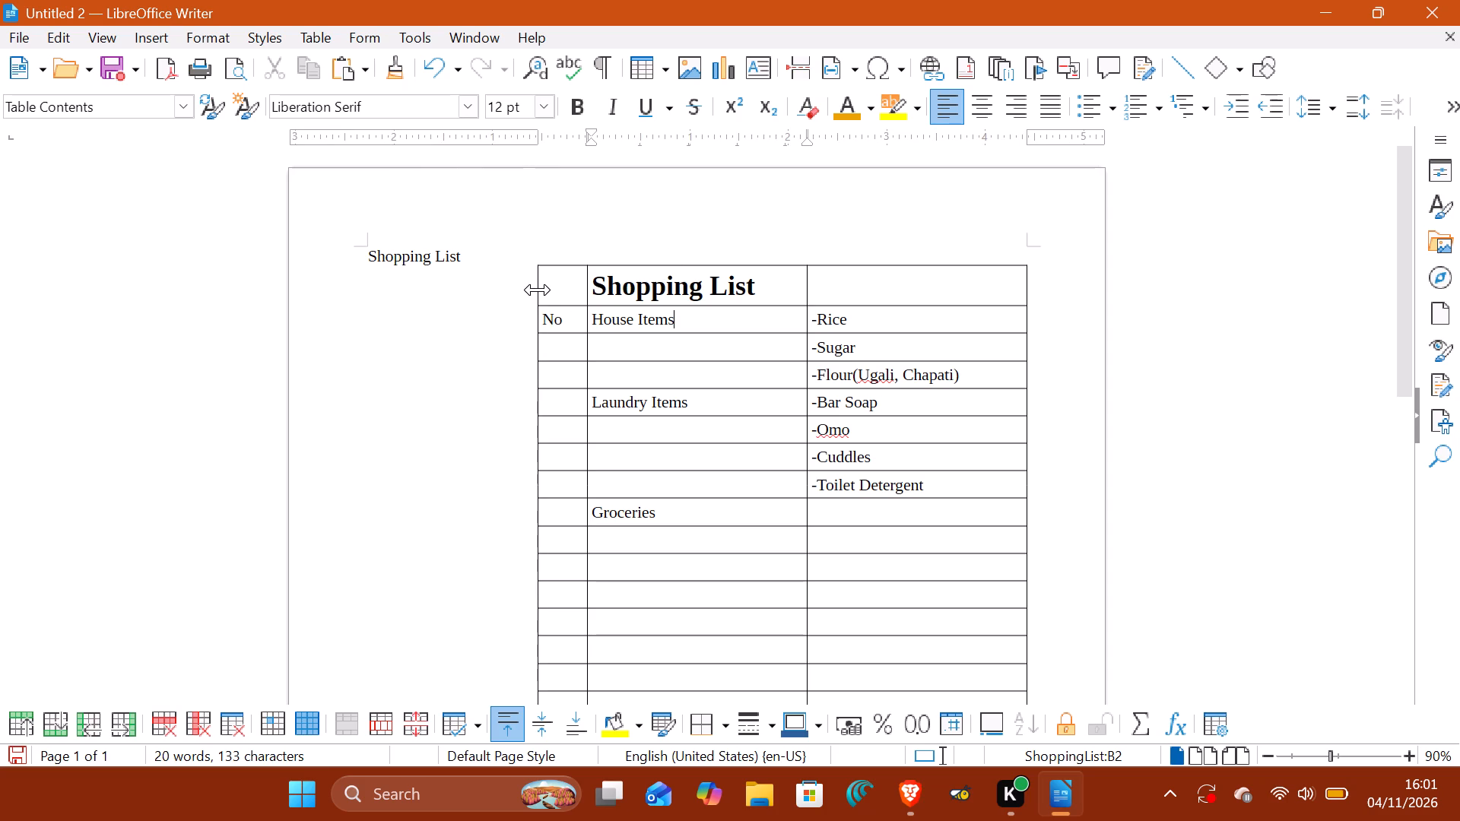
Widen the No column by moving the table's left edge outward to just beyond the page's left margin.
{"action": "left_click_drag", "start_coordinate": [538, 290], "coordinate": [363, 281]}
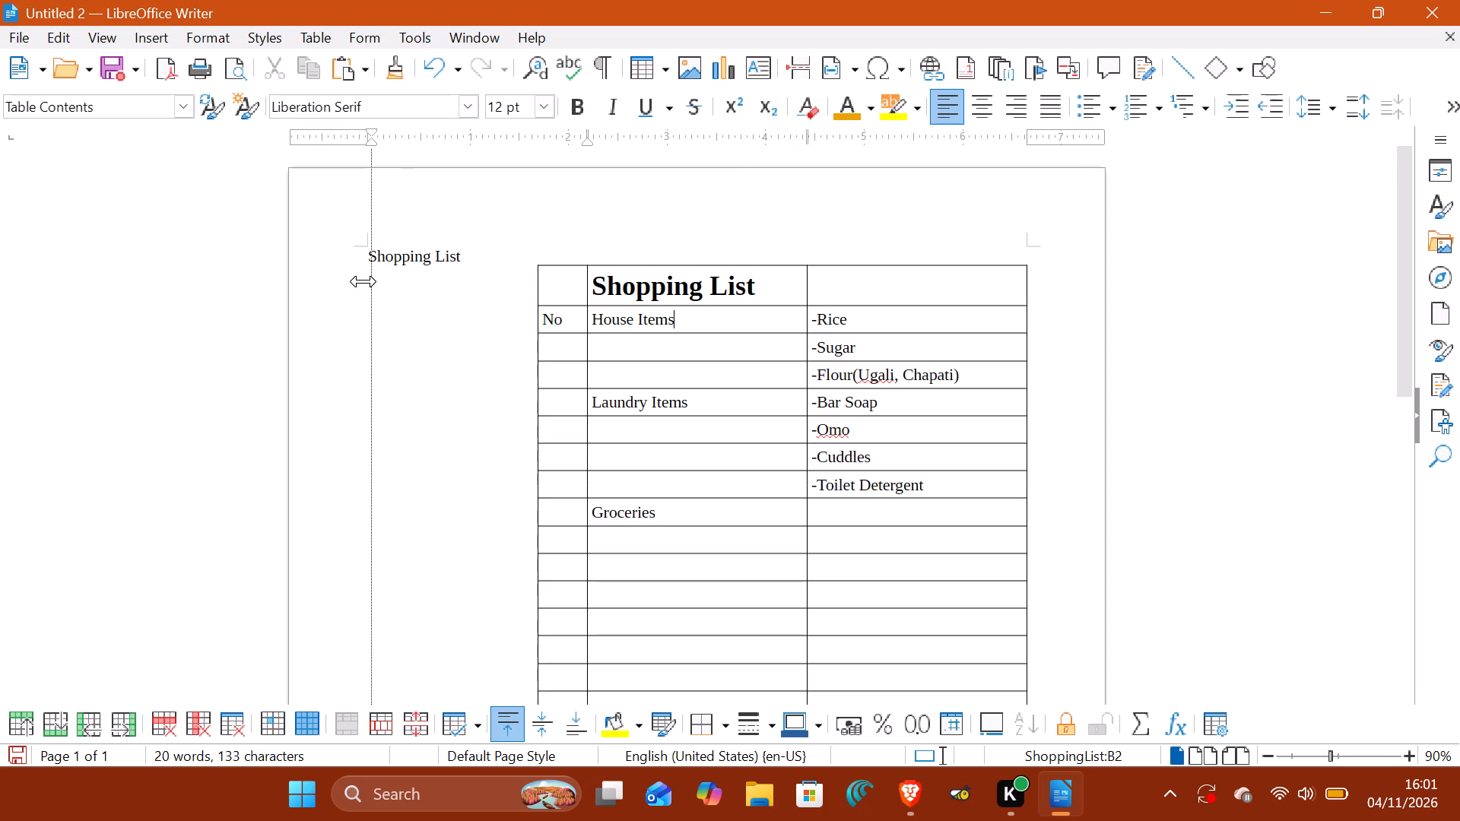
{"action": "left_click_drag", "start_coordinate": [363, 281], "coordinate": [360, 281]}
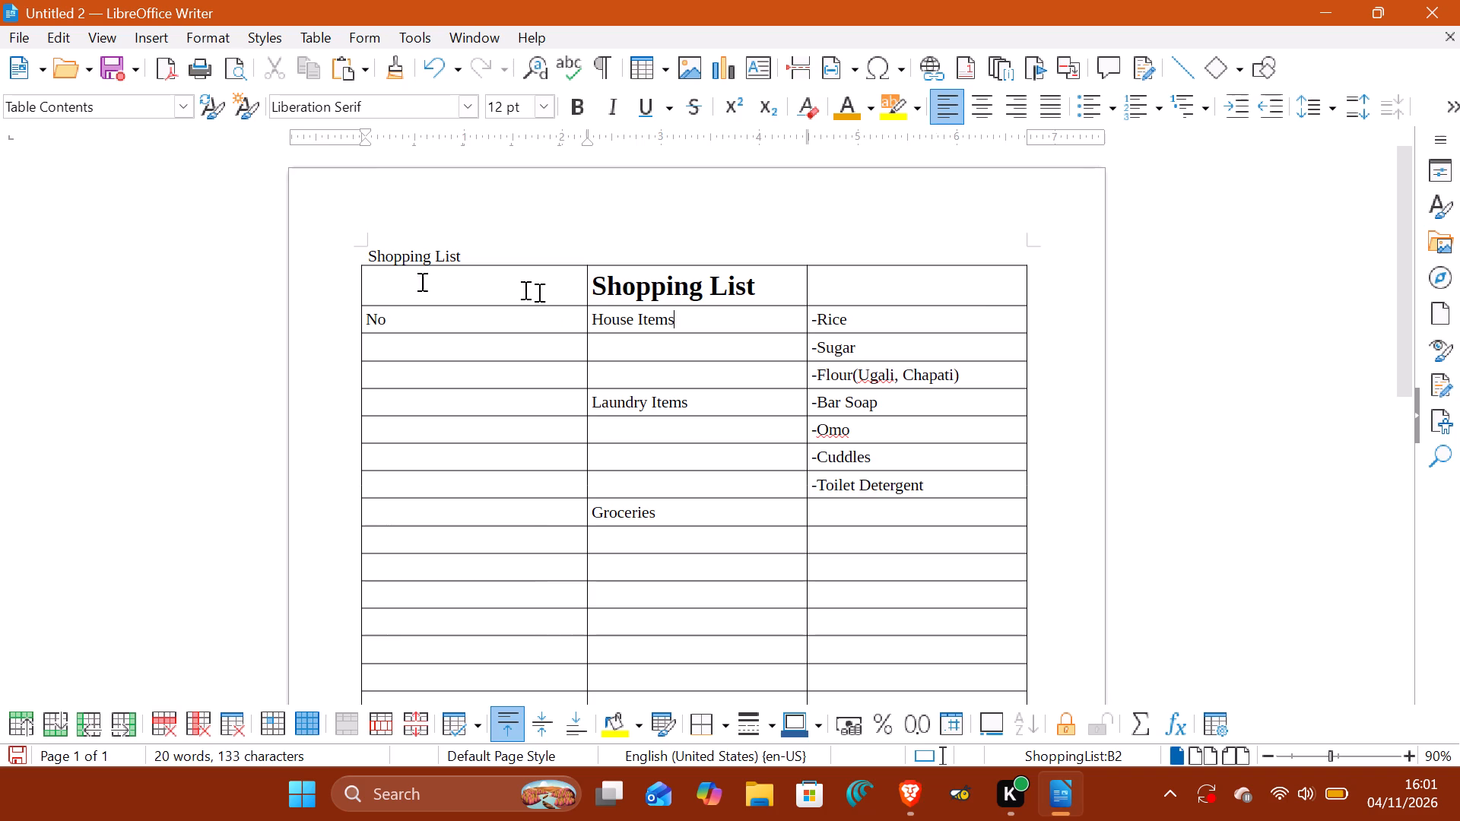
{"action": "left_click", "coordinate": [365, 290]}
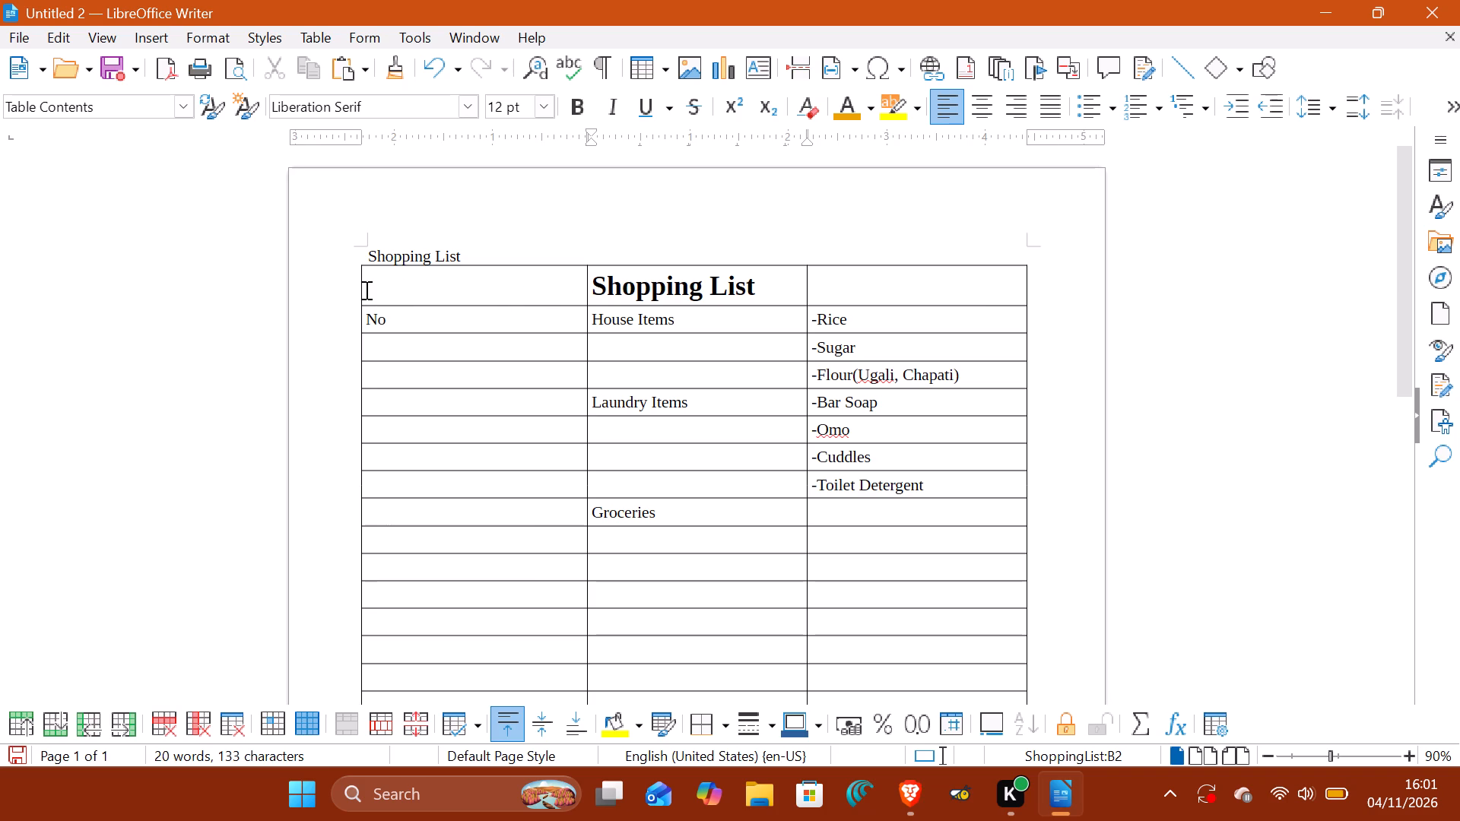
Bring the table's outer edge beside the No column back in line with the page margin.
{"action": "left_click", "coordinate": [360, 287]}
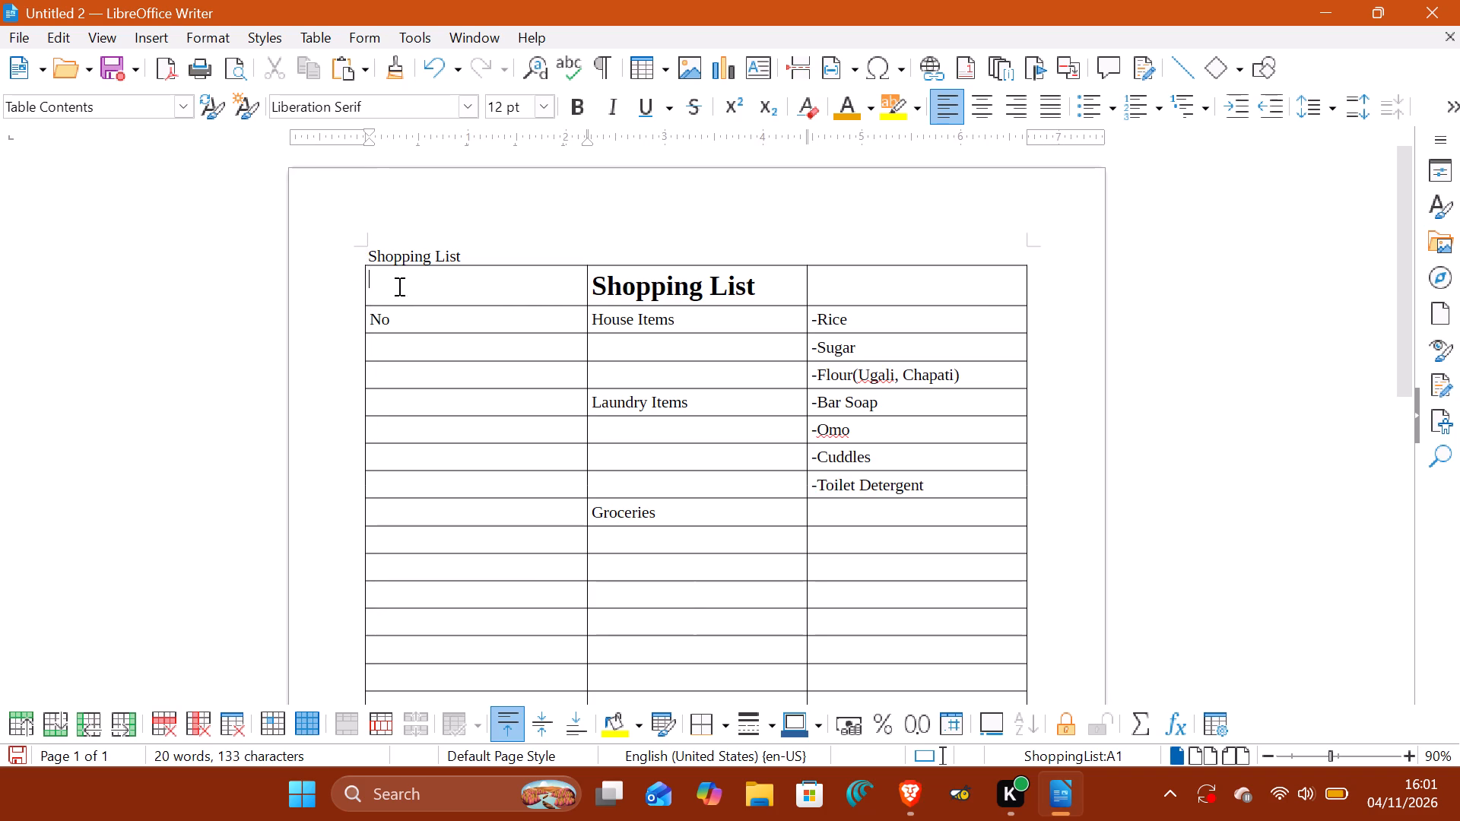
{"action": "left_click", "coordinate": [683, 227]}
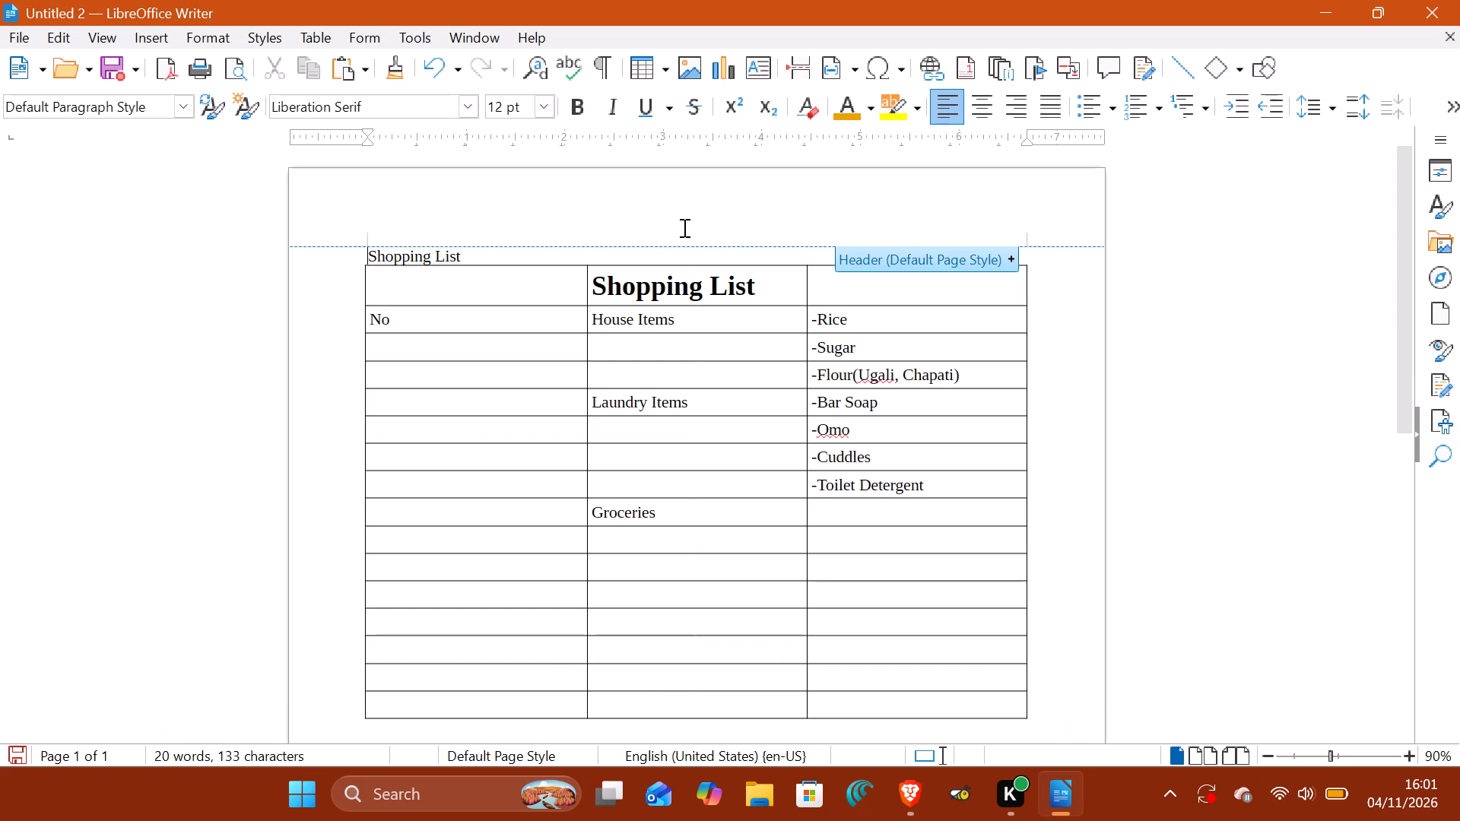
{"action": "left_click", "coordinate": [751, 200]}
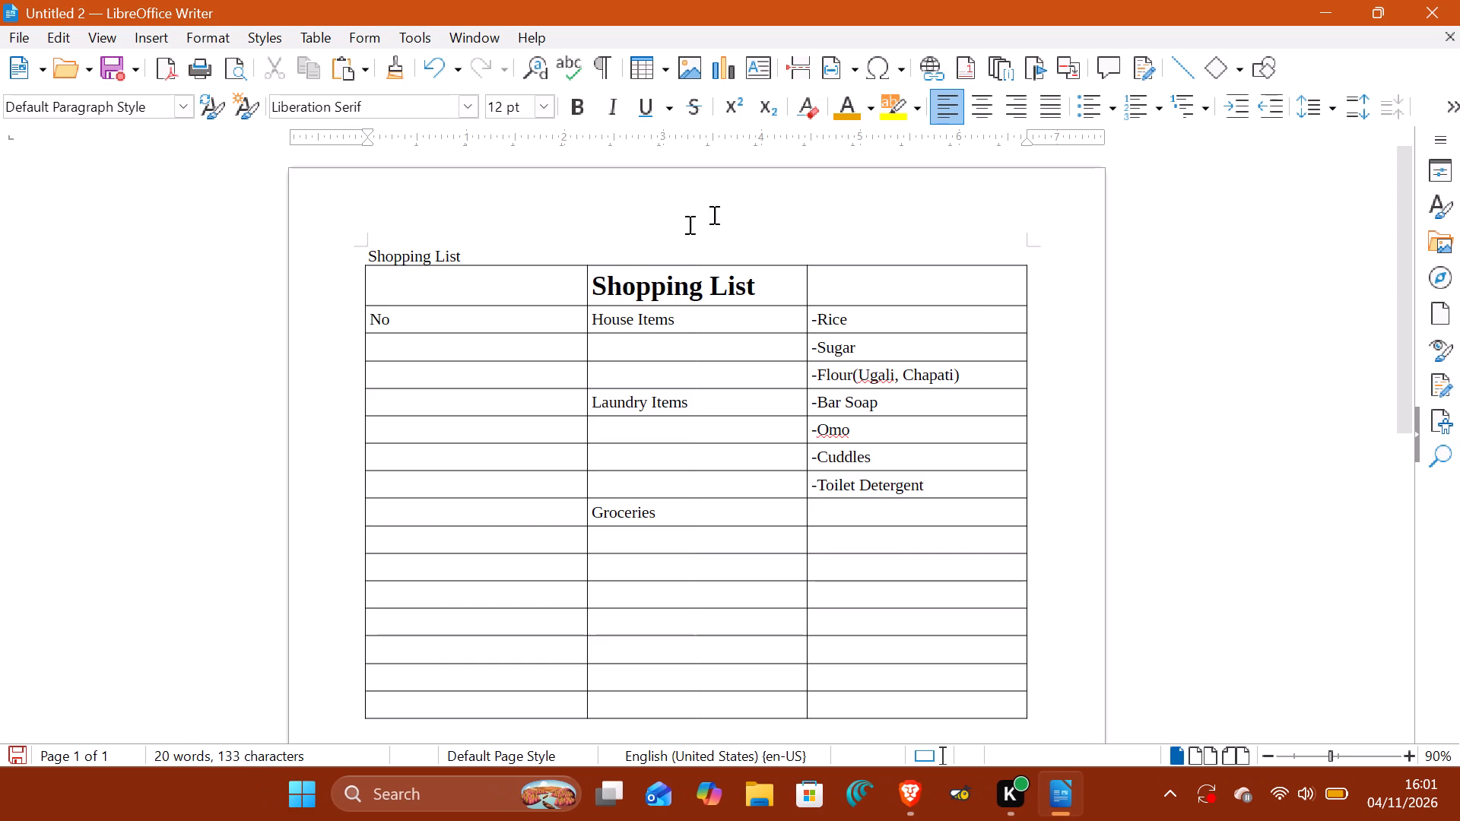
Narrow the No column to about 0.7 inches and make the middle column about 3.5 inches wide.
{"action": "left_click_drag", "start_coordinate": [589, 283], "coordinate": [431, 283]}
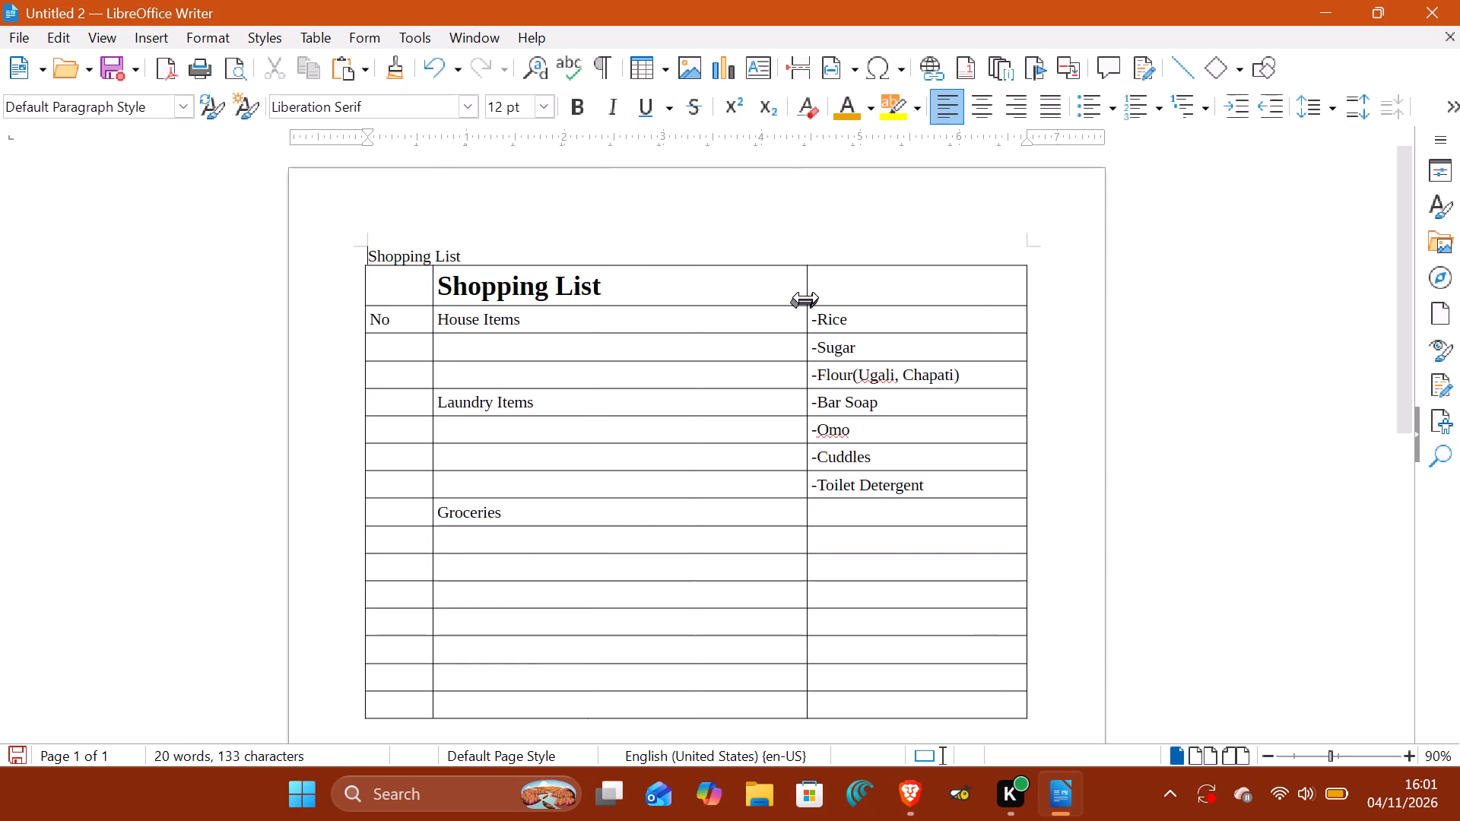
{"action": "left_click_drag", "start_coordinate": [805, 290], "coordinate": [615, 292]}
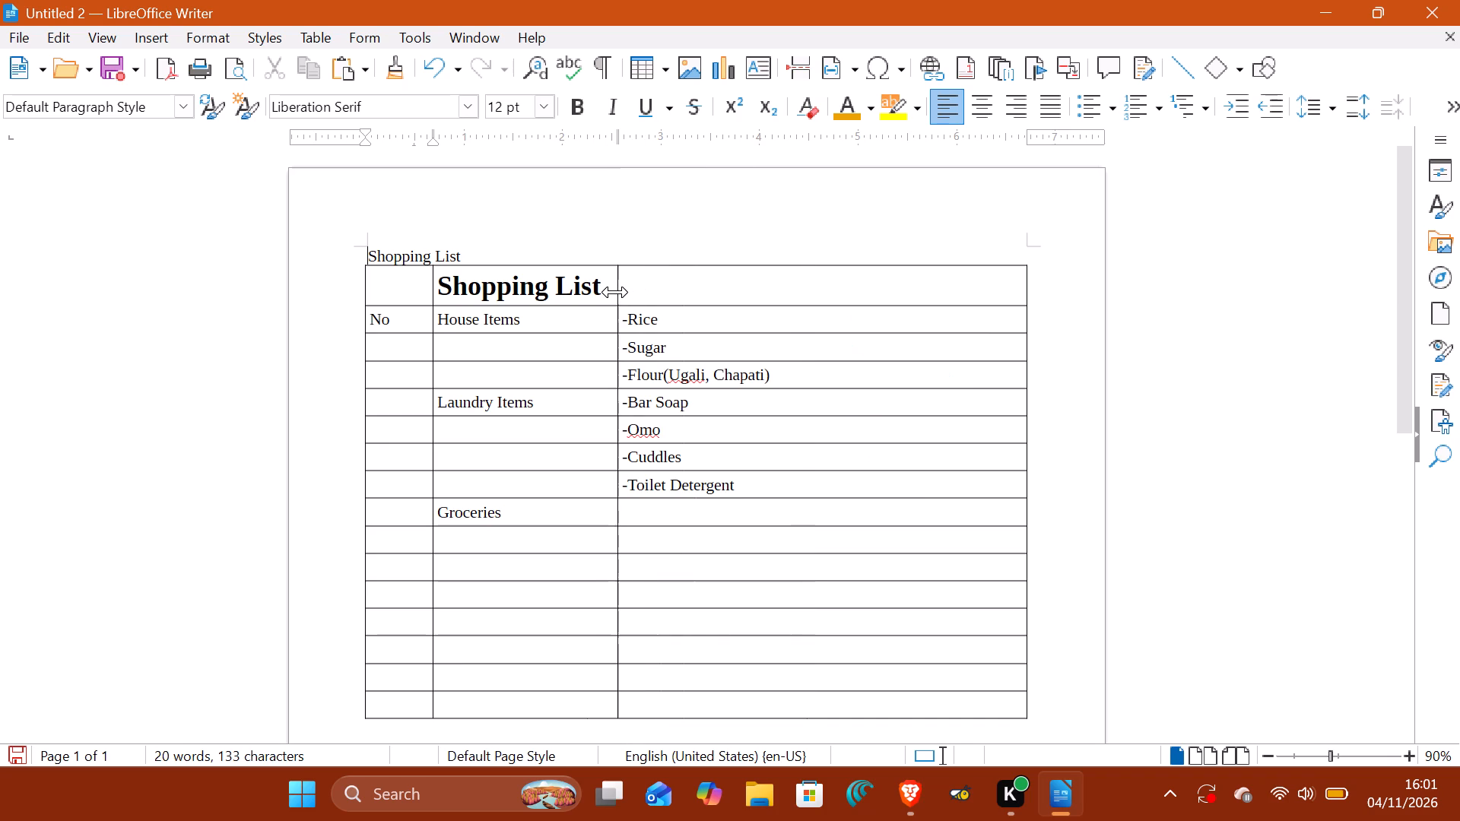
{"action": "left_click_drag", "start_coordinate": [615, 292], "coordinate": [780, 293]}
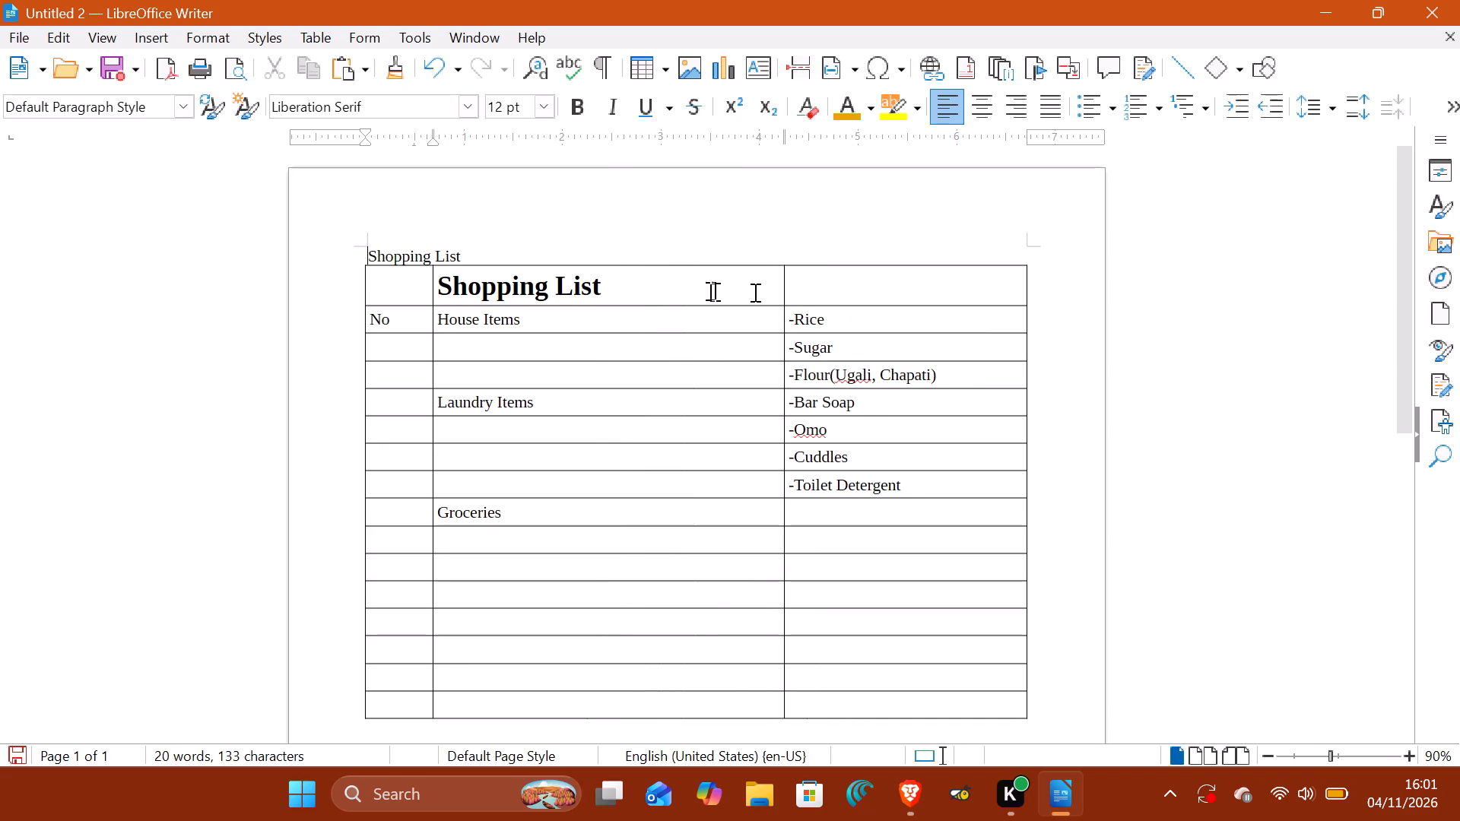
Center the large "Shopping List" title within its table cell.
{"action": "left_click", "coordinate": [686, 288]}
{"action": "key", "text": "ctrl+a"}
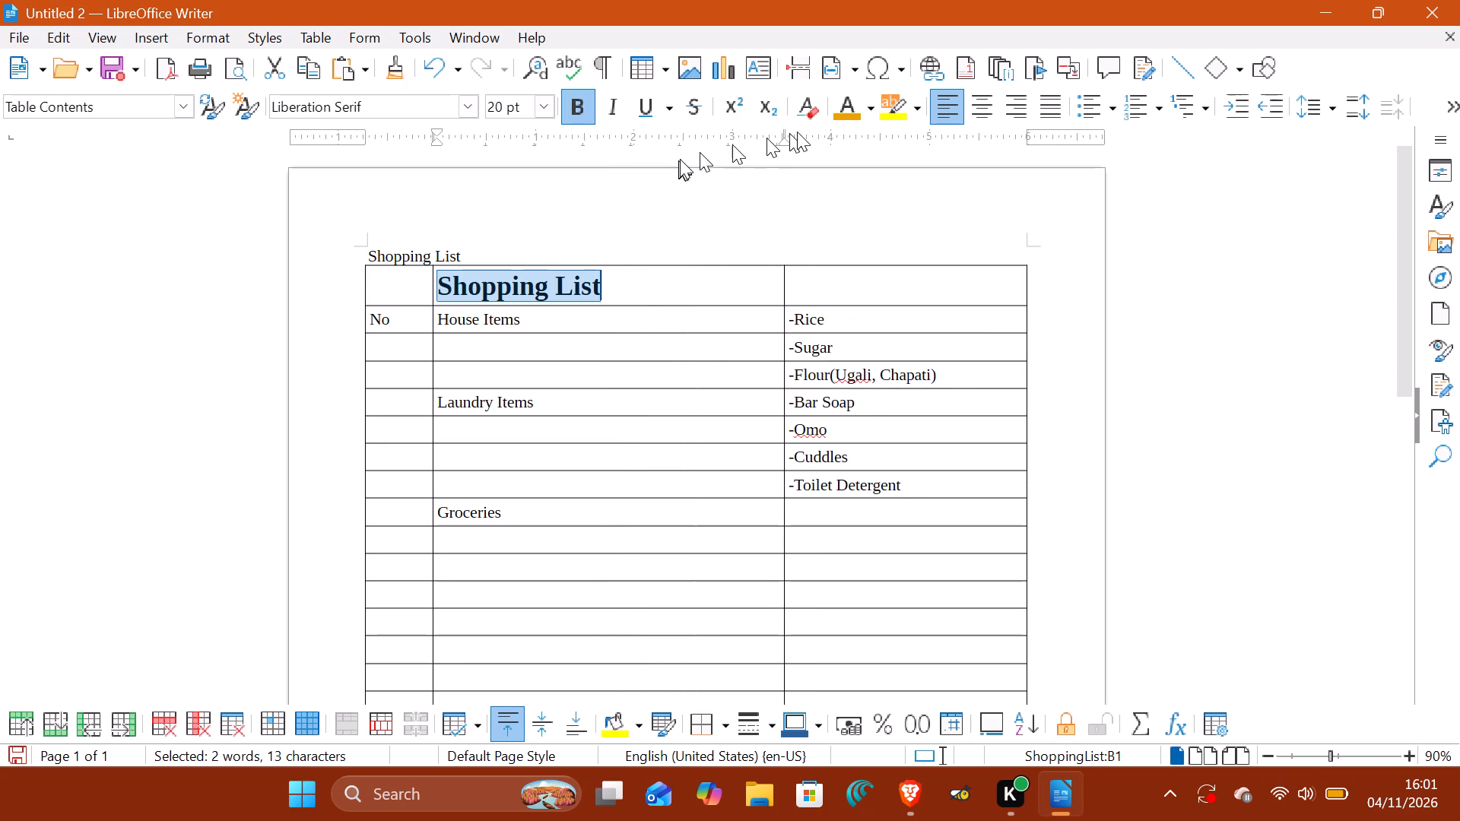
{"action": "left_click", "coordinate": [986, 111]}
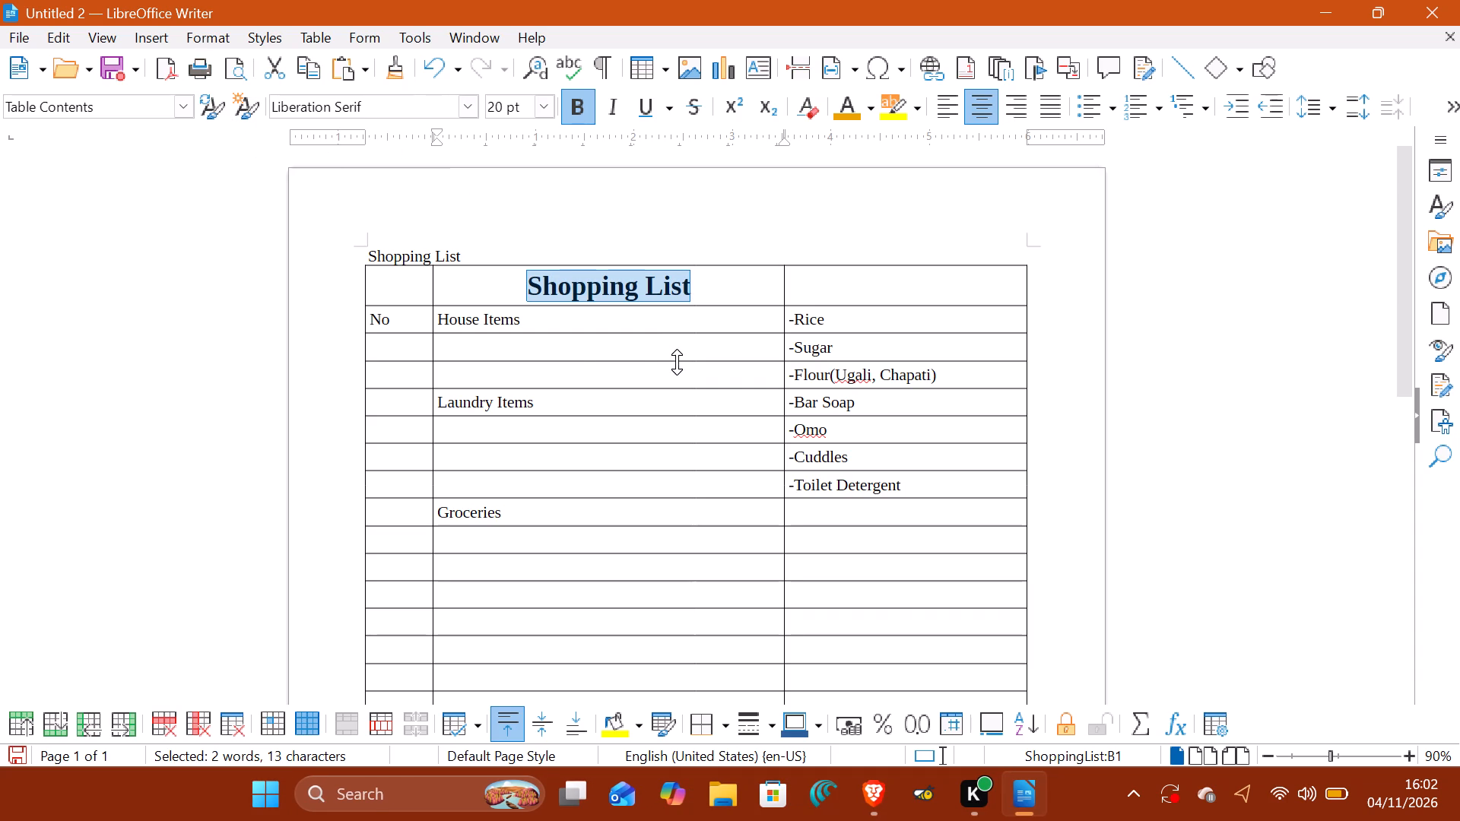
Merge the House Items cell with the two empty cells beneath it in the middle column.
{"action": "left_click_drag", "start_coordinate": [433, 315], "coordinate": [676, 388]}
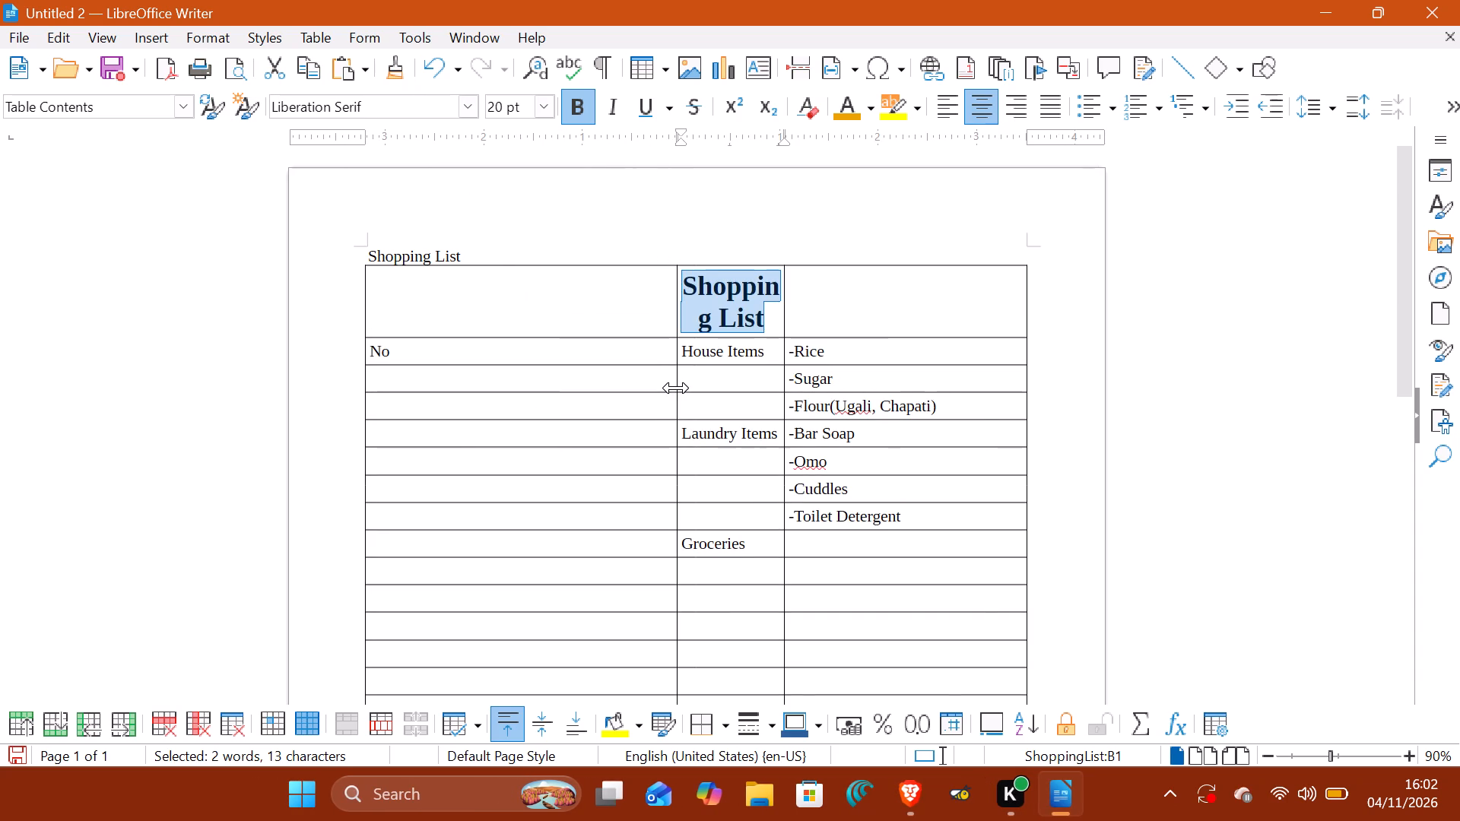
{"action": "key", "text": "ctrl+z"}
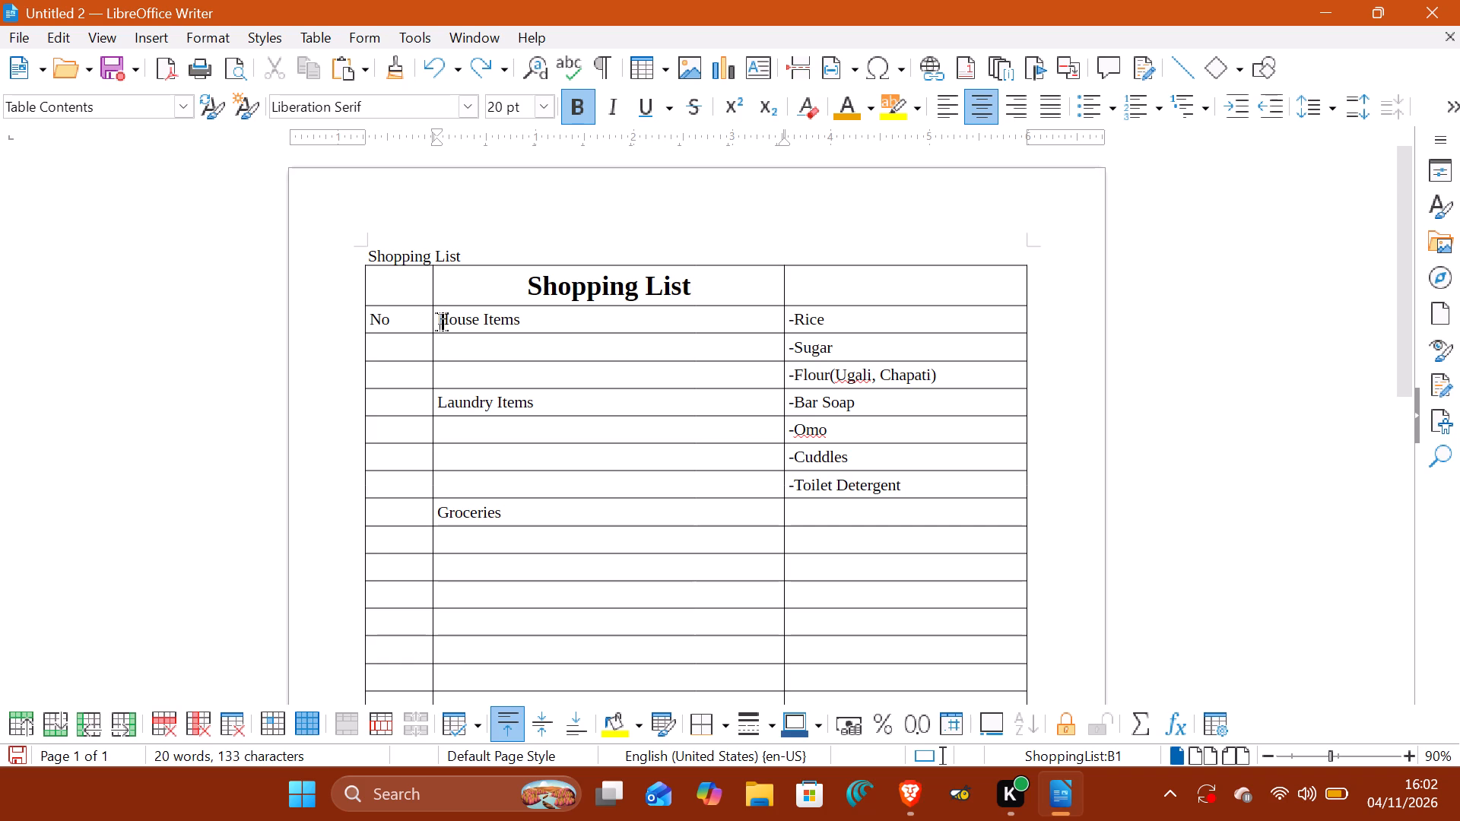
{"action": "left_click_drag", "start_coordinate": [436, 321], "coordinate": [537, 370]}
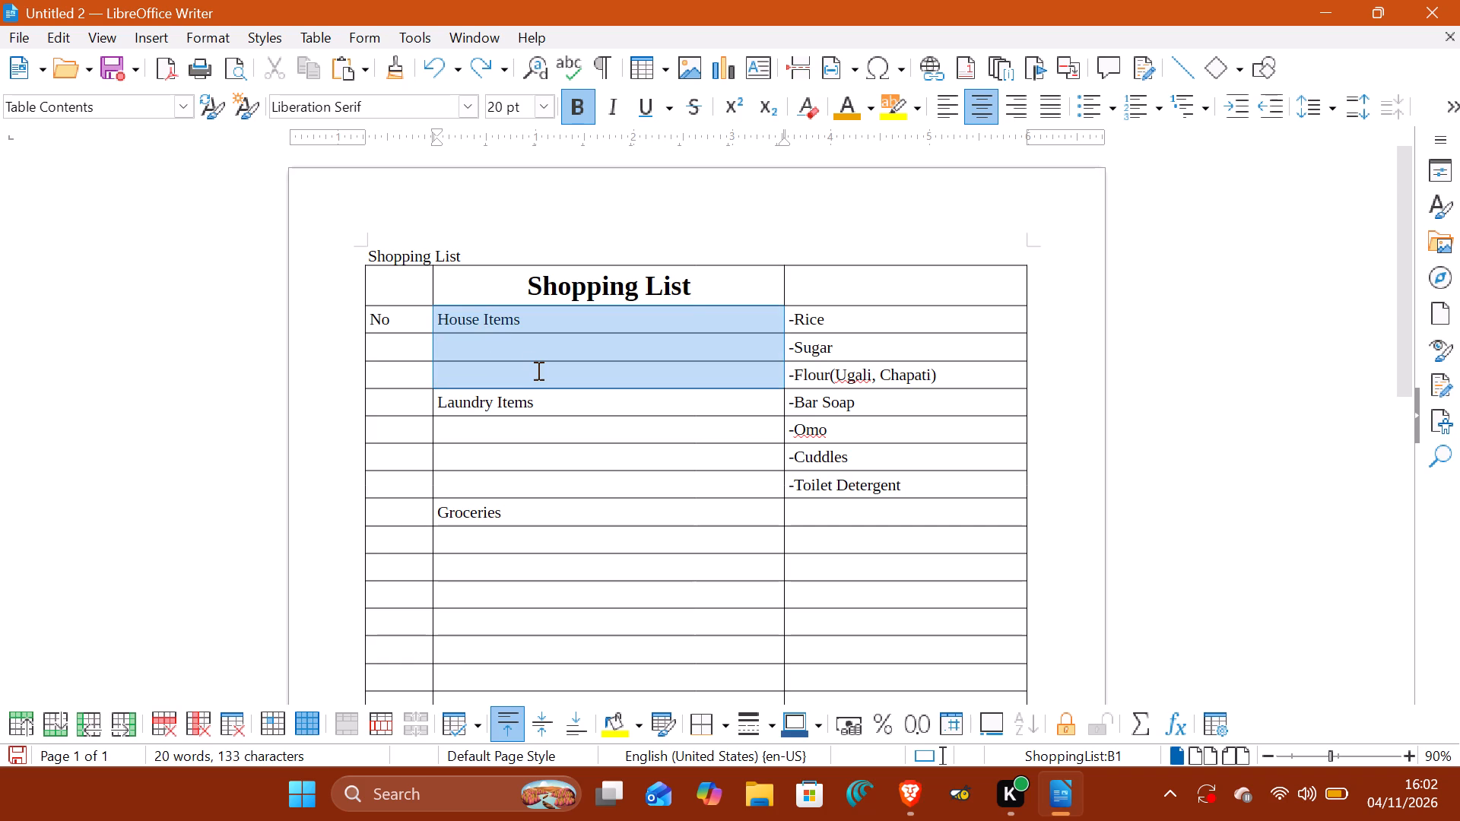
{"action": "right_click", "coordinate": [655, 333]}
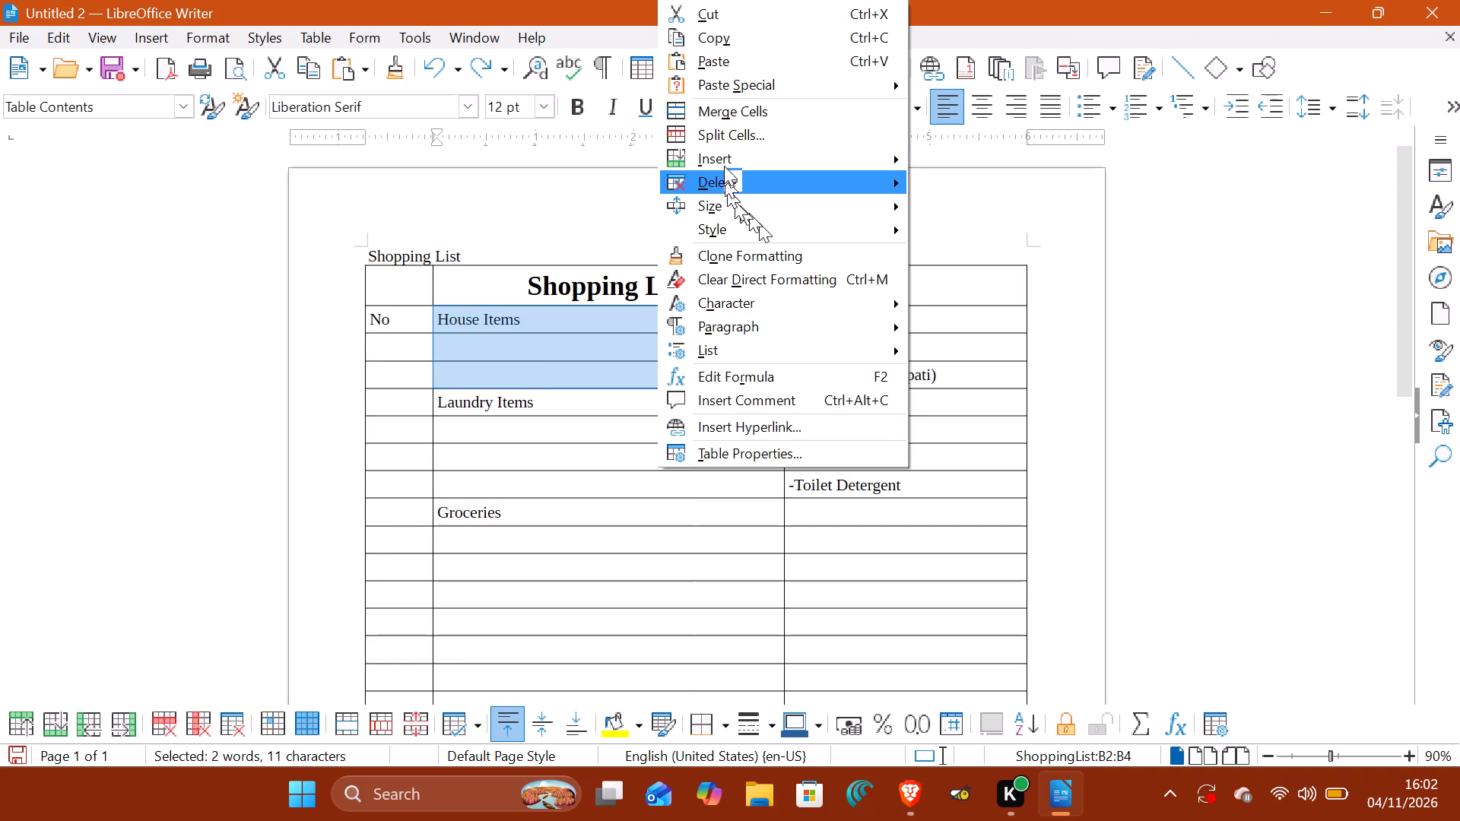
{"action": "left_click", "coordinate": [716, 115]}
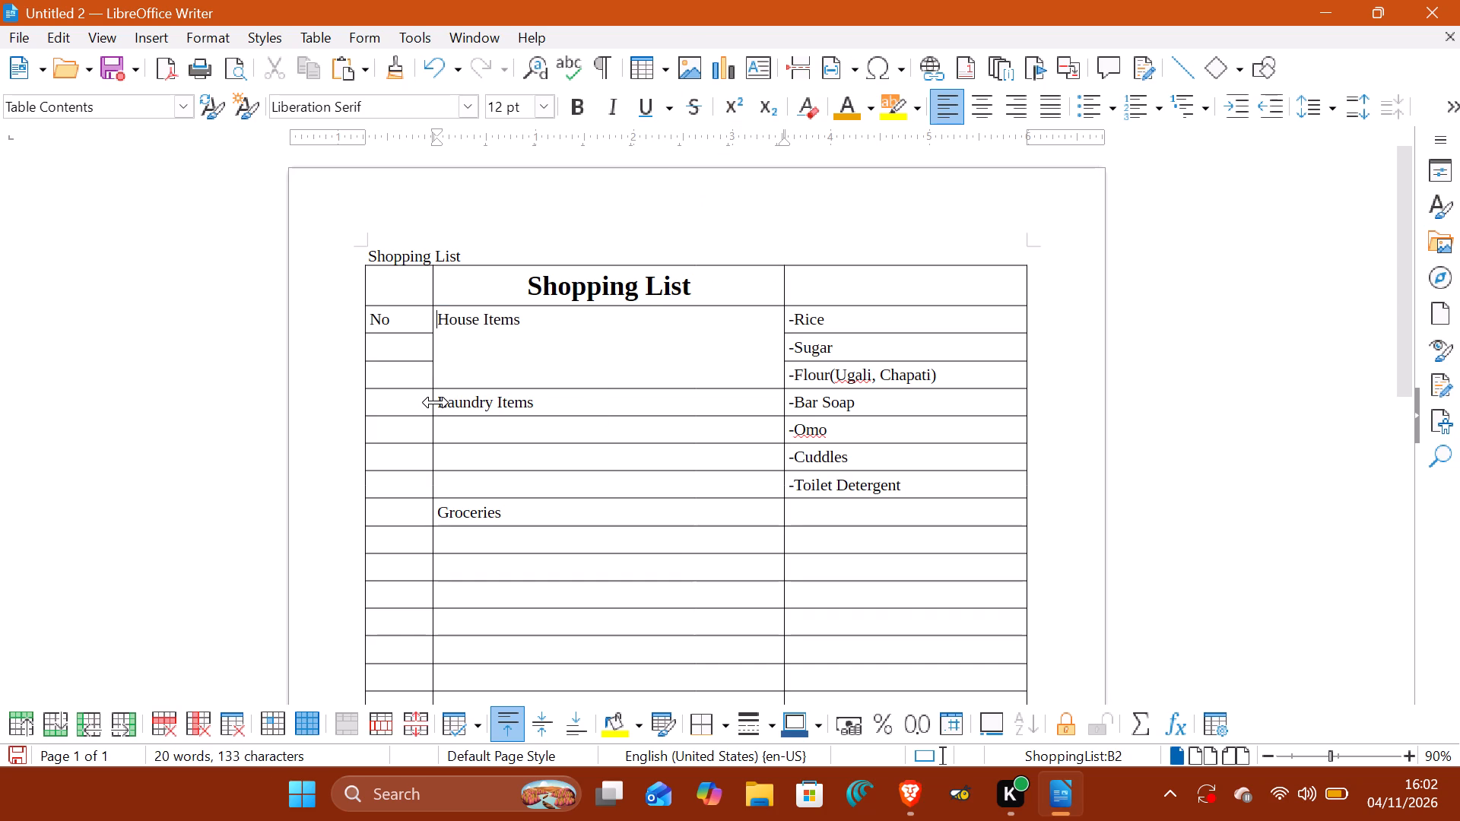
Merge the Laundry Items cell with the three empty cells beneath it.
{"action": "left_click_drag", "start_coordinate": [437, 402], "coordinate": [523, 479]}
{"action": "right_click", "coordinate": [615, 433]}
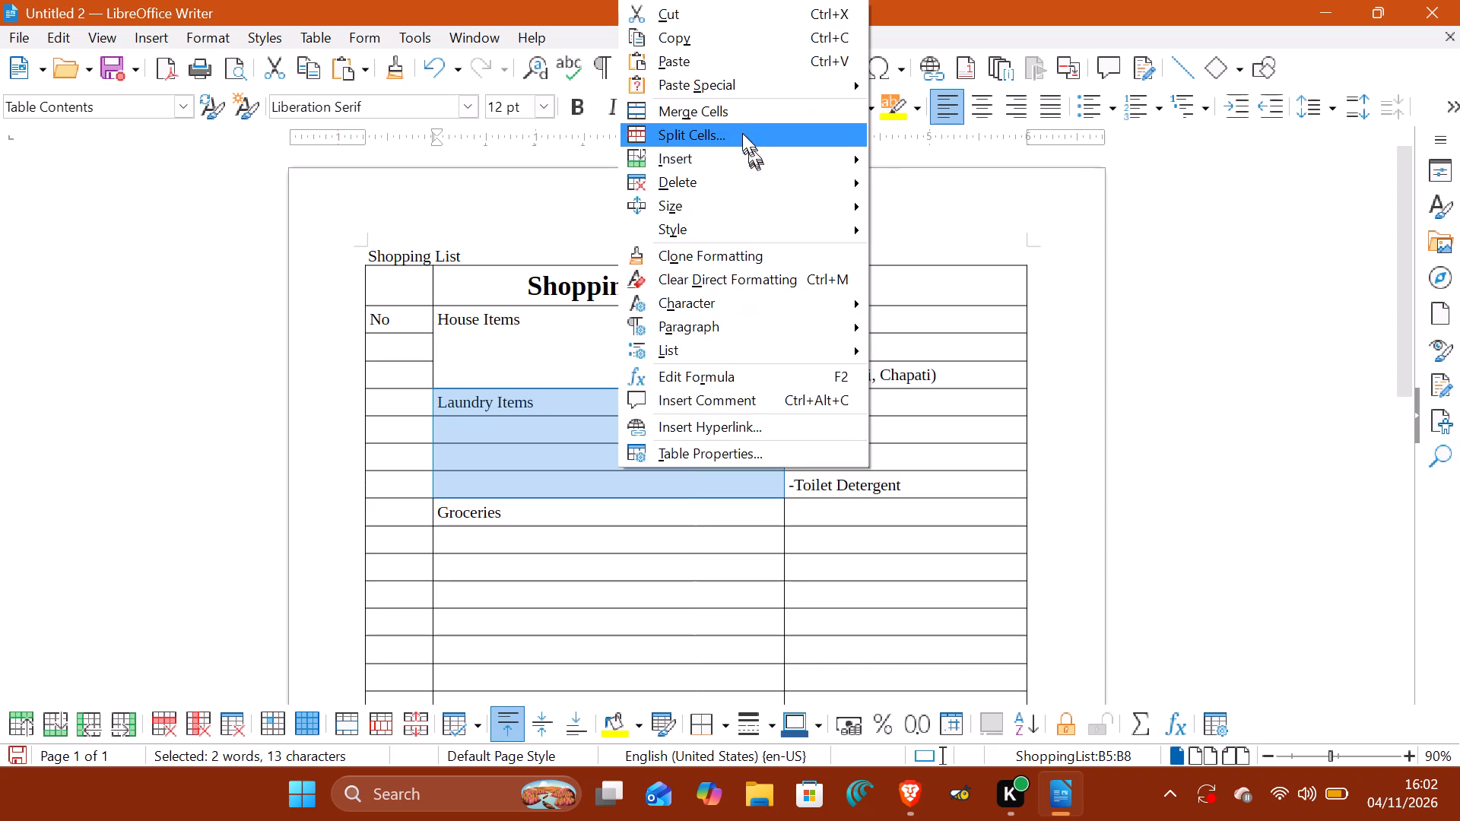
{"action": "left_click", "coordinate": [735, 116]}
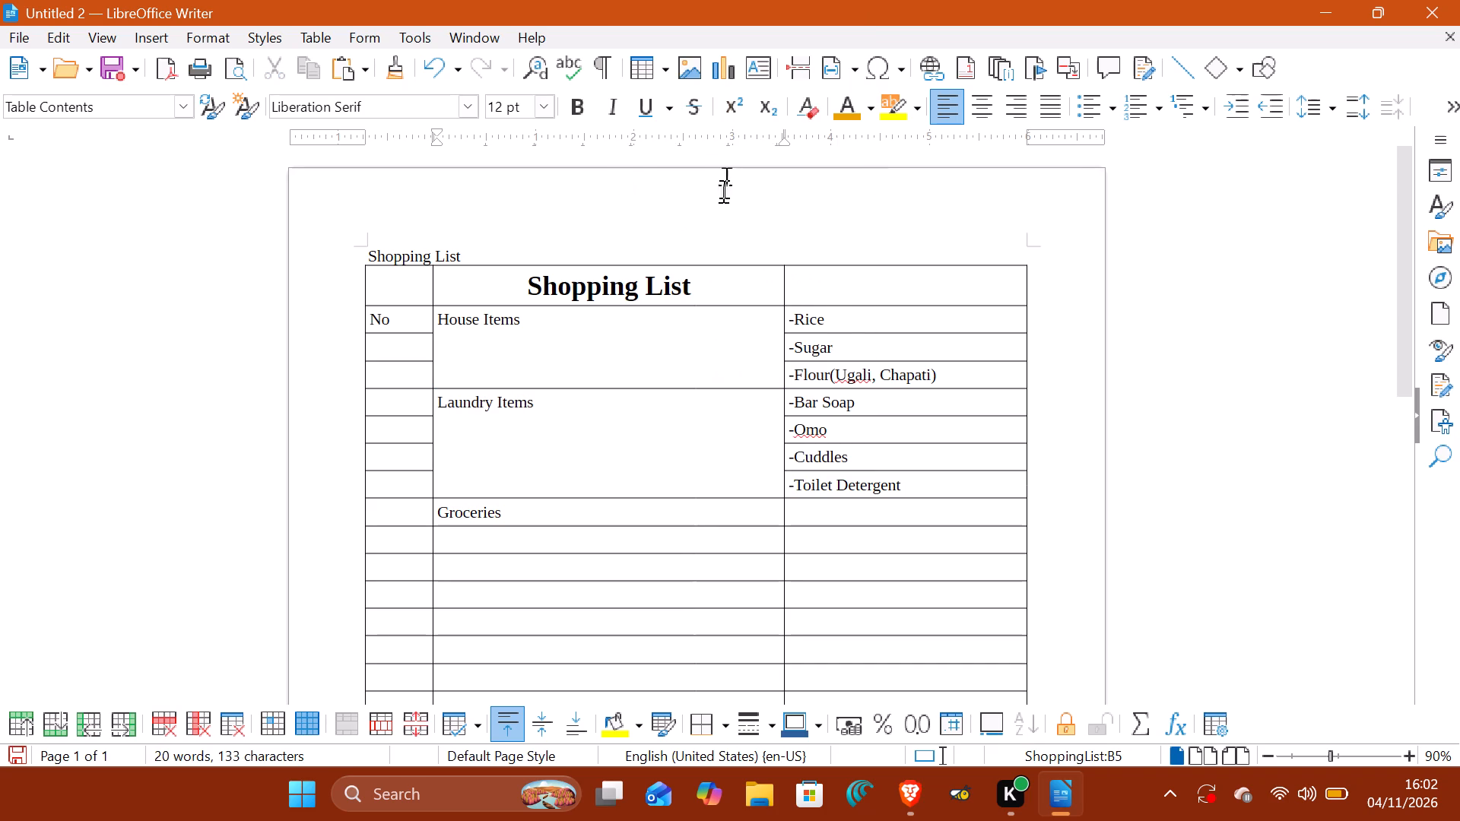
Merge the Groceries cell with the four empty cells beneath it.
{"action": "left_click", "coordinate": [436, 511]}
{"action": "left_click_drag", "start_coordinate": [436, 511], "coordinate": [549, 572]}
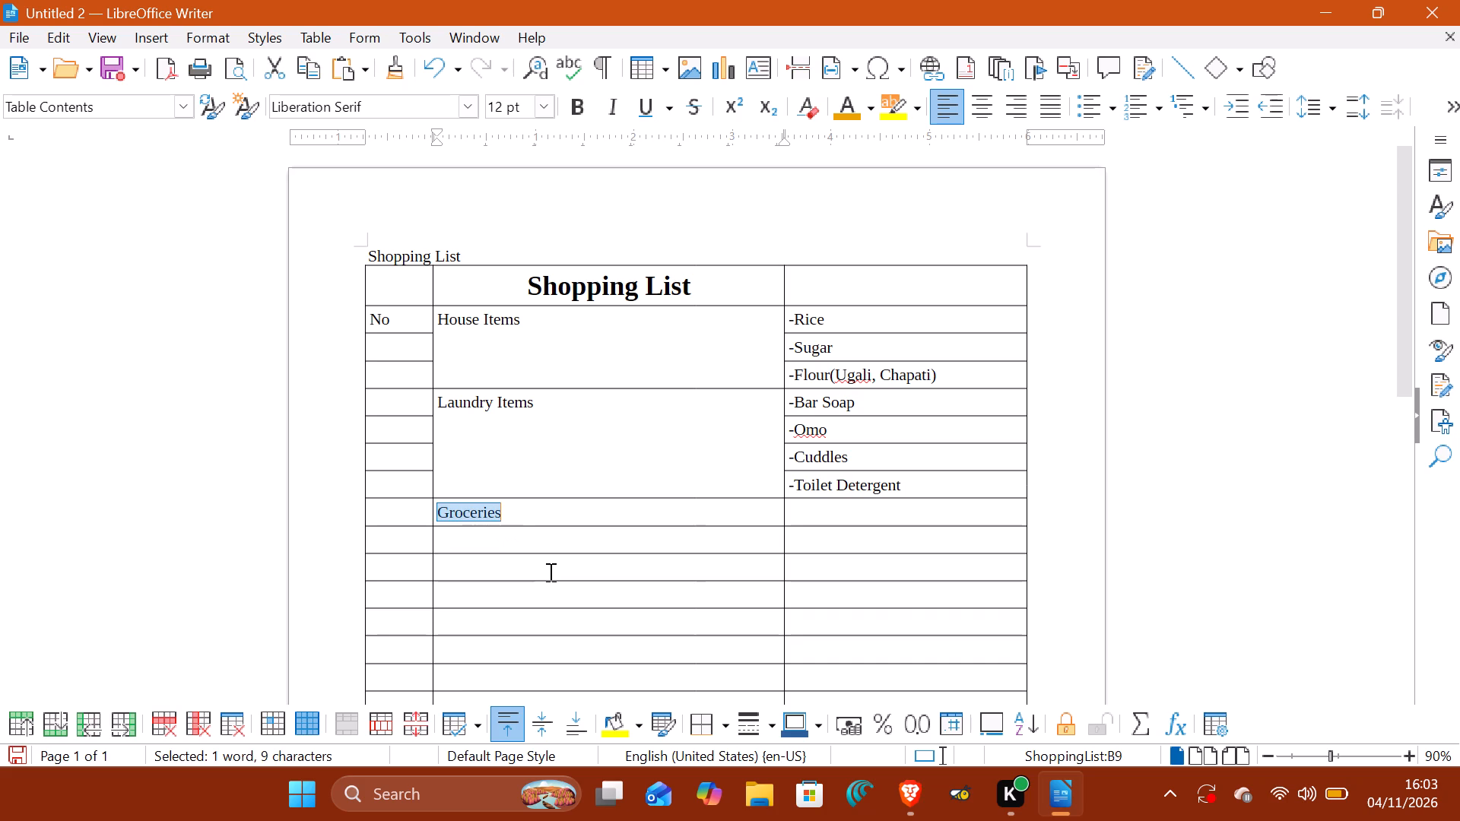
{"action": "left_click", "coordinate": [549, 572]}
{"action": "left_click_drag", "start_coordinate": [439, 509], "coordinate": [581, 621]}
{"action": "right_click", "coordinate": [663, 563]}
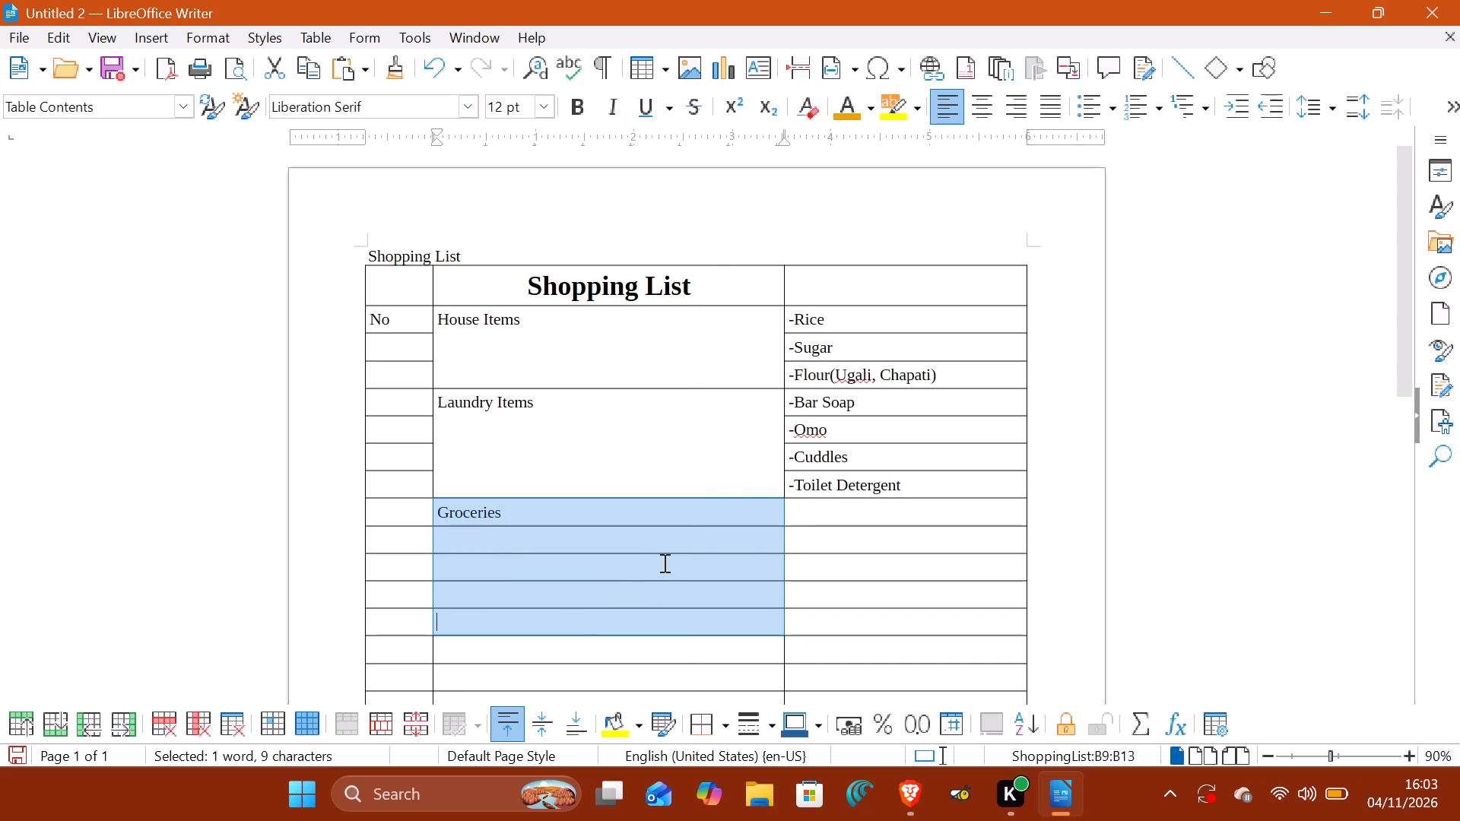
{"action": "left_click", "coordinate": [725, 208]}
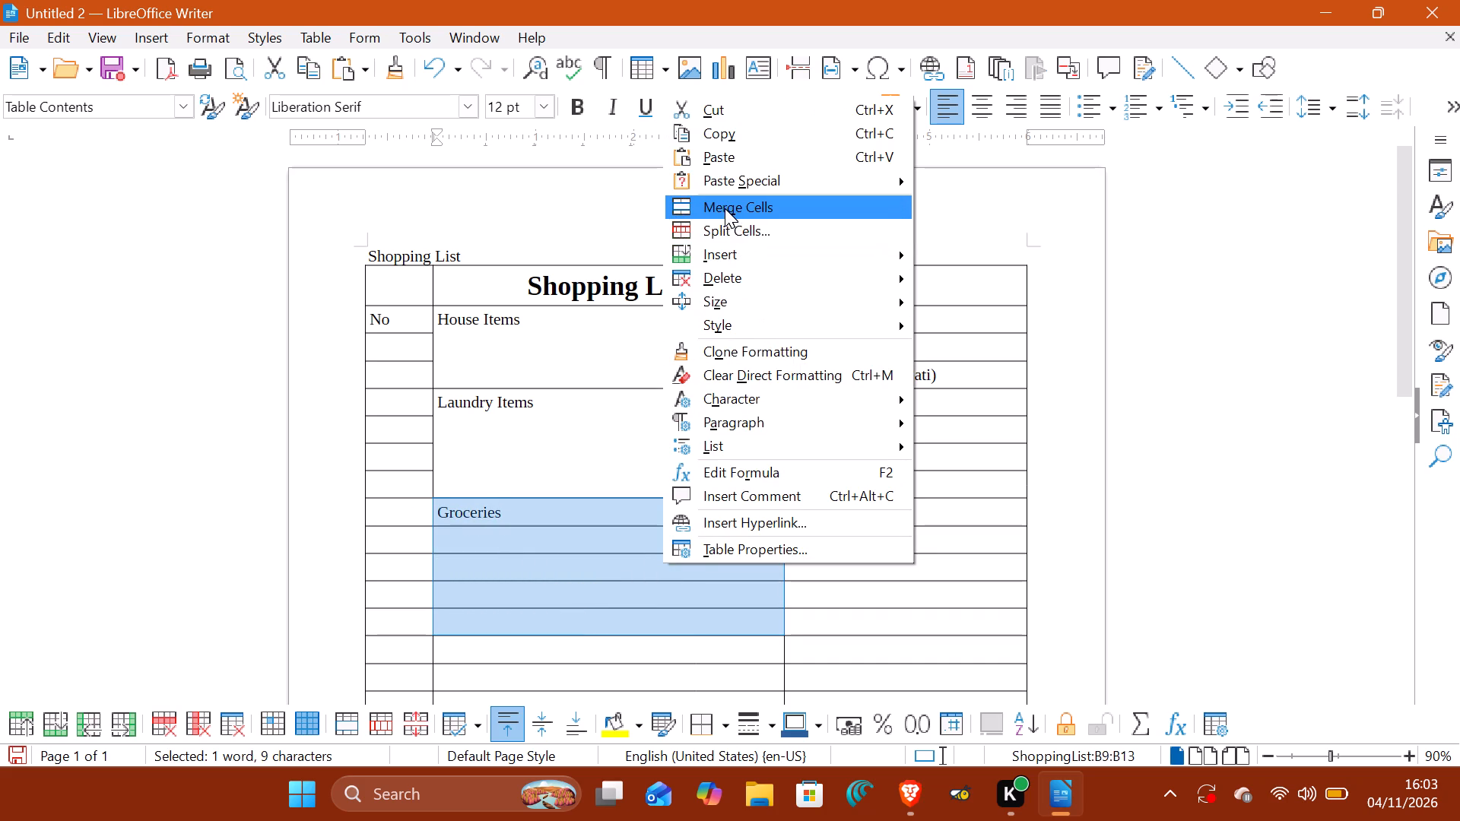
Enter "-Onions" in the first third-column cell beside Groceries.
{"action": "left_click", "coordinate": [811, 508]}
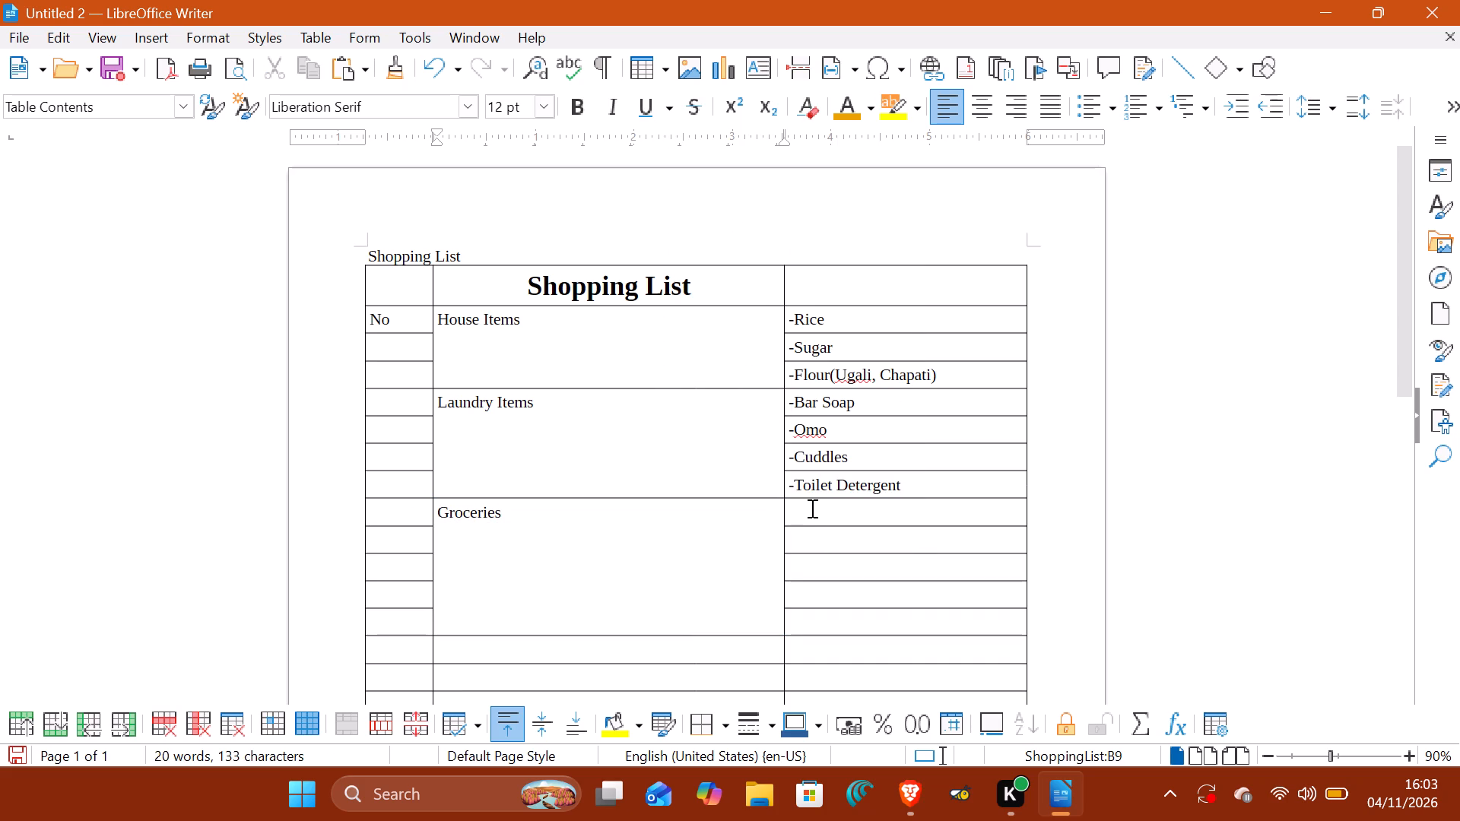
{"action": "key", "text": "minus"}
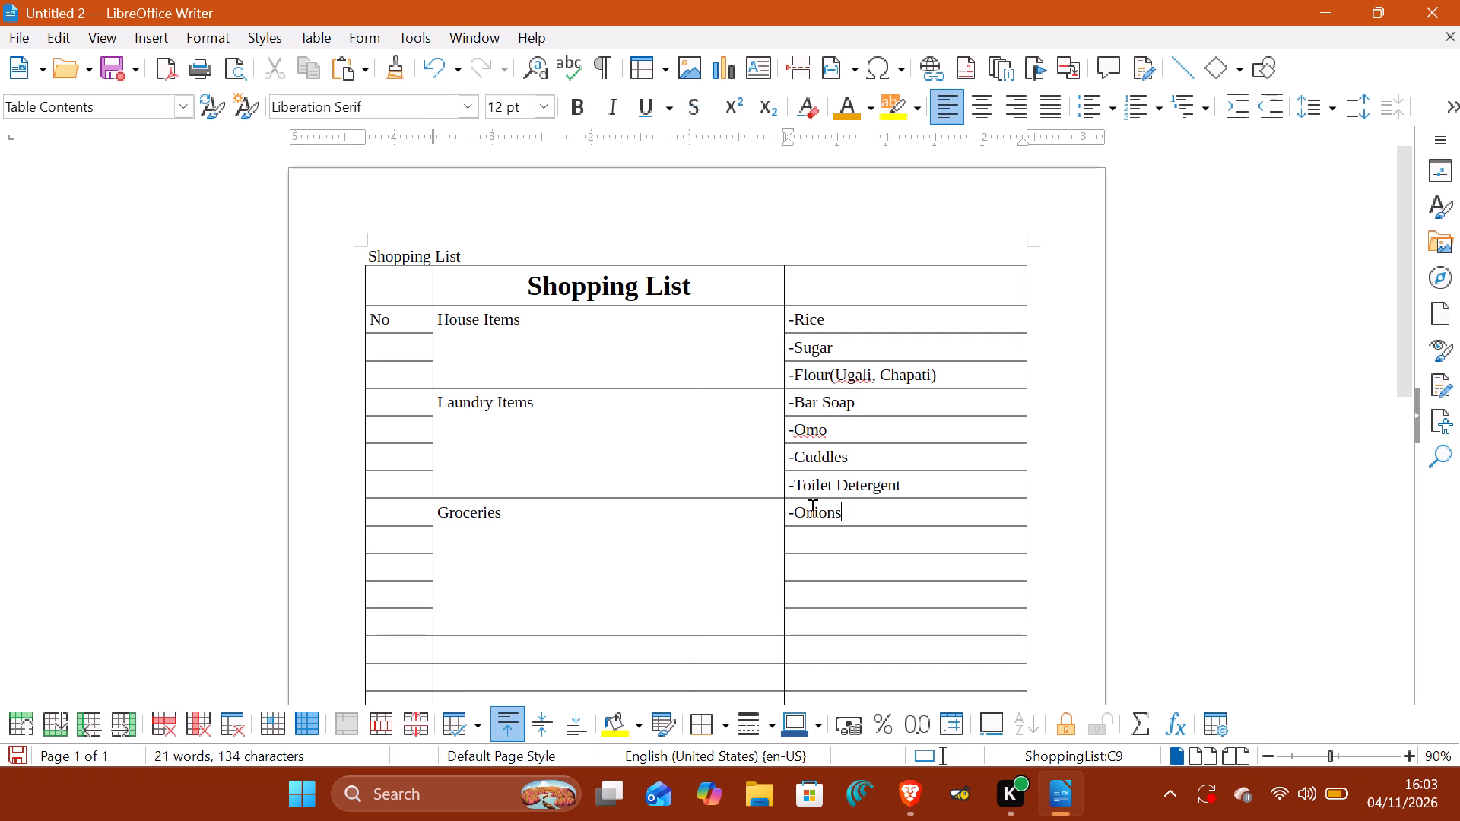
Enter a dash in each of the four third-column cells beneath "-Onions".
{"action": "key", "text": "Down"}
{"action": "key", "text": "minus"}
{"action": "key", "text": "Down"}
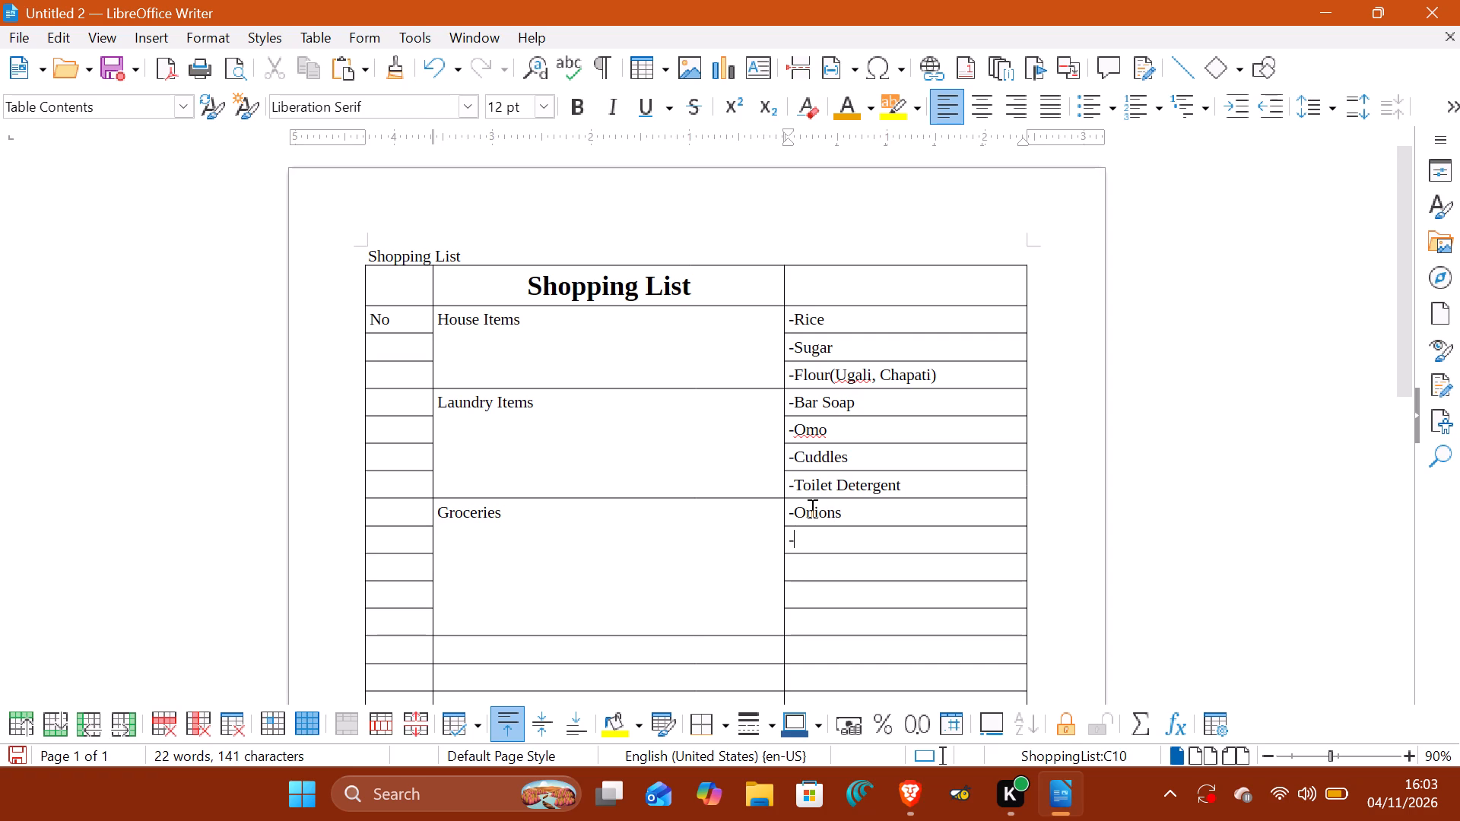
{"action": "key", "text": "minus"}
{"action": "key", "text": "Down"}
{"action": "key", "text": "minus"}
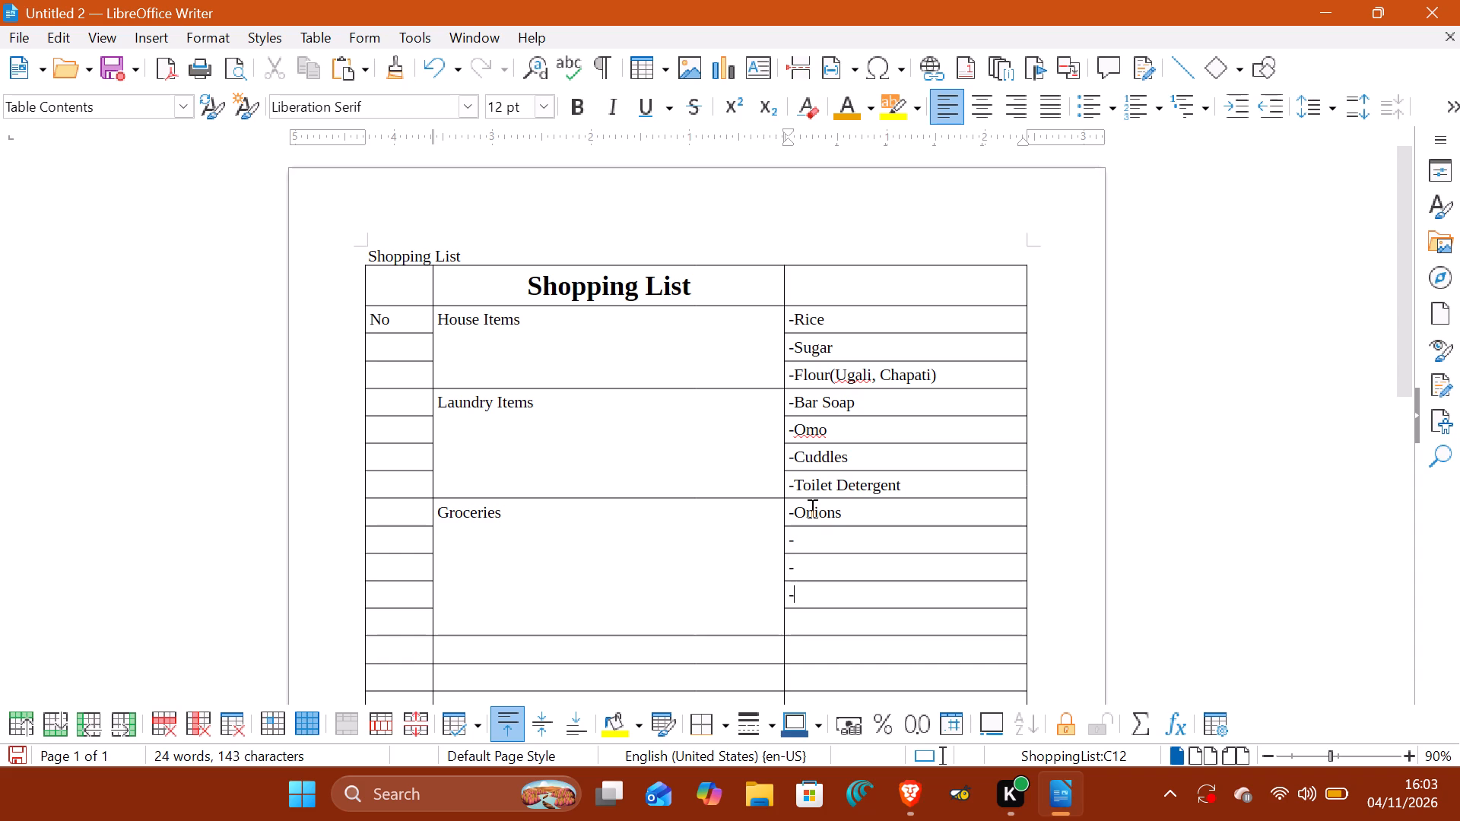
{"action": "key", "text": "Down"}
{"action": "key", "text": "minus"}
Complete the third-column entry beneath "-Onions" as "-Tomatoes".
{"action": "key", "text": "Up"}
{"action": "key", "text": "Up"}
{"action": "key", "text": "Up"}
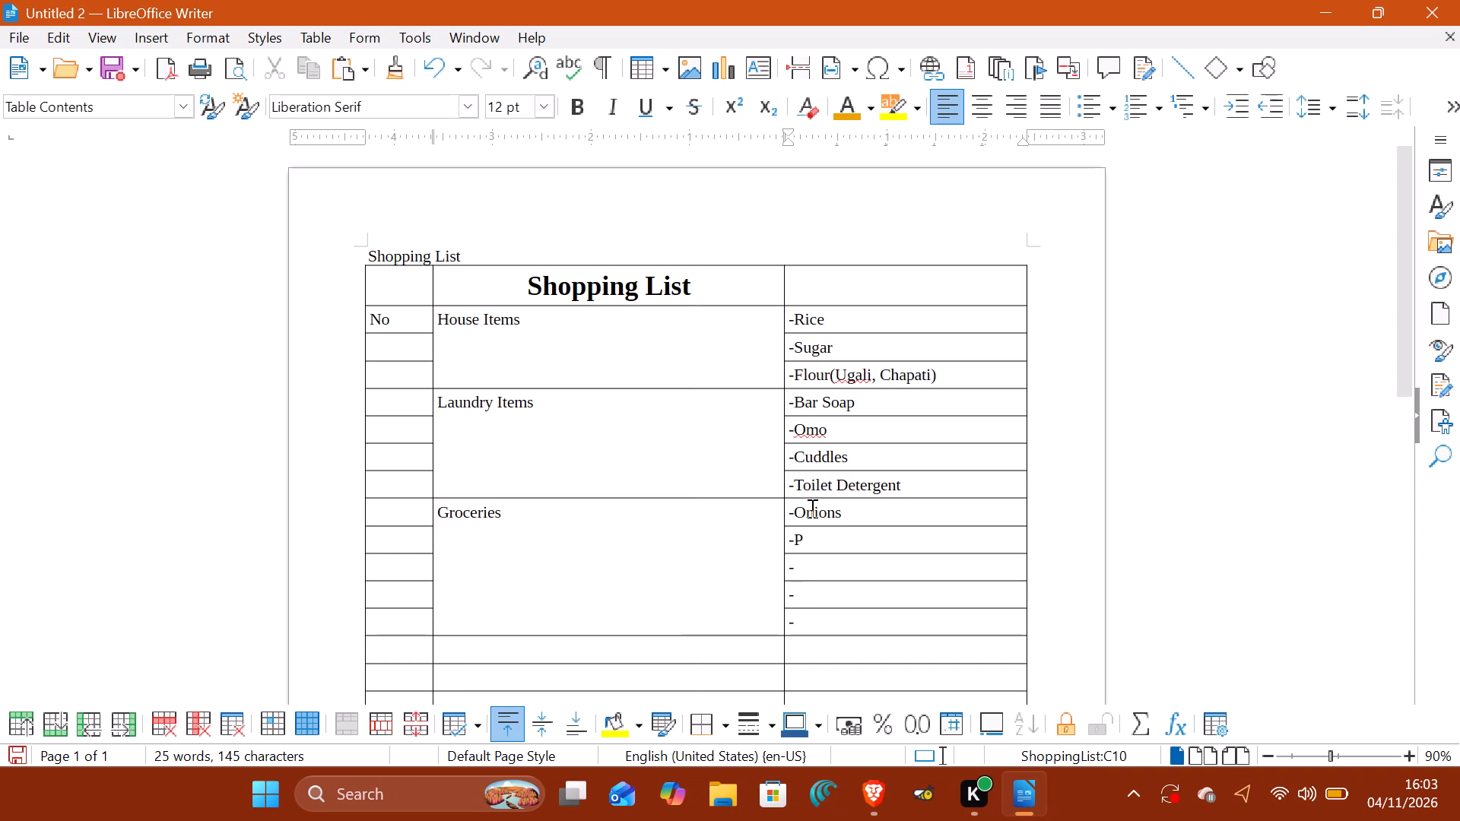
{"action": "key", "text": "BackSpace"}
{"action": "key", "text": "BackSpace"}
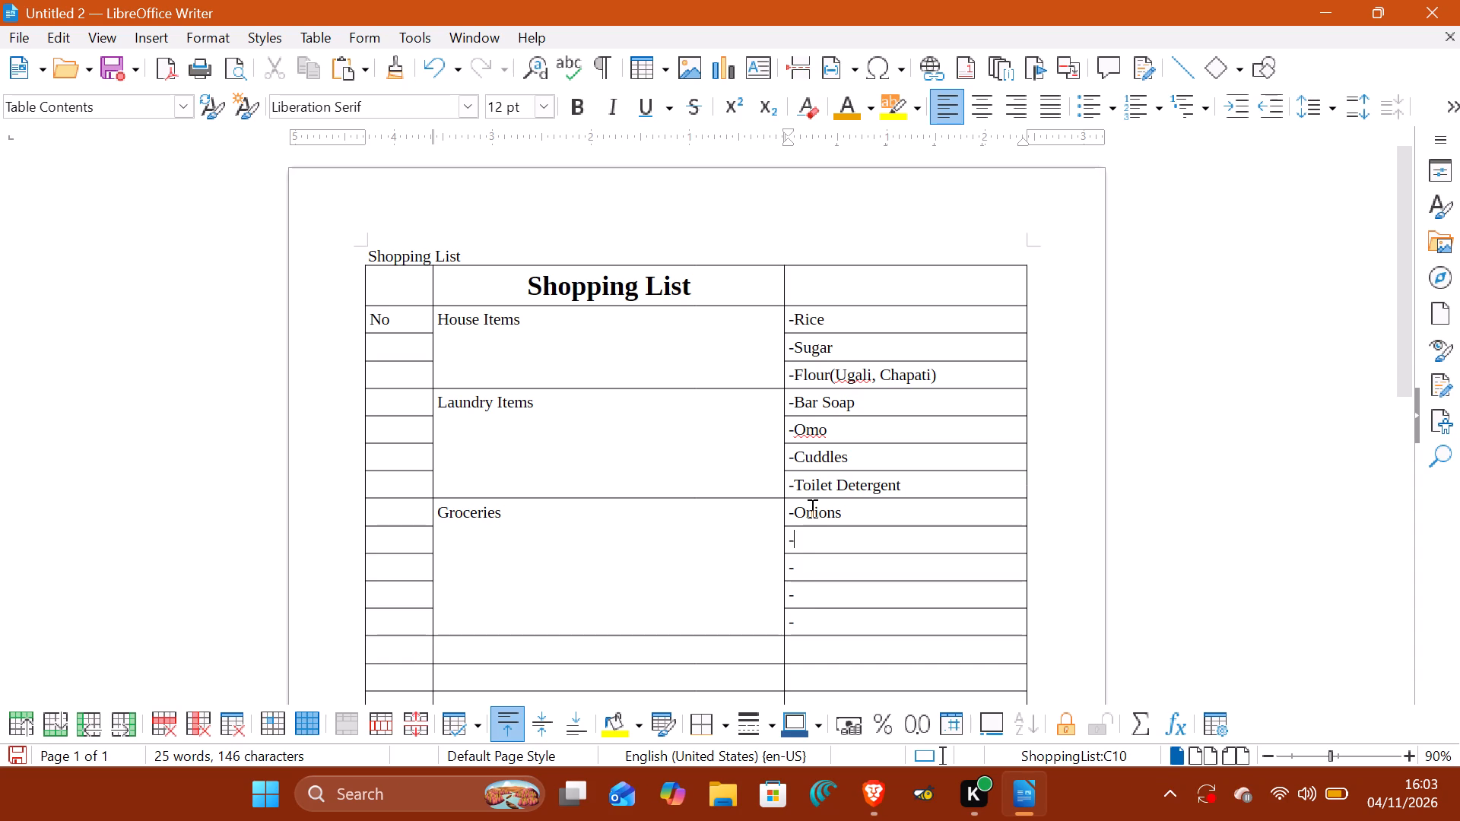
{"action": "type", "text": "omatoes"}
Complete the third-column entry beneath "-Tomatoes" as "-Potatoes".
{"action": "key", "text": "Down"}
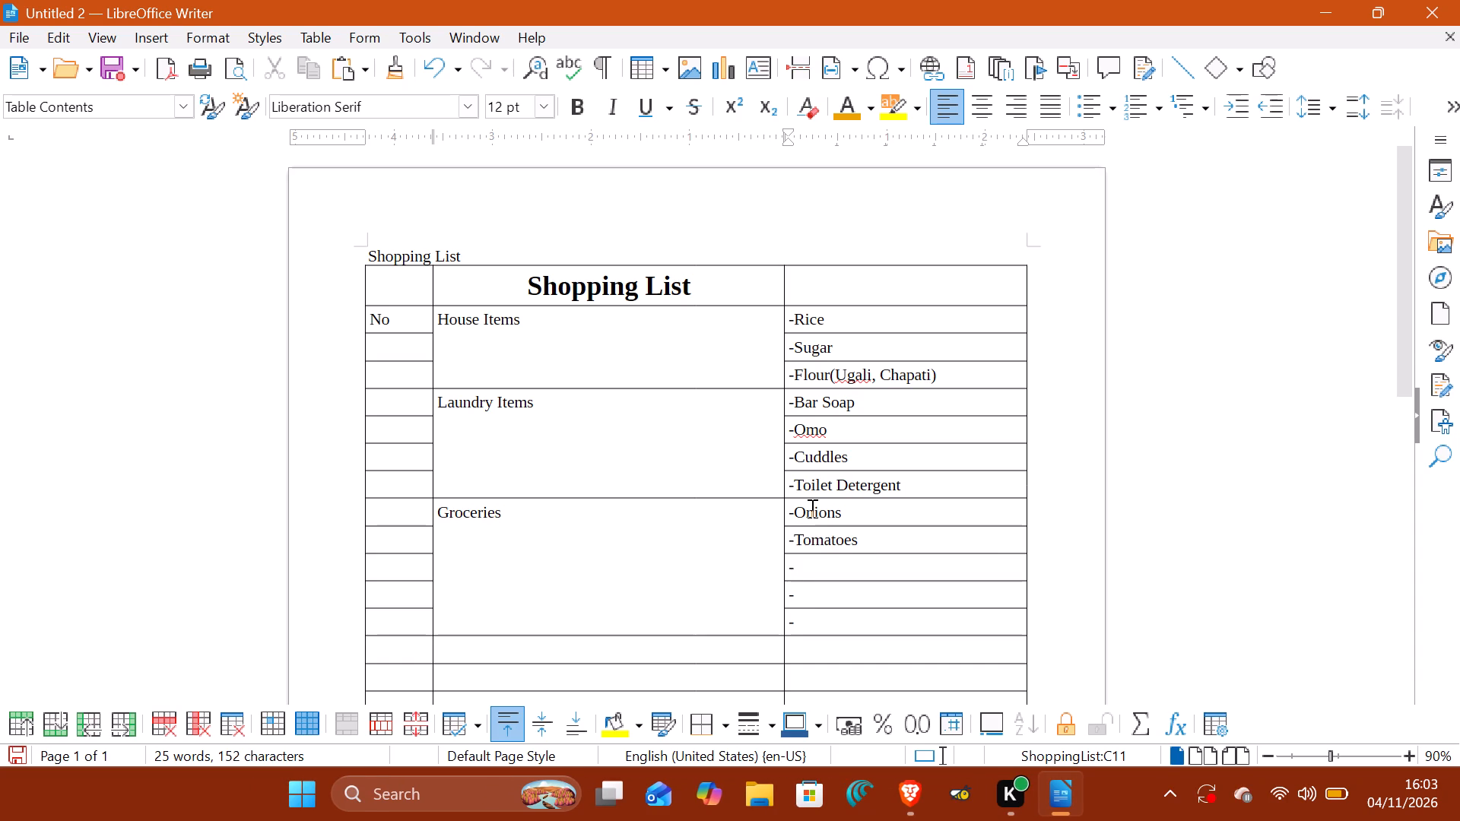
{"action": "key", "text": "BackSpace"}
{"action": "key", "text": "BackSpace"}
{"action": "key", "text": "BackSpace"}
{"action": "key", "text": "BackSpace"}
{"action": "type", "text": "otatoes"}
Complete the last two dashed grocery entries as "-Carrots" and "-Cabbage".
{"action": "key", "text": "Down"}
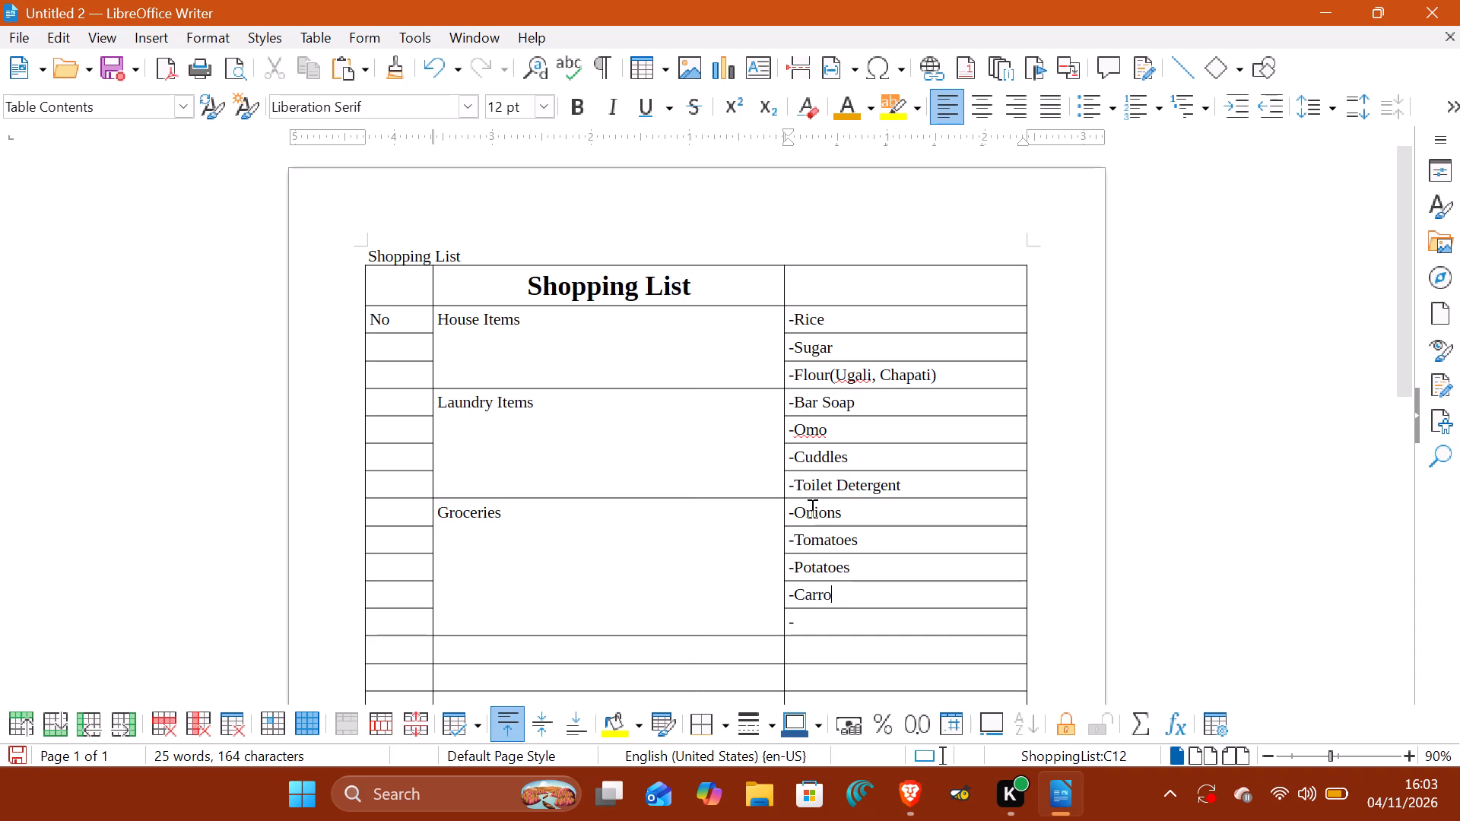
{"action": "key", "text": "Down"}
{"action": "type", "text": "abbage"}
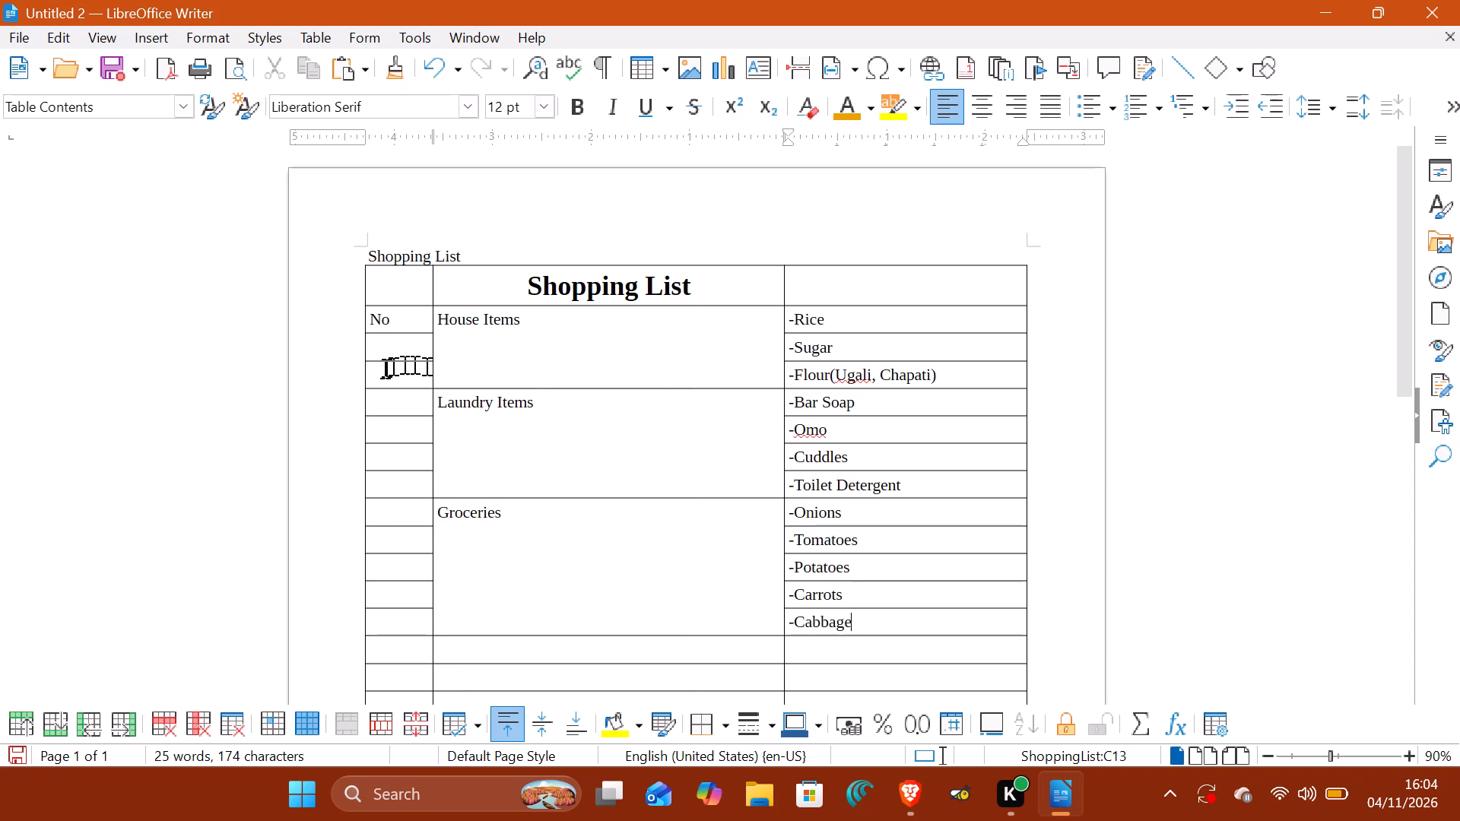
Insert an empty row below the "-Flour(Ugali, Chapati)" row, before the Laundry Items section.
{"action": "left_click", "coordinate": [360, 383]}
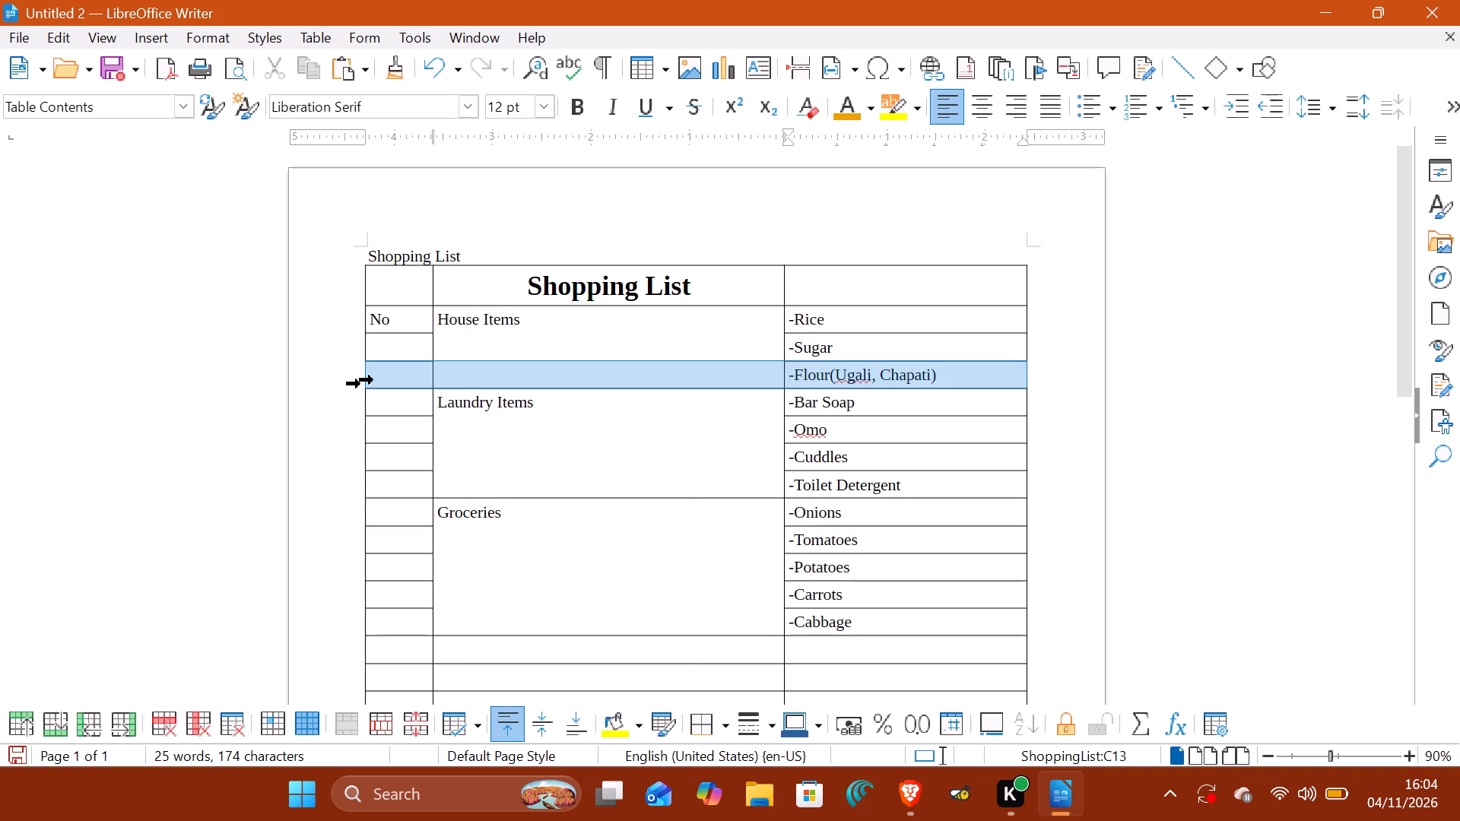
{"action": "right_click", "coordinate": [362, 382]}
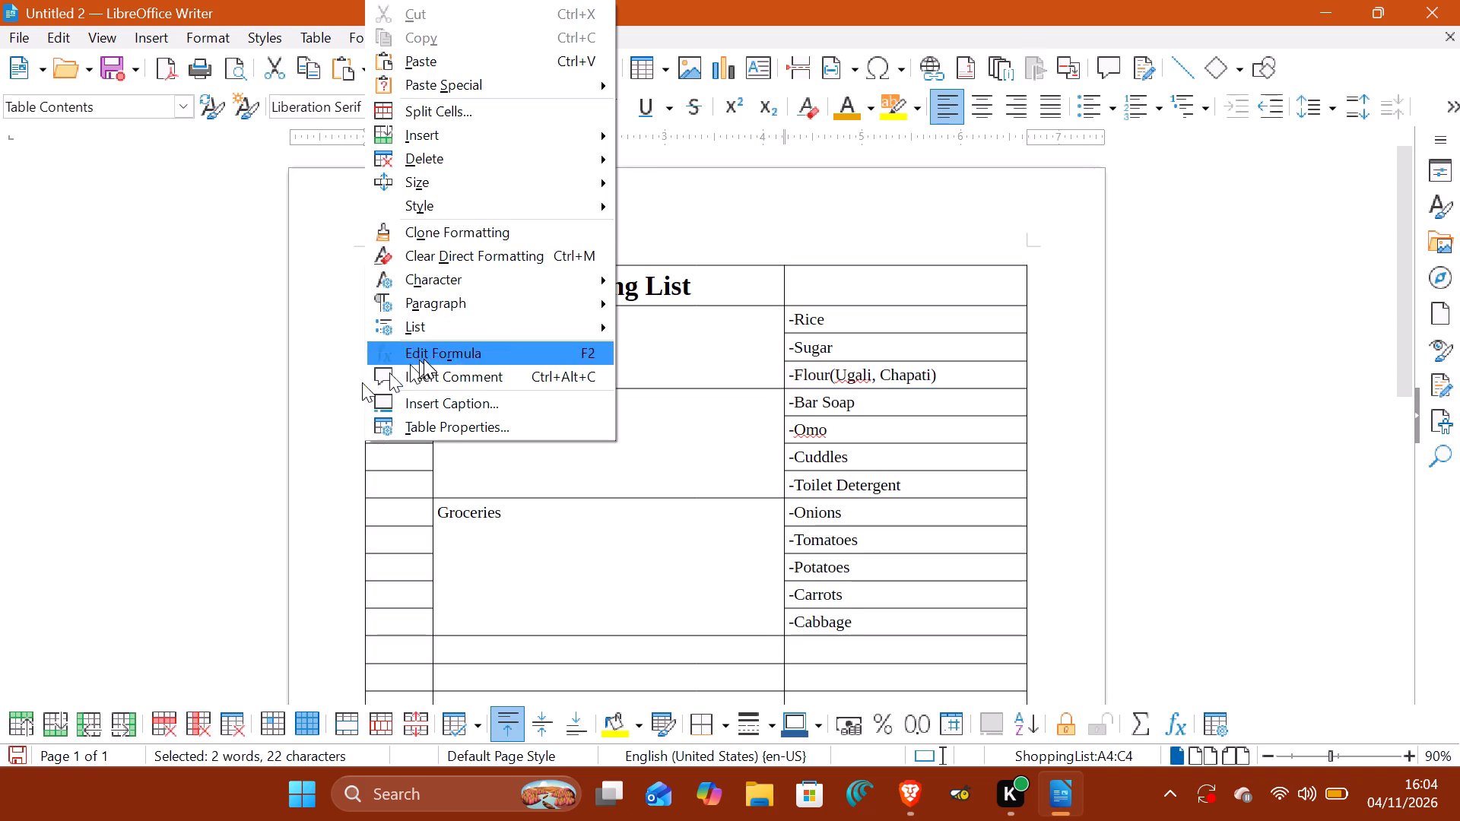
{"action": "left_click", "coordinate": [427, 132]}
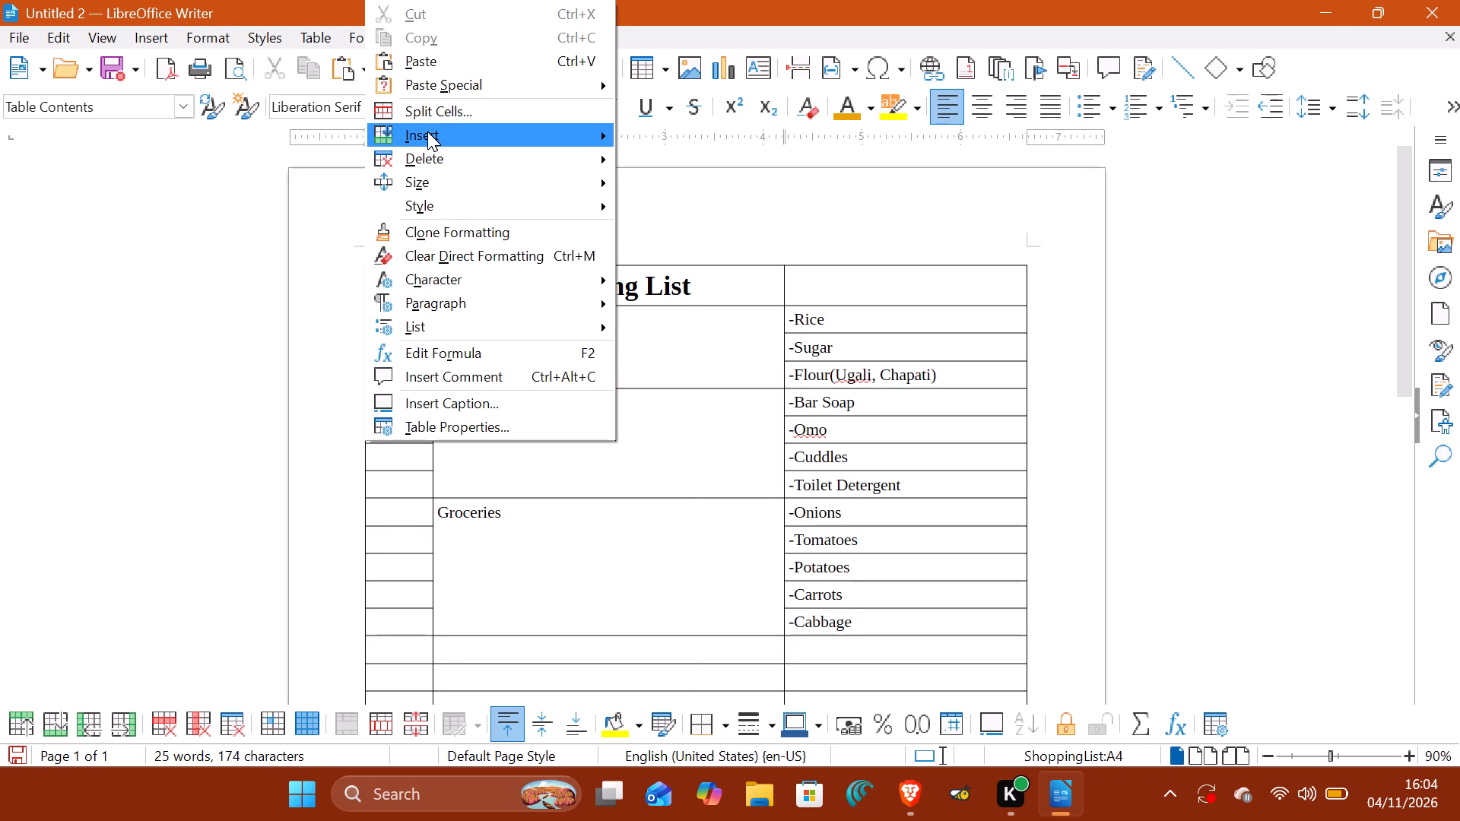
{"action": "left_click", "coordinate": [427, 132]}
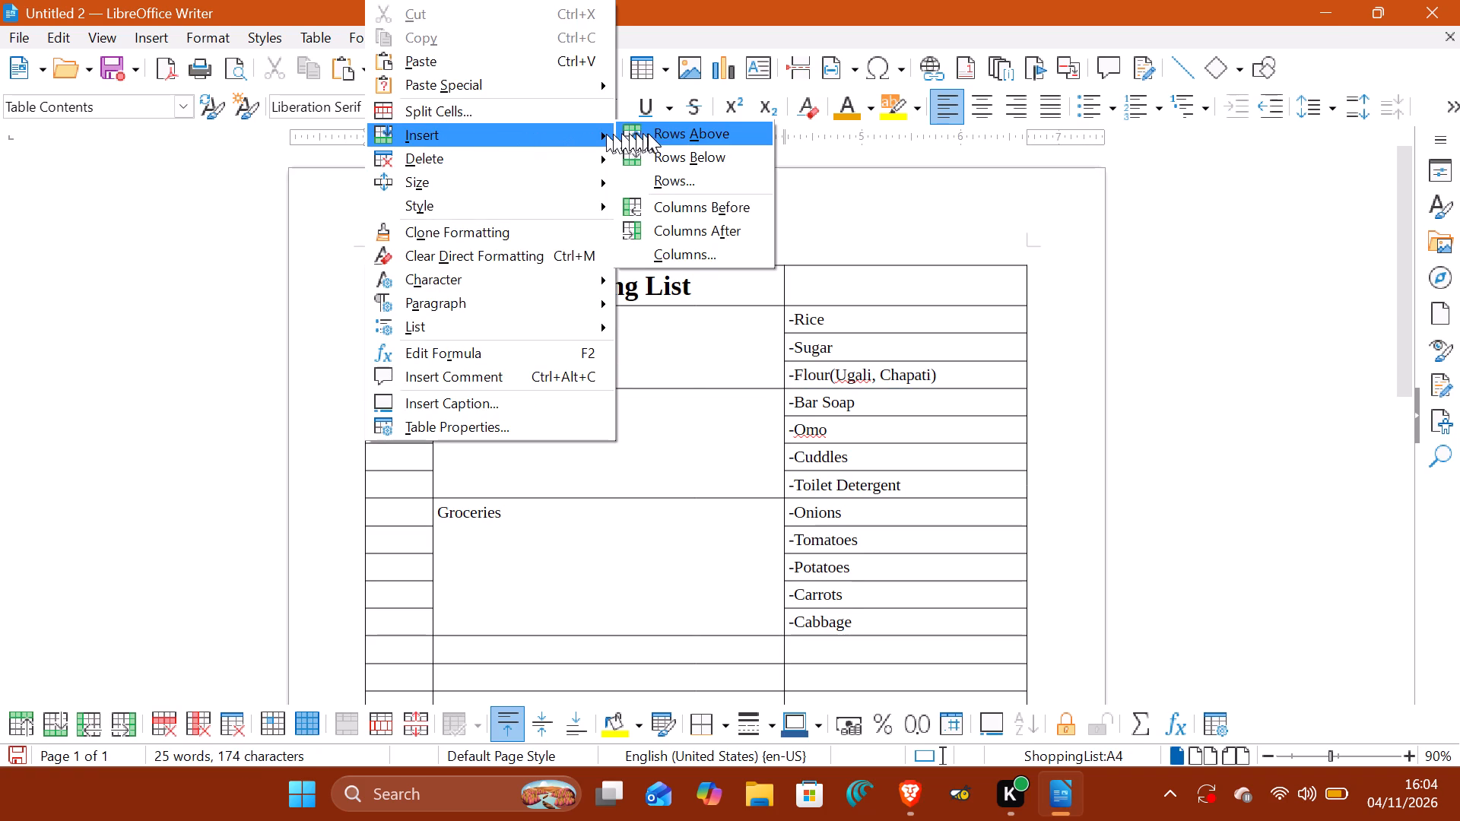
{"action": "left_click", "coordinate": [654, 151]}
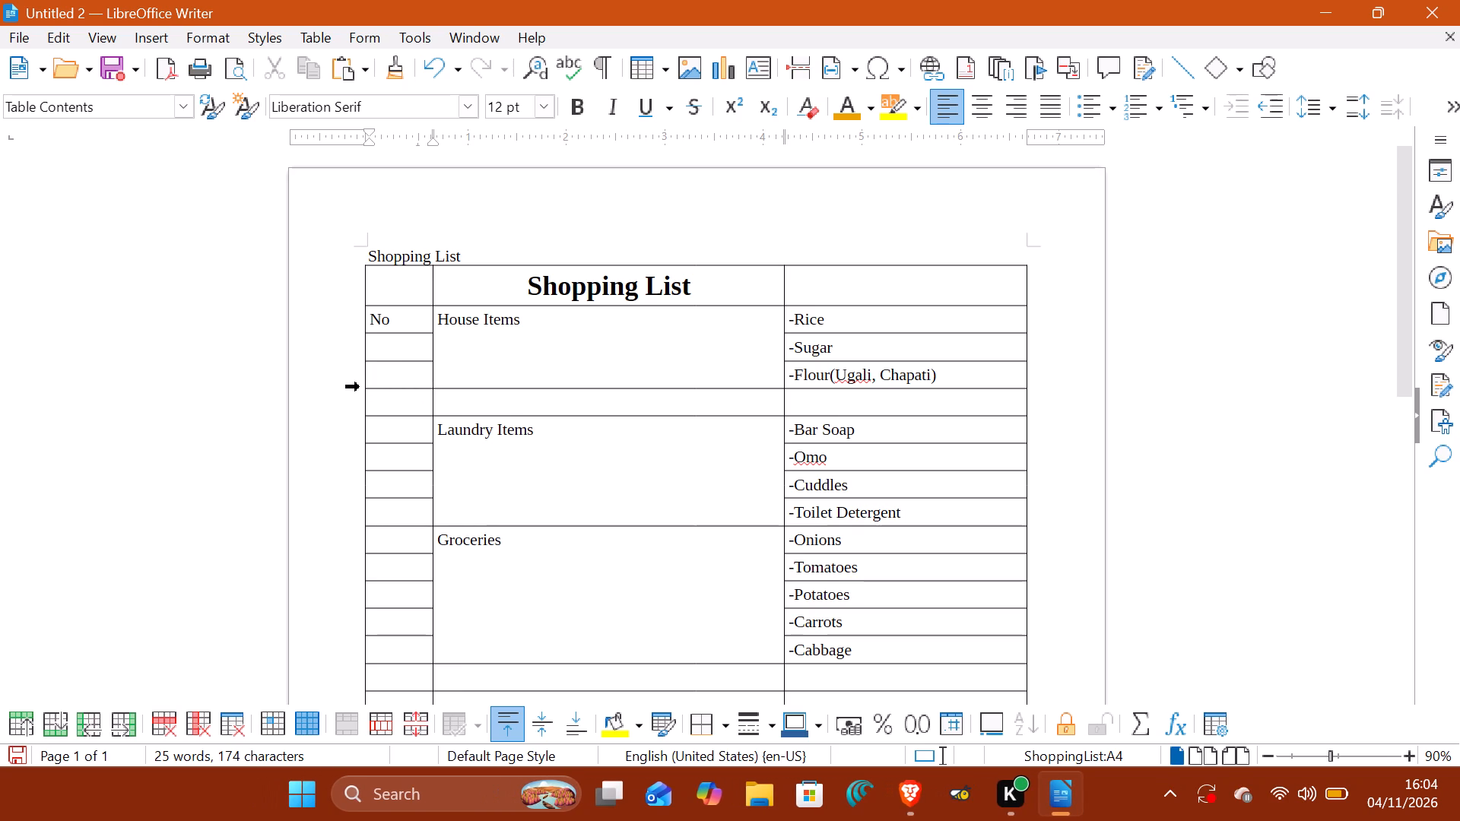
Insert two more empty rows directly below the "-Flour(Ugali, Chapati)" row.
{"action": "left_click", "coordinate": [359, 386]}
{"action": "right_click", "coordinate": [397, 377]}
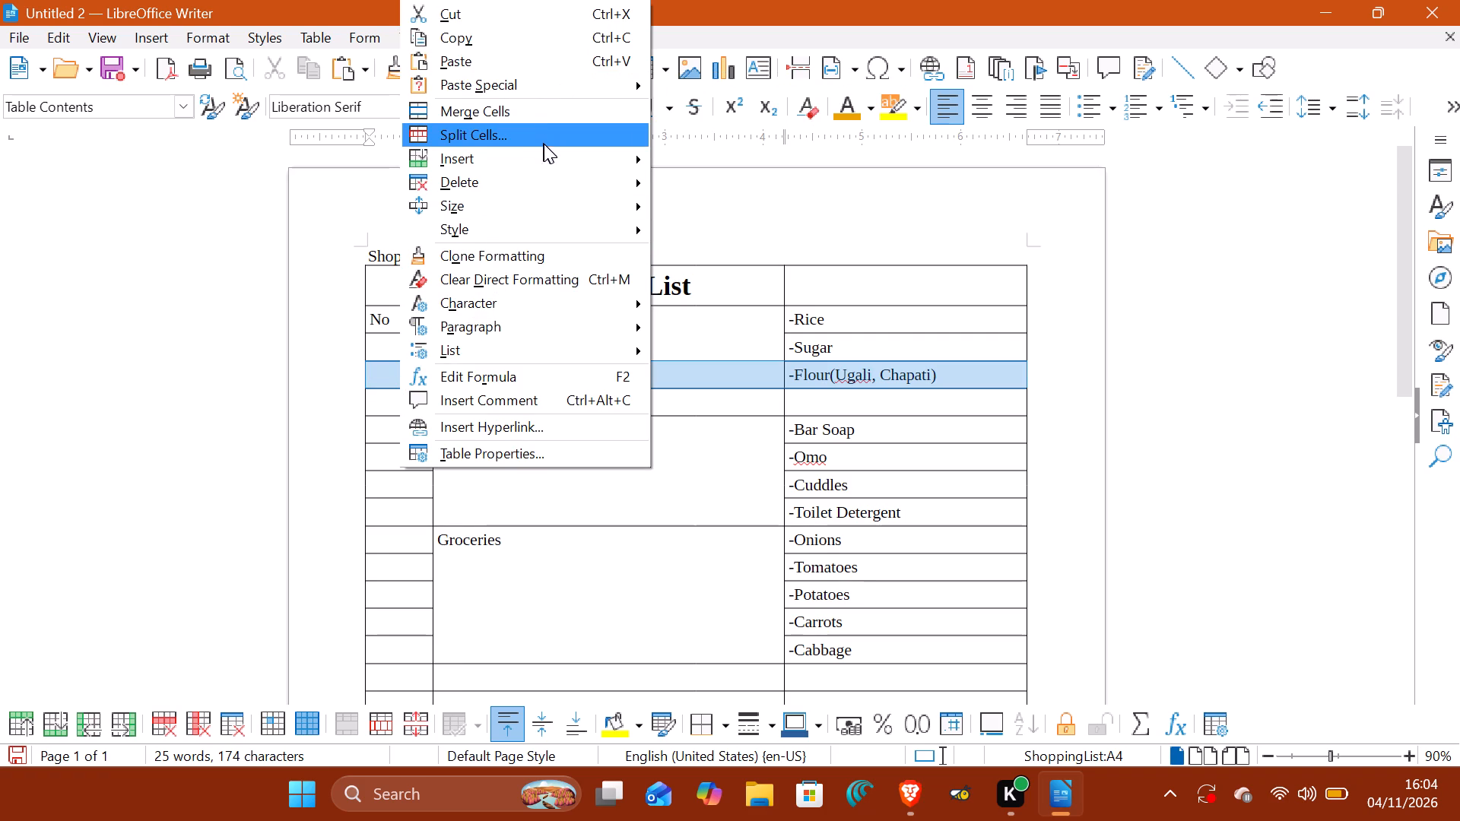
{"action": "left_click", "coordinate": [684, 176]}
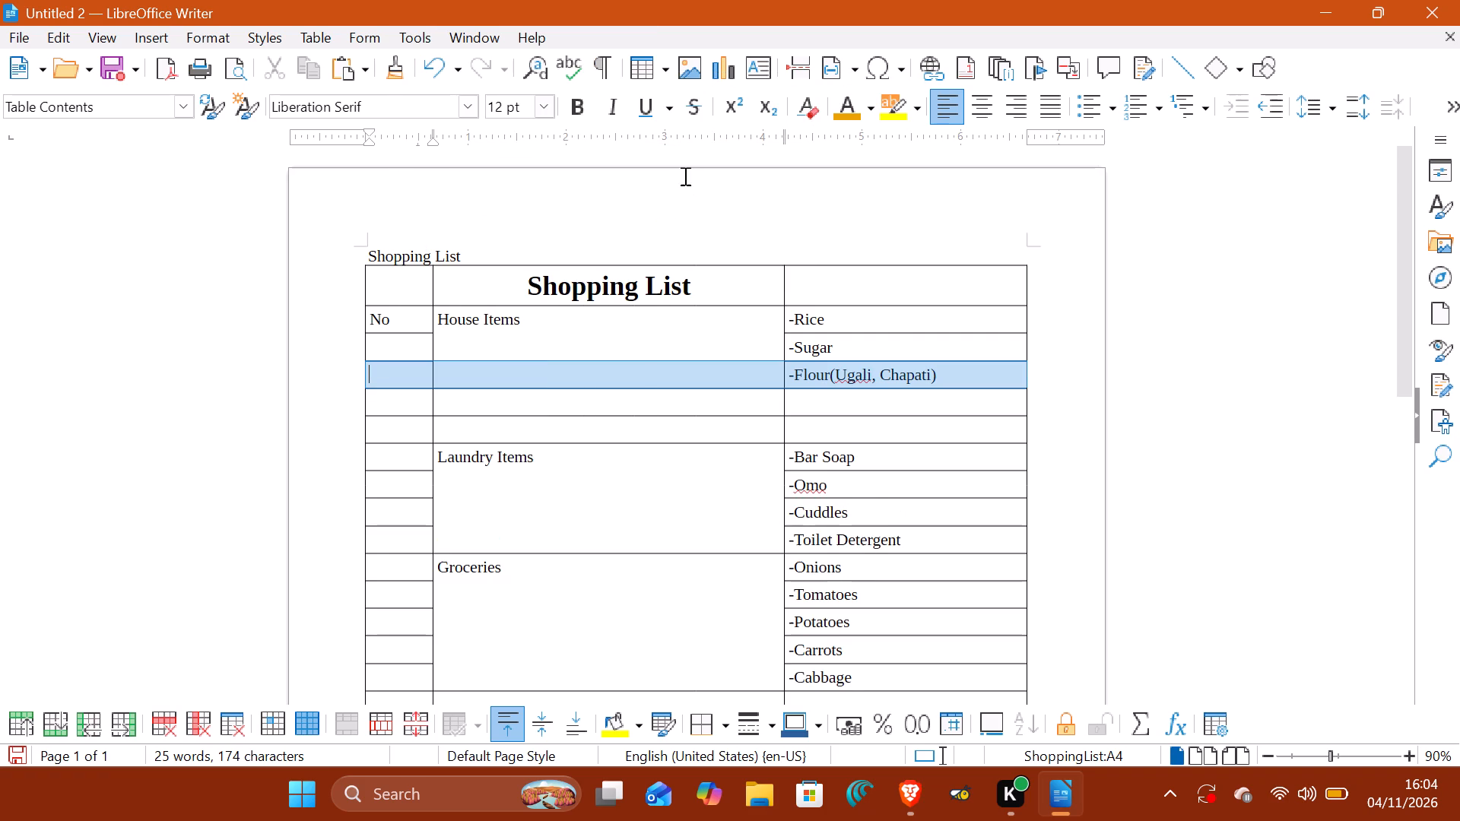
{"action": "right_click", "coordinate": [462, 372]}
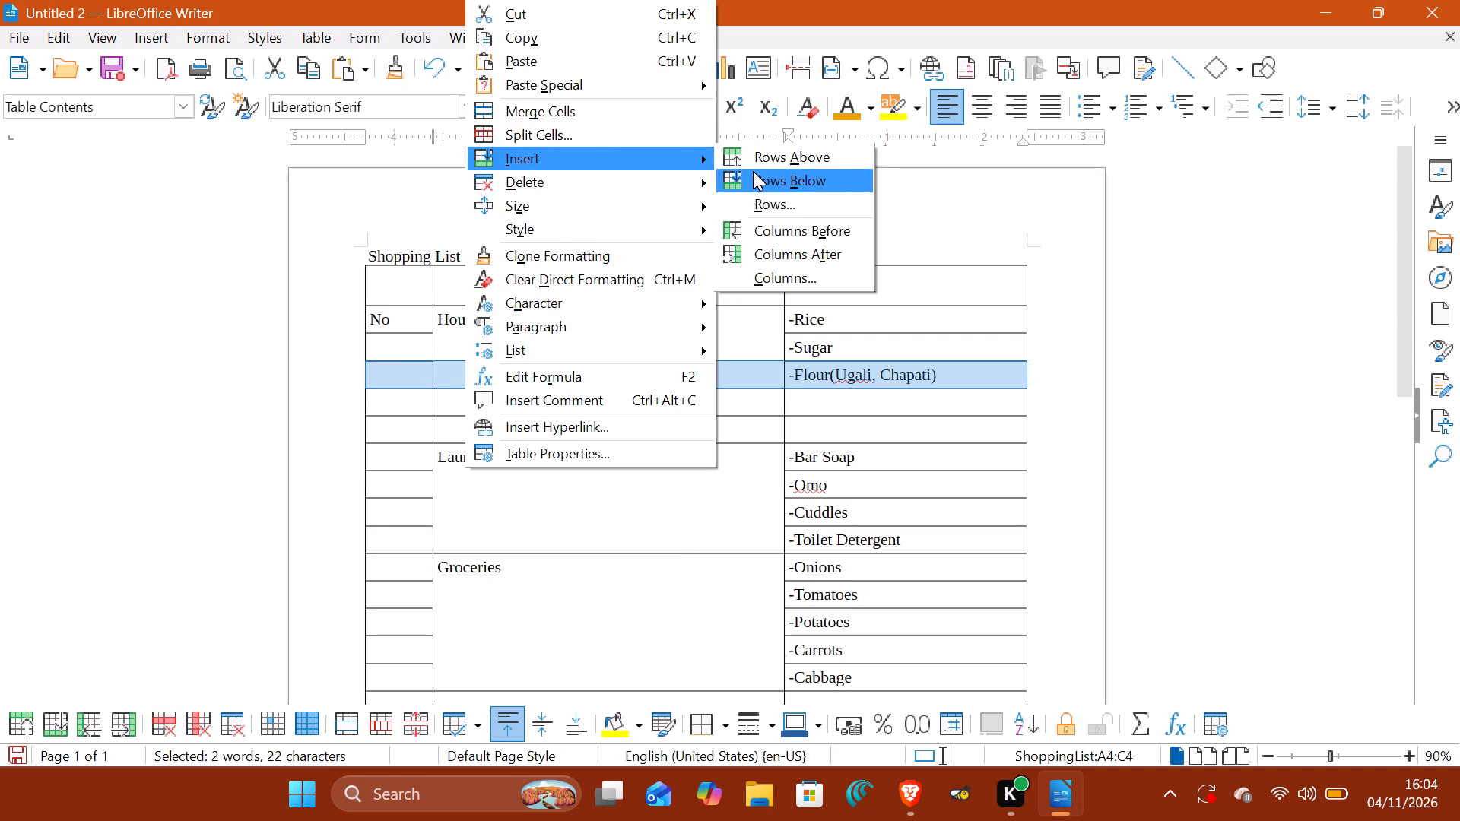
{"action": "left_click", "coordinate": [773, 179]}
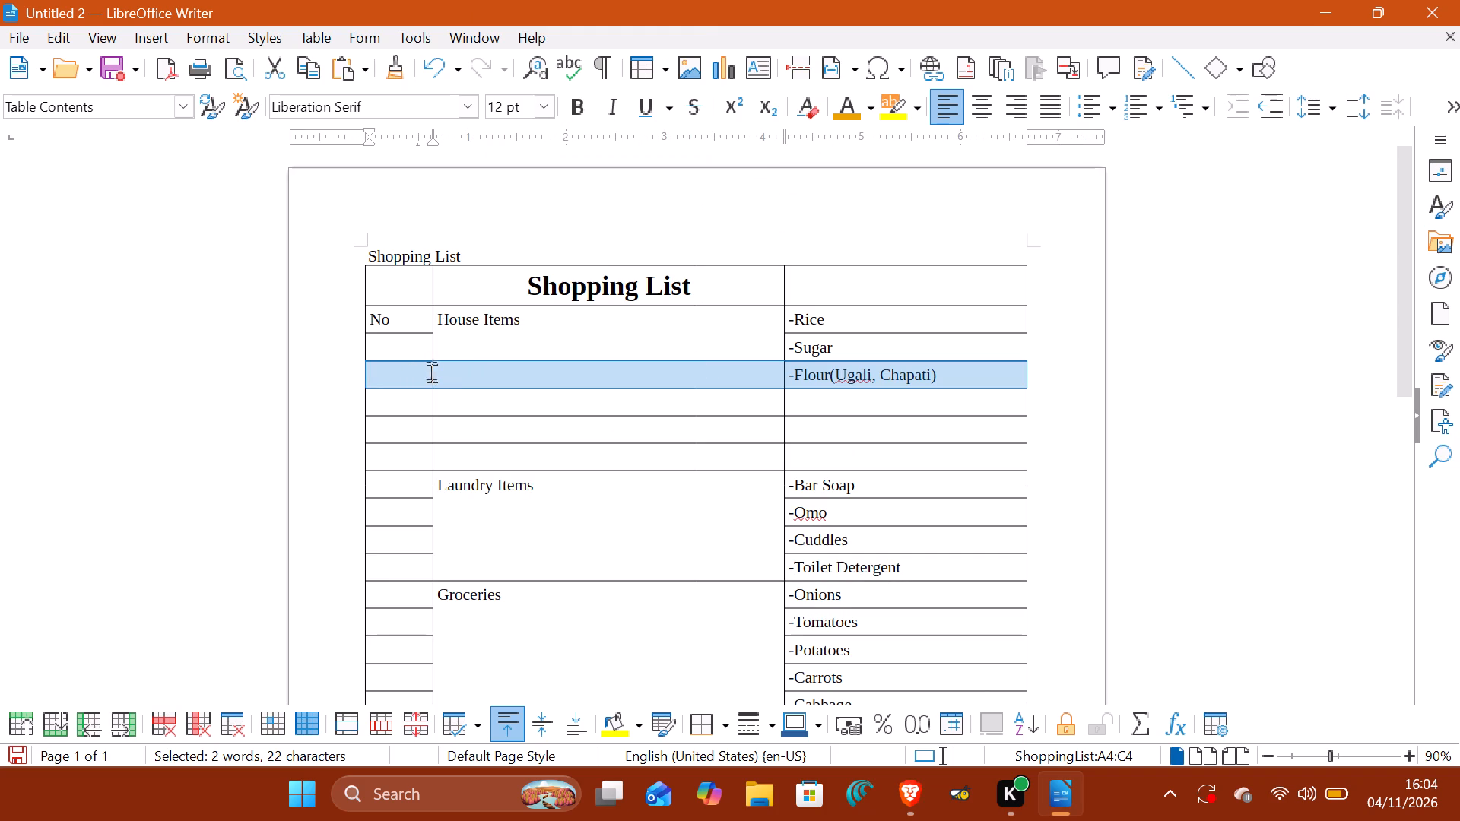
Fill the three empty third-column cells beneath "-Flour(Ugali, Chapati)" with "-ToothPaste", "-Spices" and "Tissue".
{"action": "left_click", "coordinate": [799, 404]}
{"action": "key", "text": "minus"}
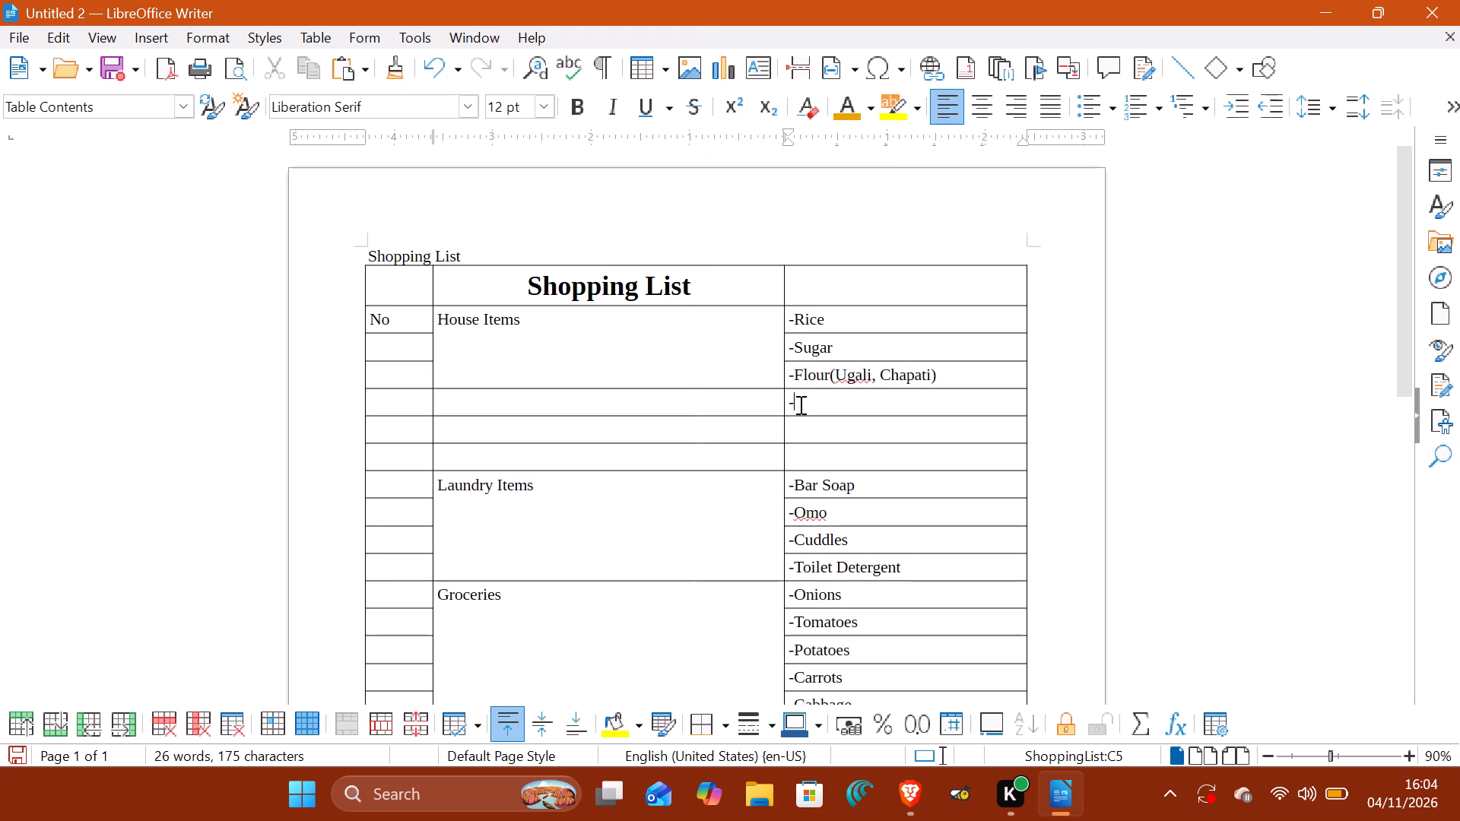
{"action": "type", "text": "ol"}
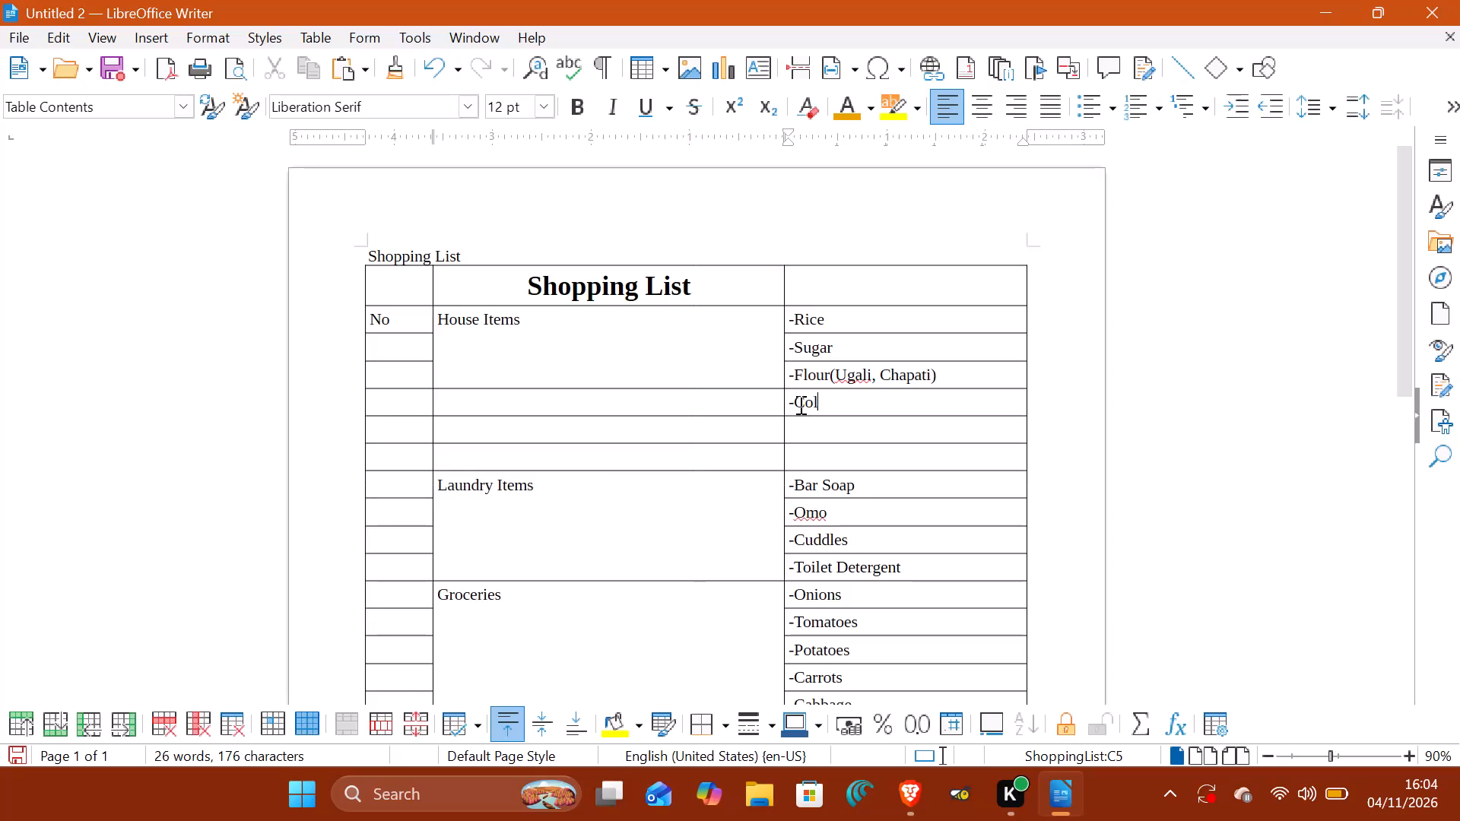
{"action": "key", "text": "BackSpace"}
{"action": "key", "text": "BackSpace"}
{"action": "key", "text": "BackSpace"}
{"action": "type", "text": "ooth"}
{"action": "type", "text": "aste"}
{"action": "key", "text": "Down"}
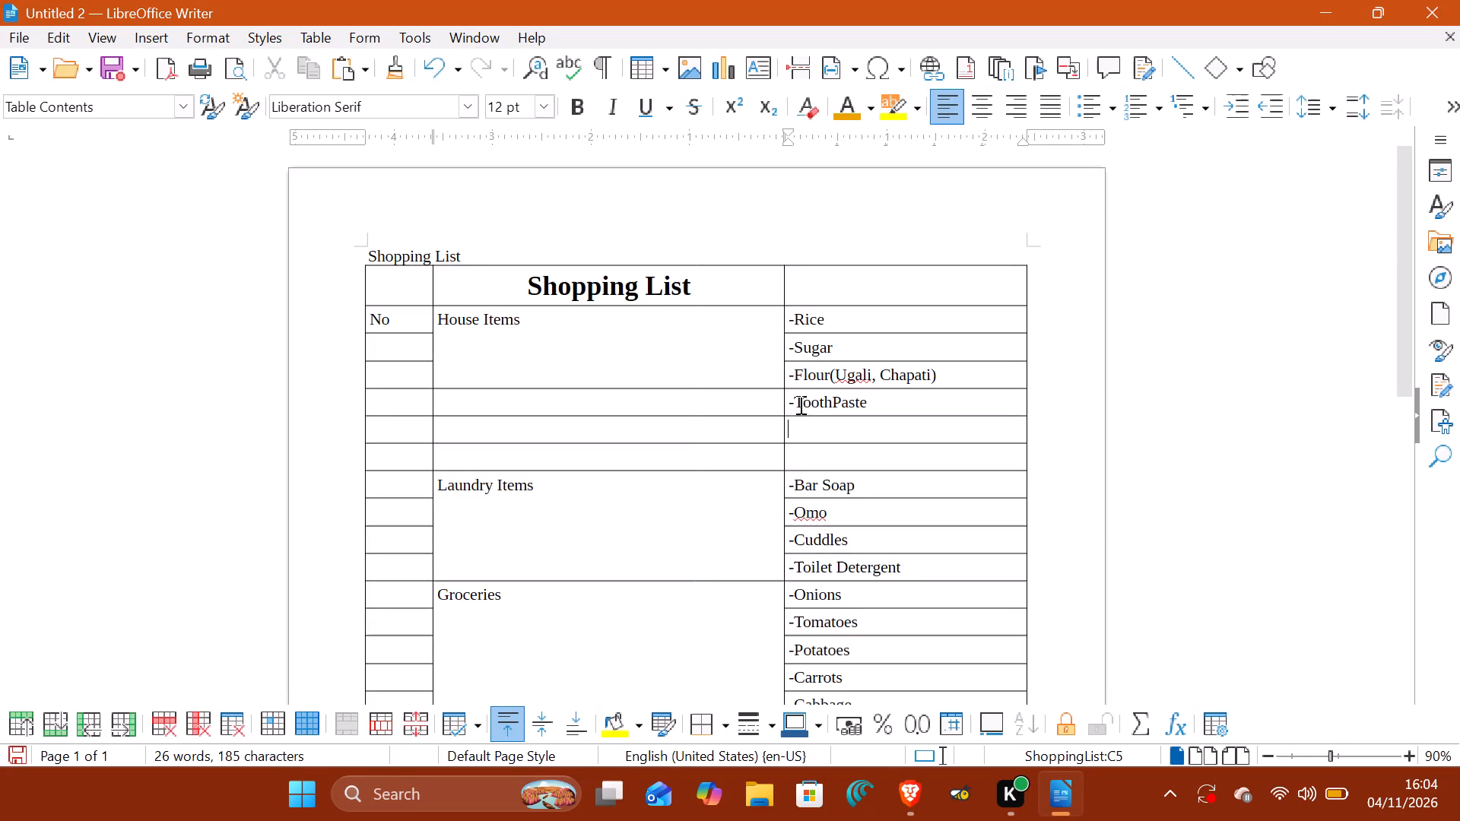
{"action": "key", "text": "minus"}
{"action": "key", "text": "s"}
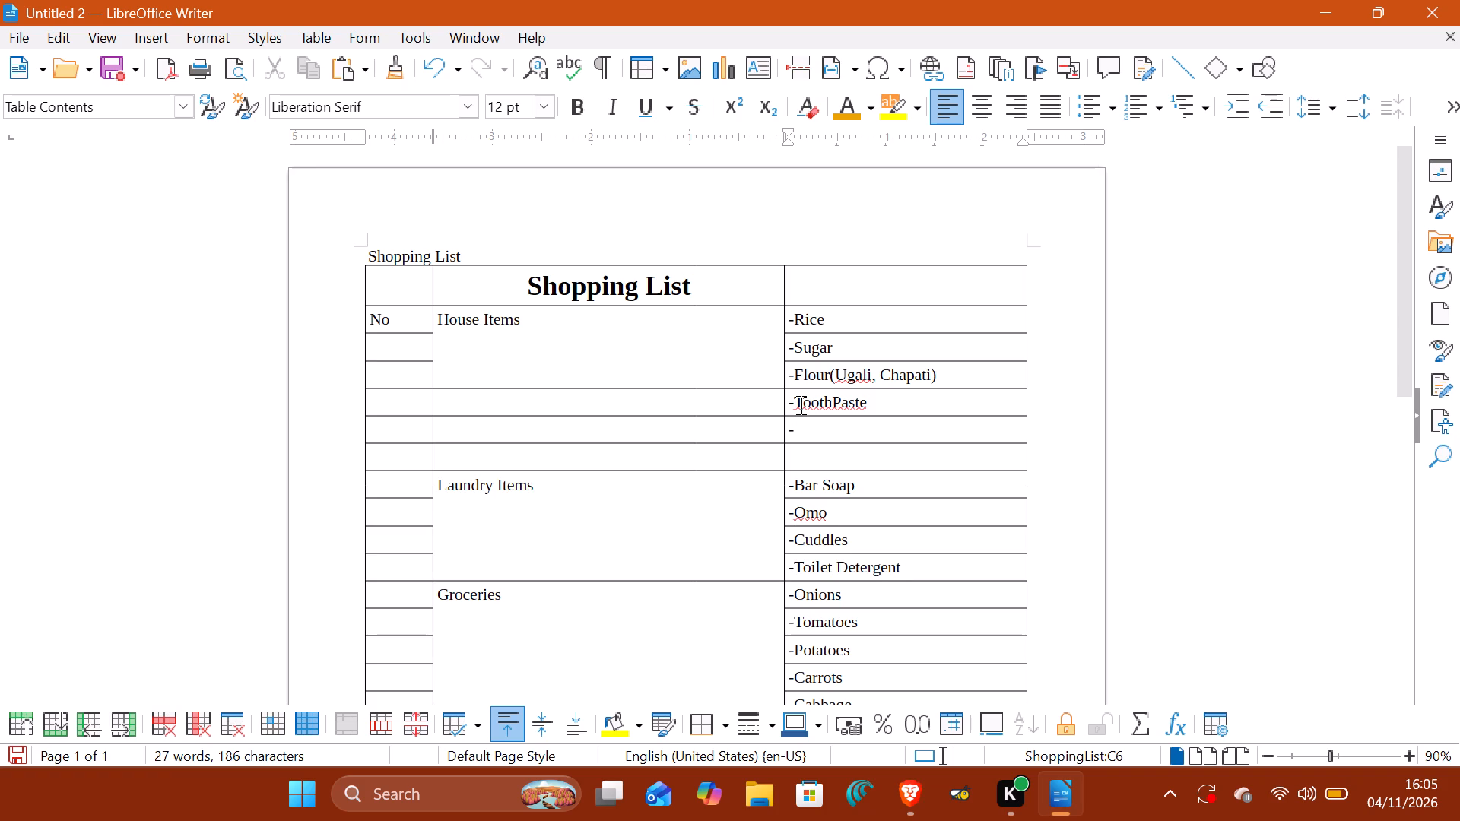
{"action": "type", "text": "ices"}
{"action": "key", "text": "Down"}
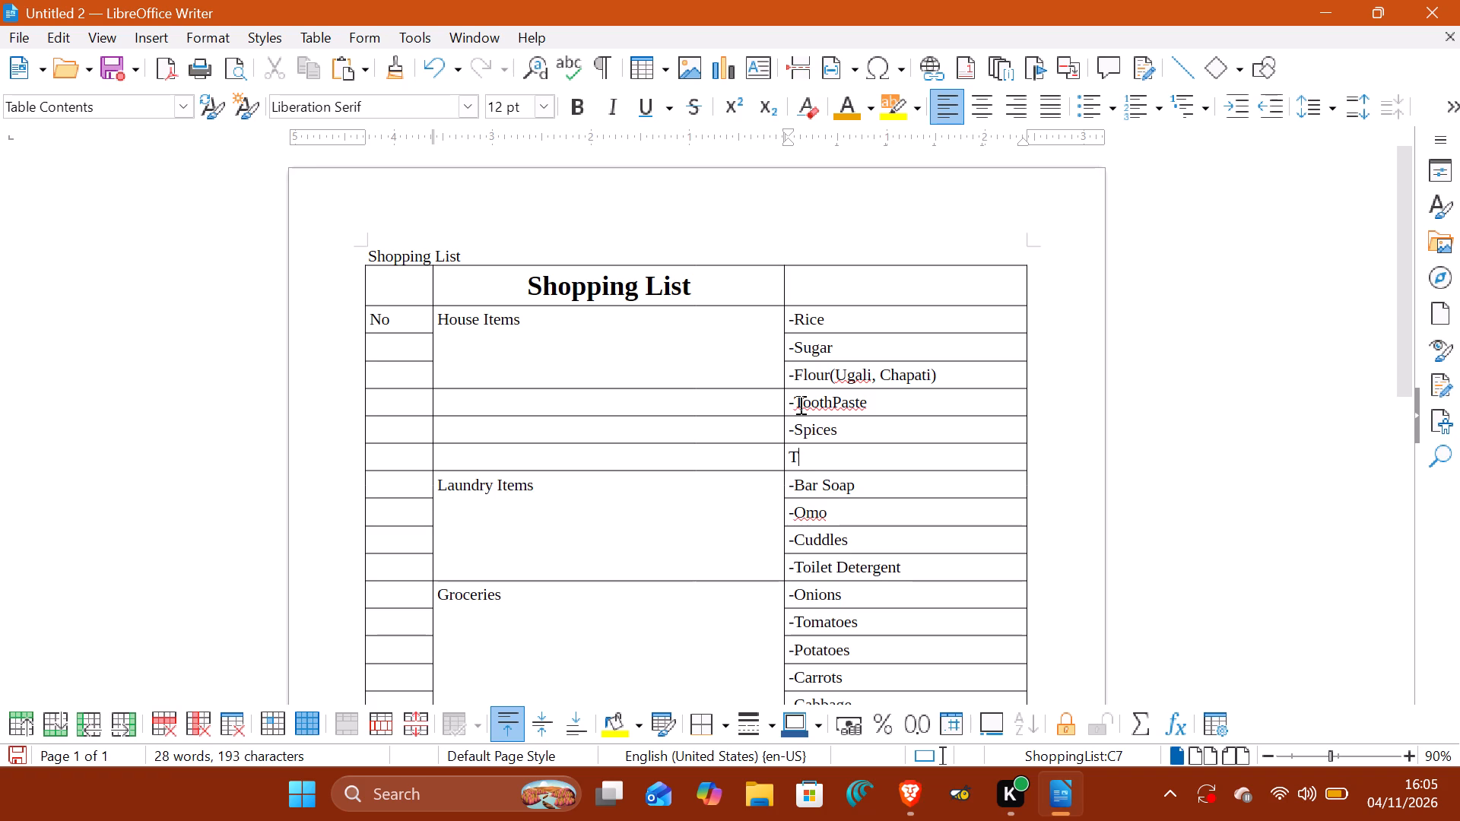
{"action": "type", "text": "issue"}
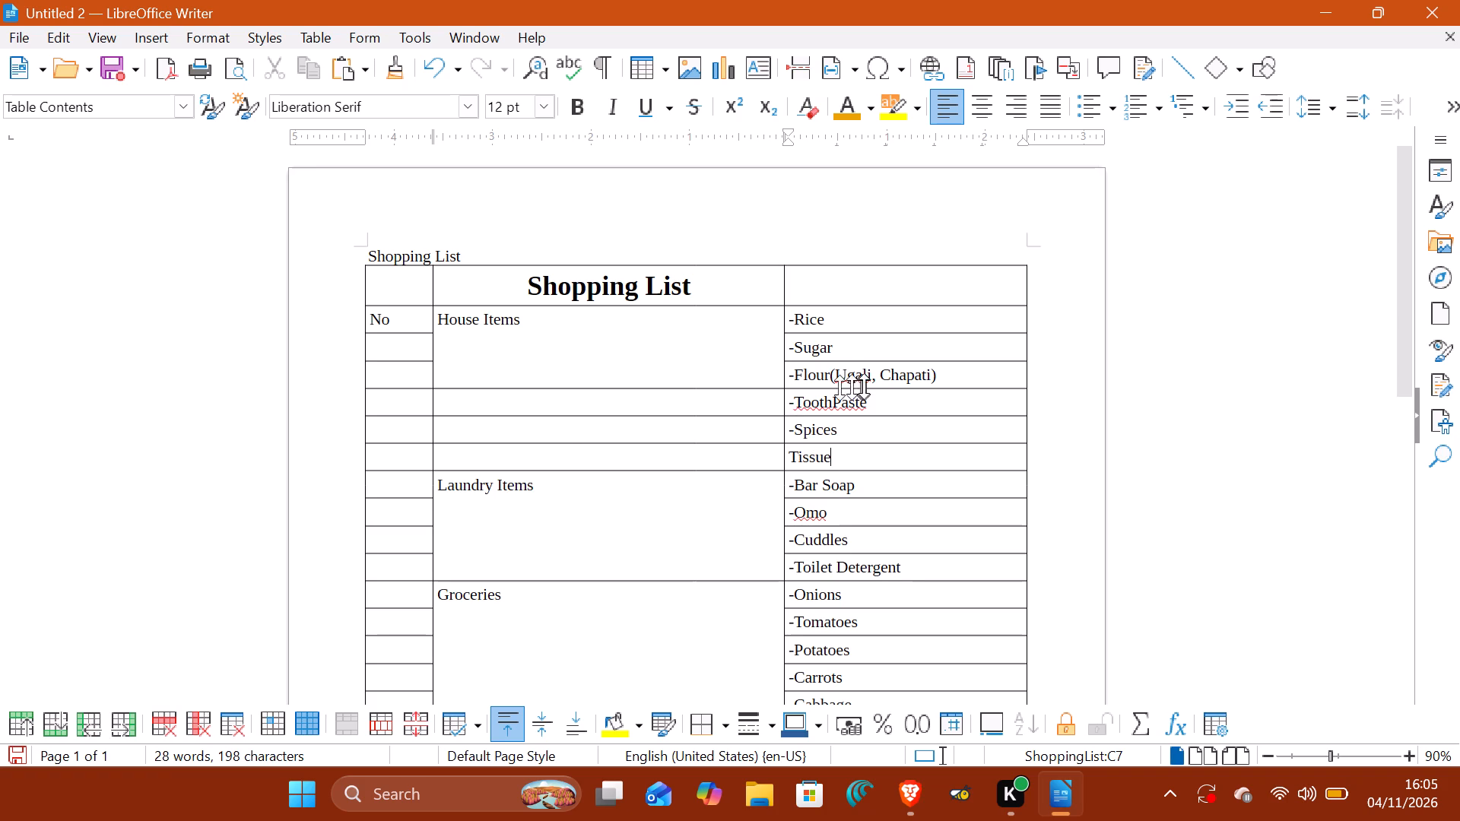
Merge the House Items cell with the three empty second-column cells beneath it, down to the Tissue row.
{"action": "left_click_drag", "start_coordinate": [441, 370], "coordinate": [534, 422]}
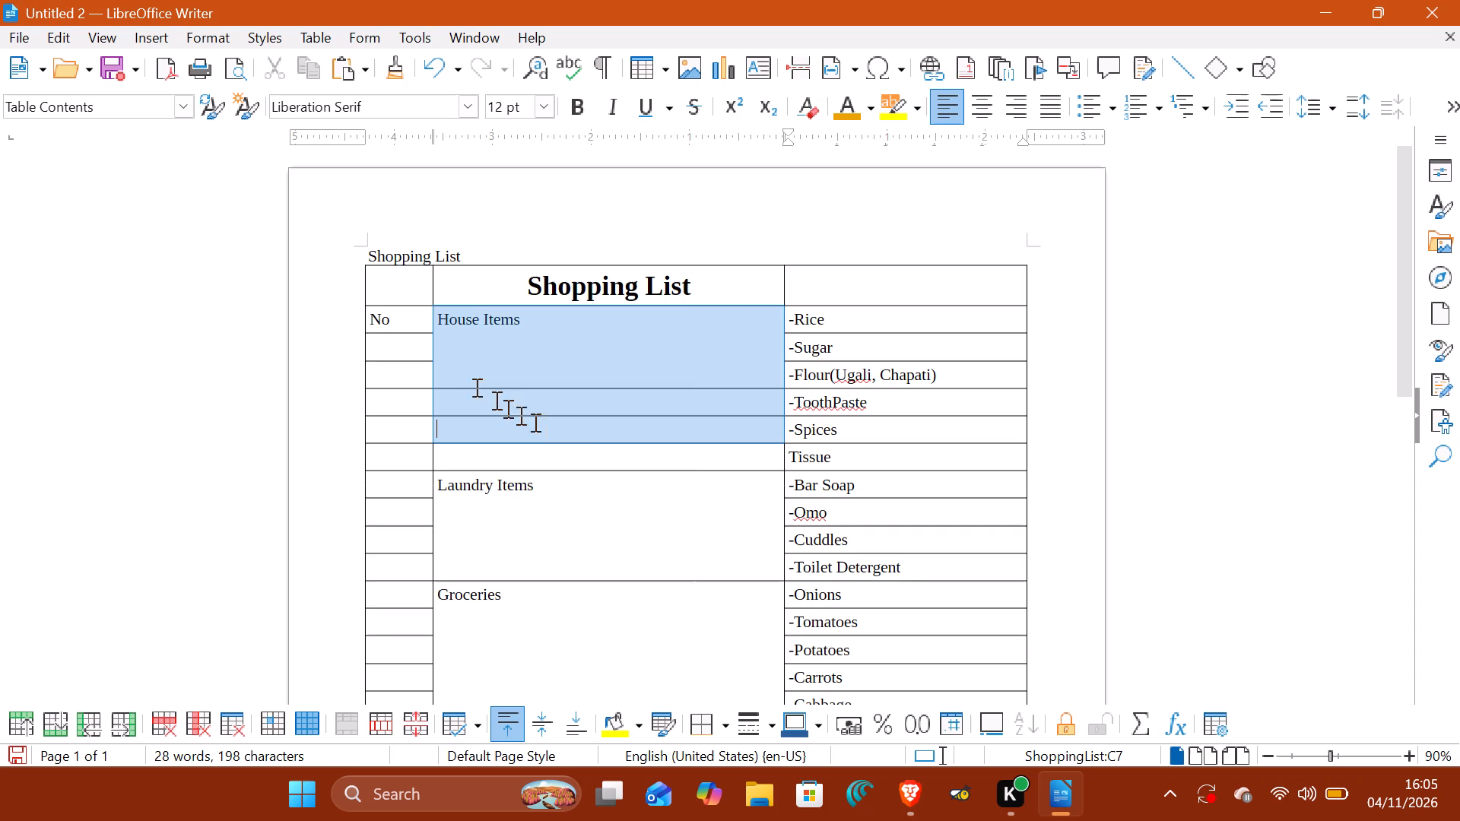
{"action": "left_click_drag", "start_coordinate": [534, 422], "coordinate": [593, 449]}
{"action": "right_click", "coordinate": [593, 449]}
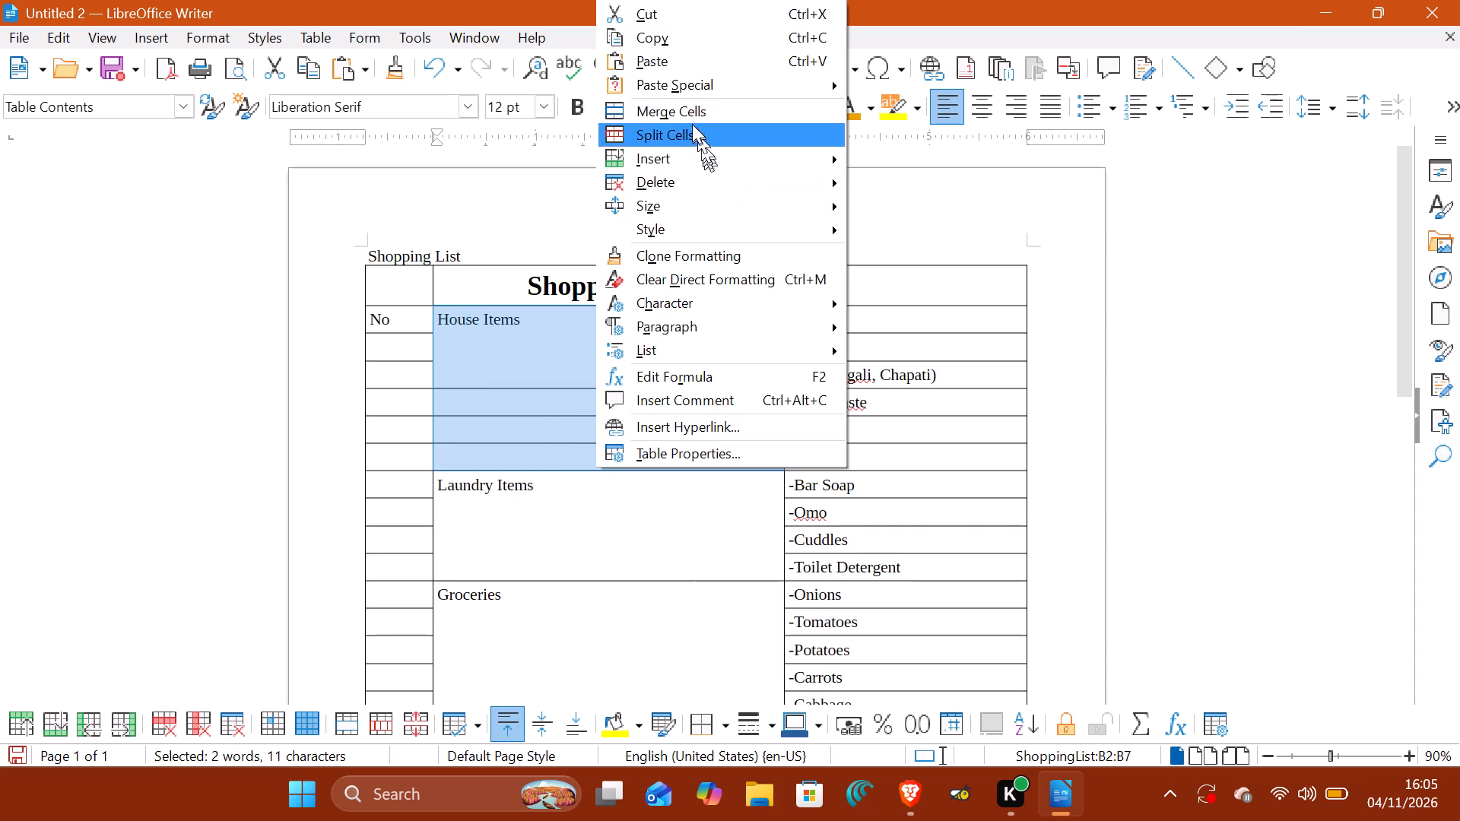
{"action": "left_click", "coordinate": [683, 105]}
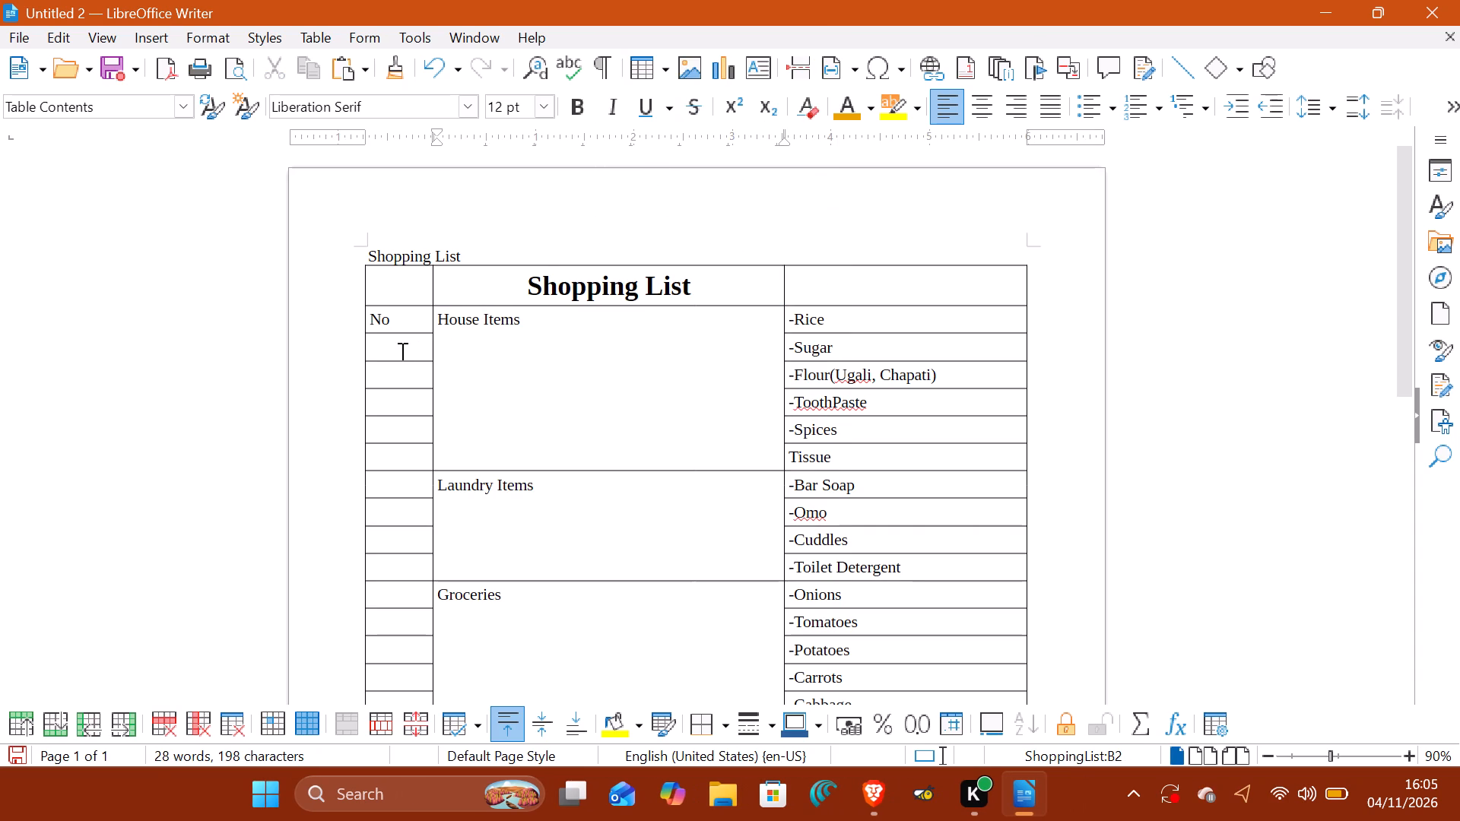
Delete the "No" text from the first-column cell beside House Items.
{"action": "left_click_drag", "start_coordinate": [395, 327], "coordinate": [373, 325]}
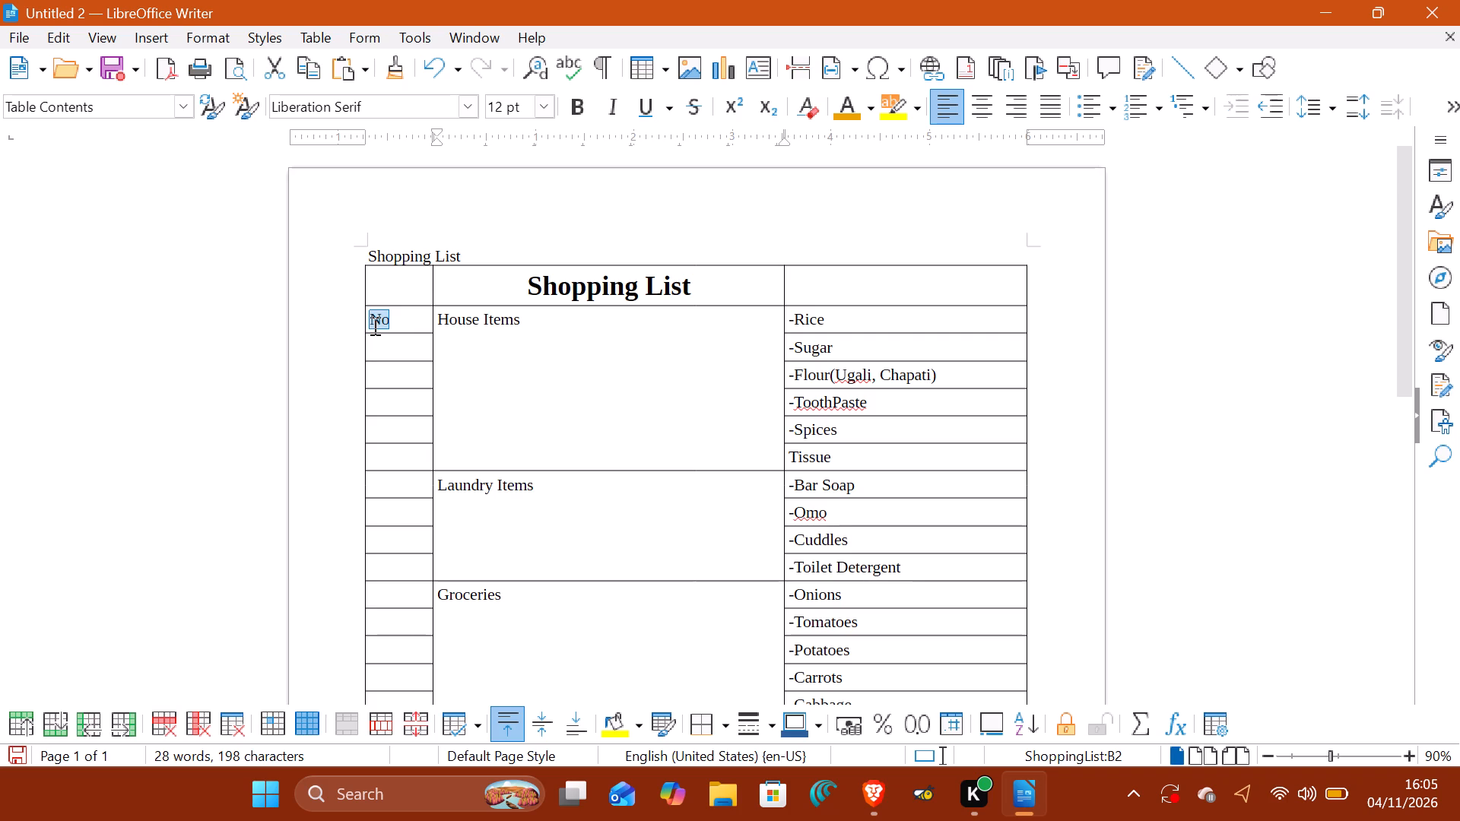
{"action": "key", "text": "BackSpace"}
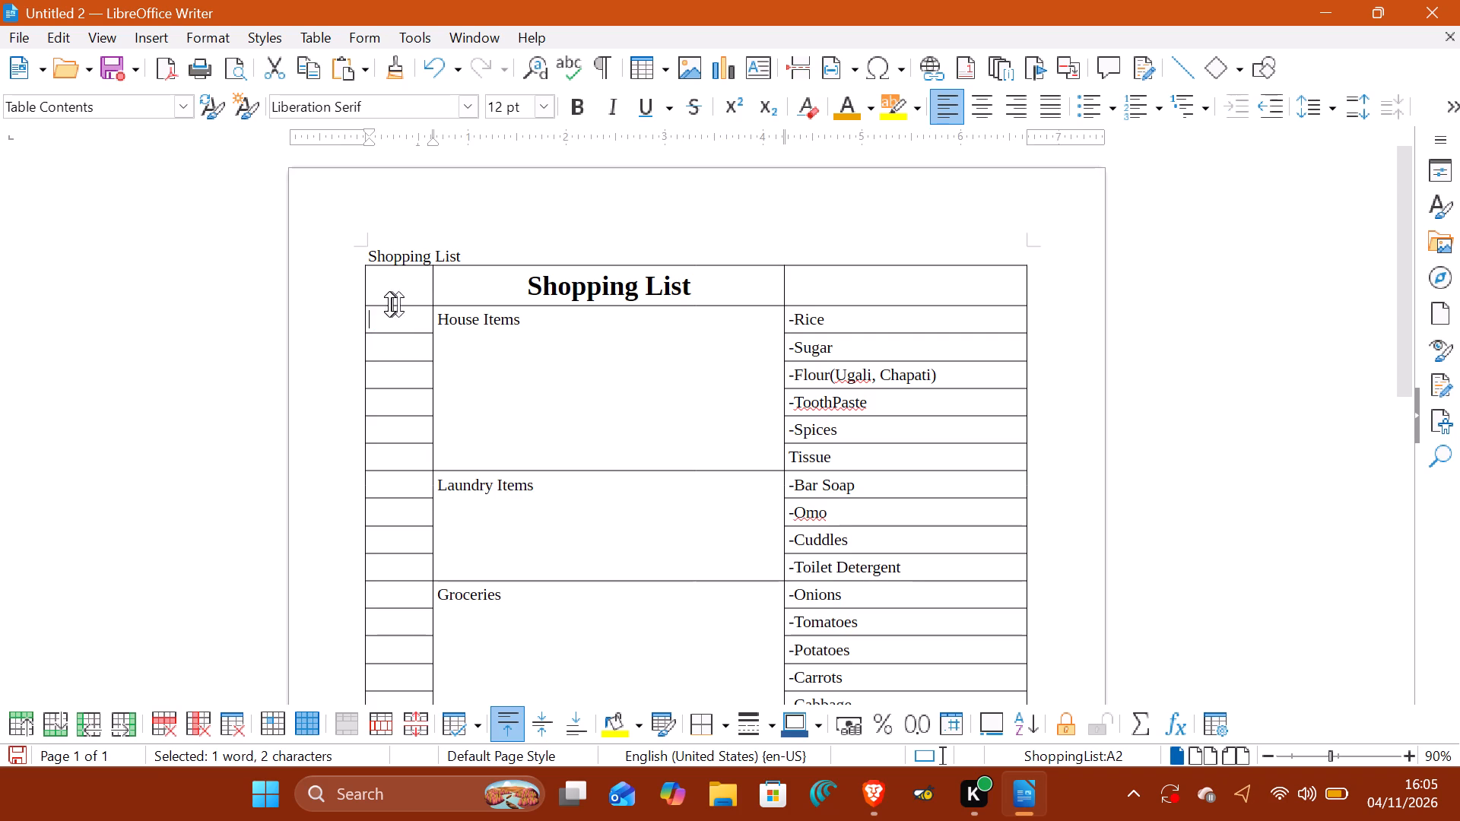
Add a heading row below the Shopping List title row, with "Items" in its second column.
{"action": "right_click", "coordinate": [388, 285]}
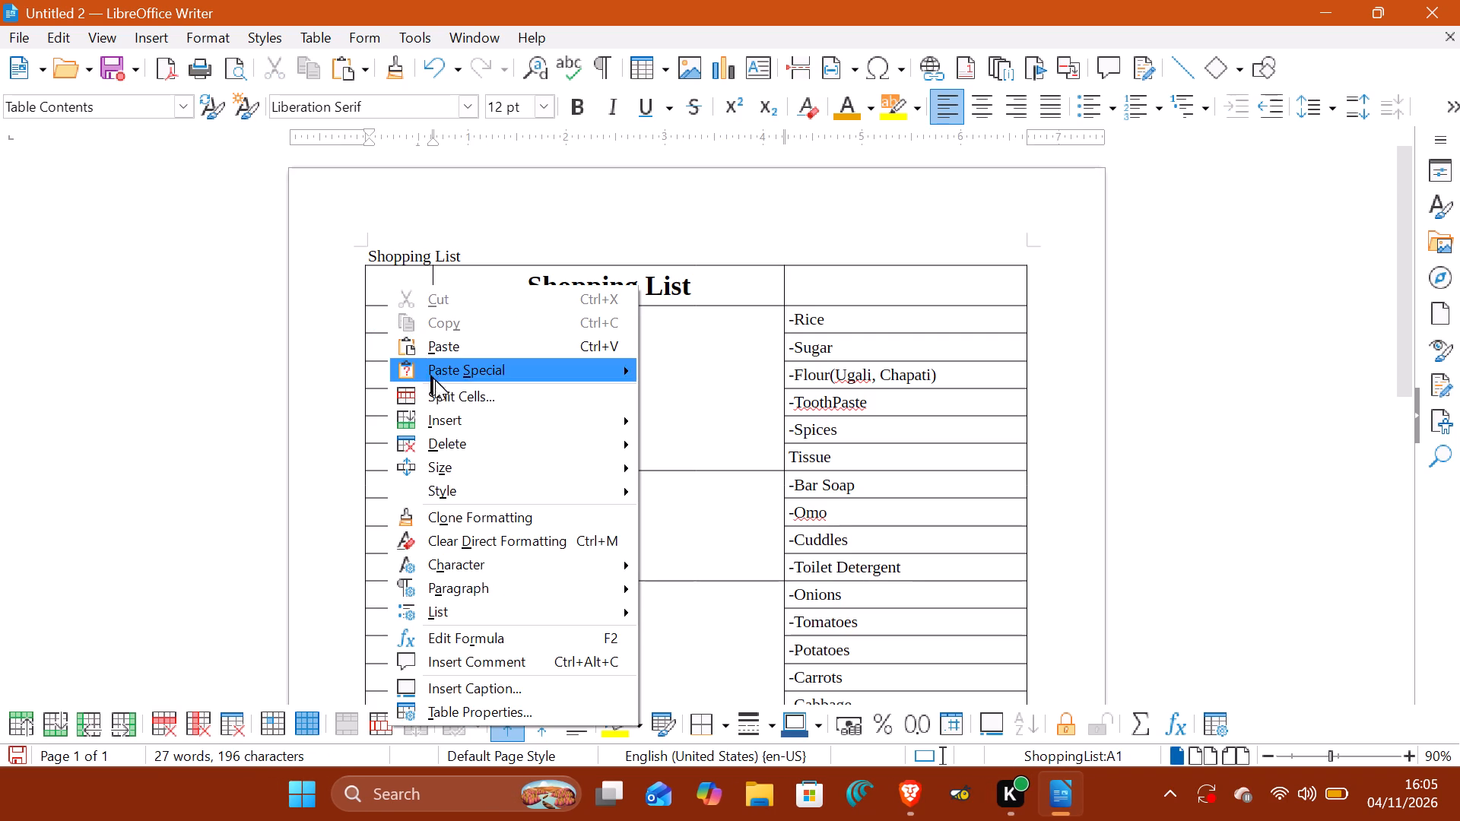
{"action": "left_click", "coordinate": [444, 409]}
{"action": "left_click", "coordinate": [684, 437]}
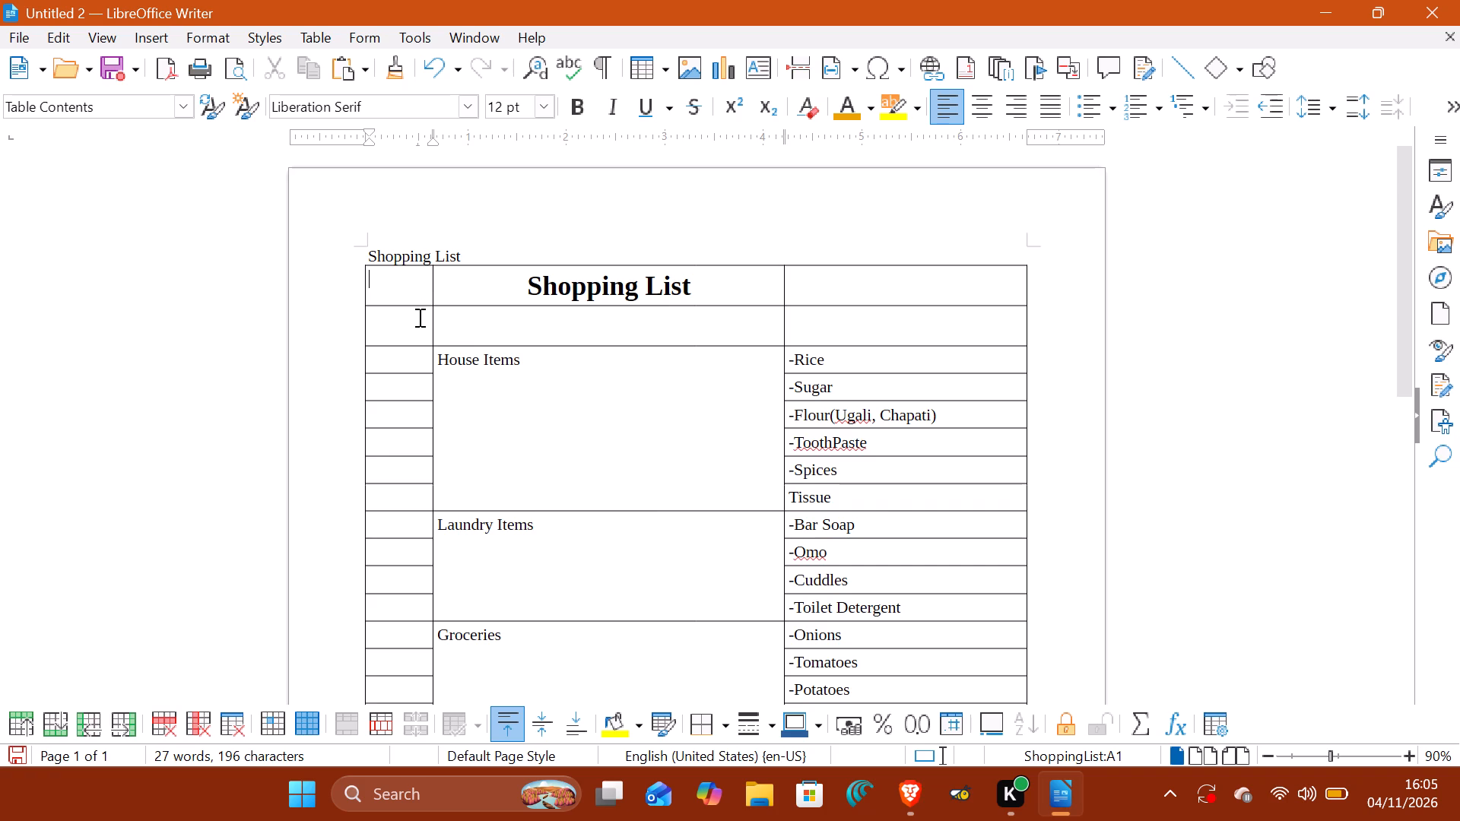
{"action": "left_click", "coordinate": [418, 317]}
{"action": "left_click", "coordinate": [563, 327]}
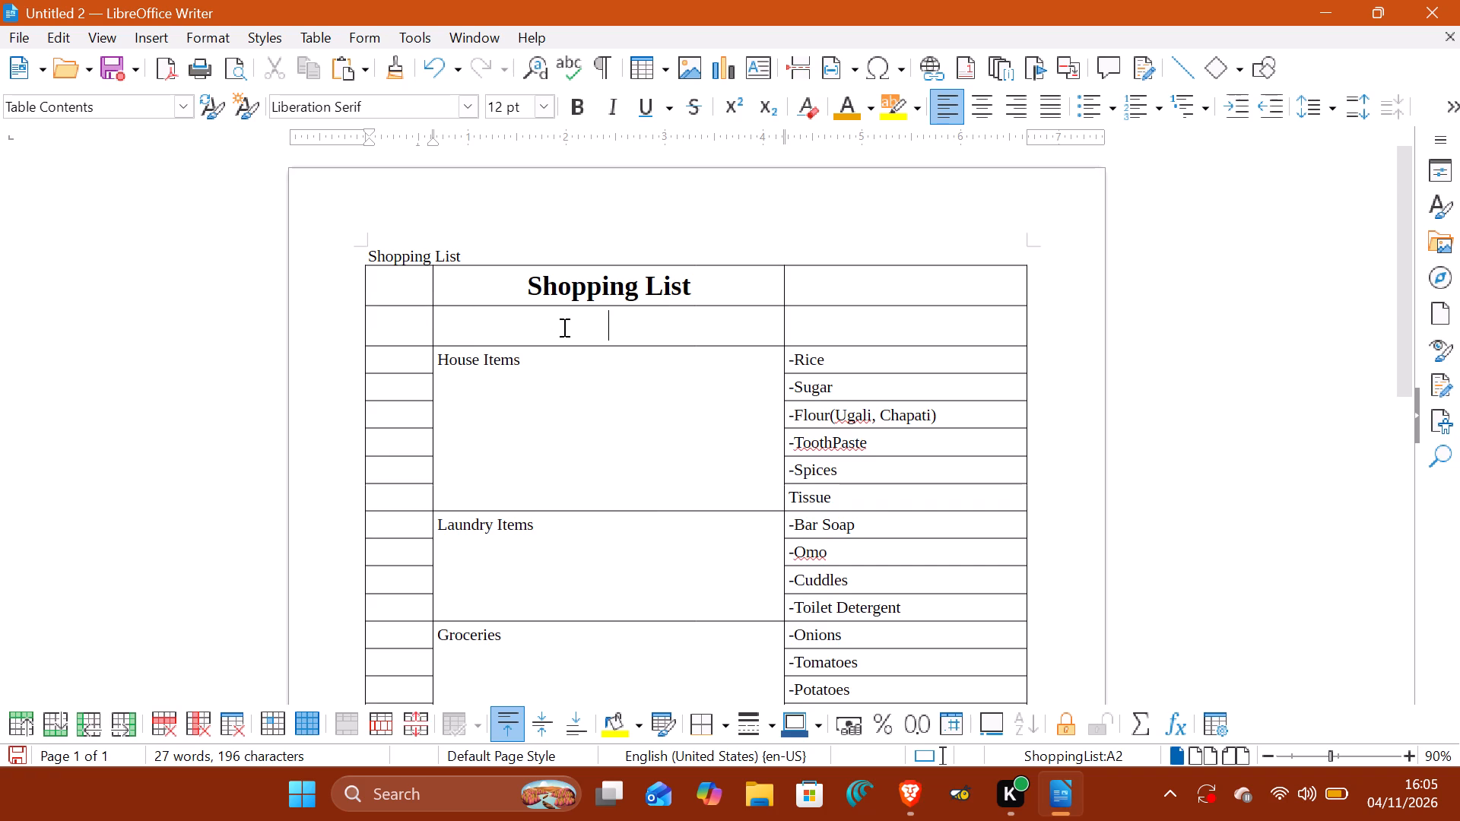
{"action": "type", "text": "tem"}
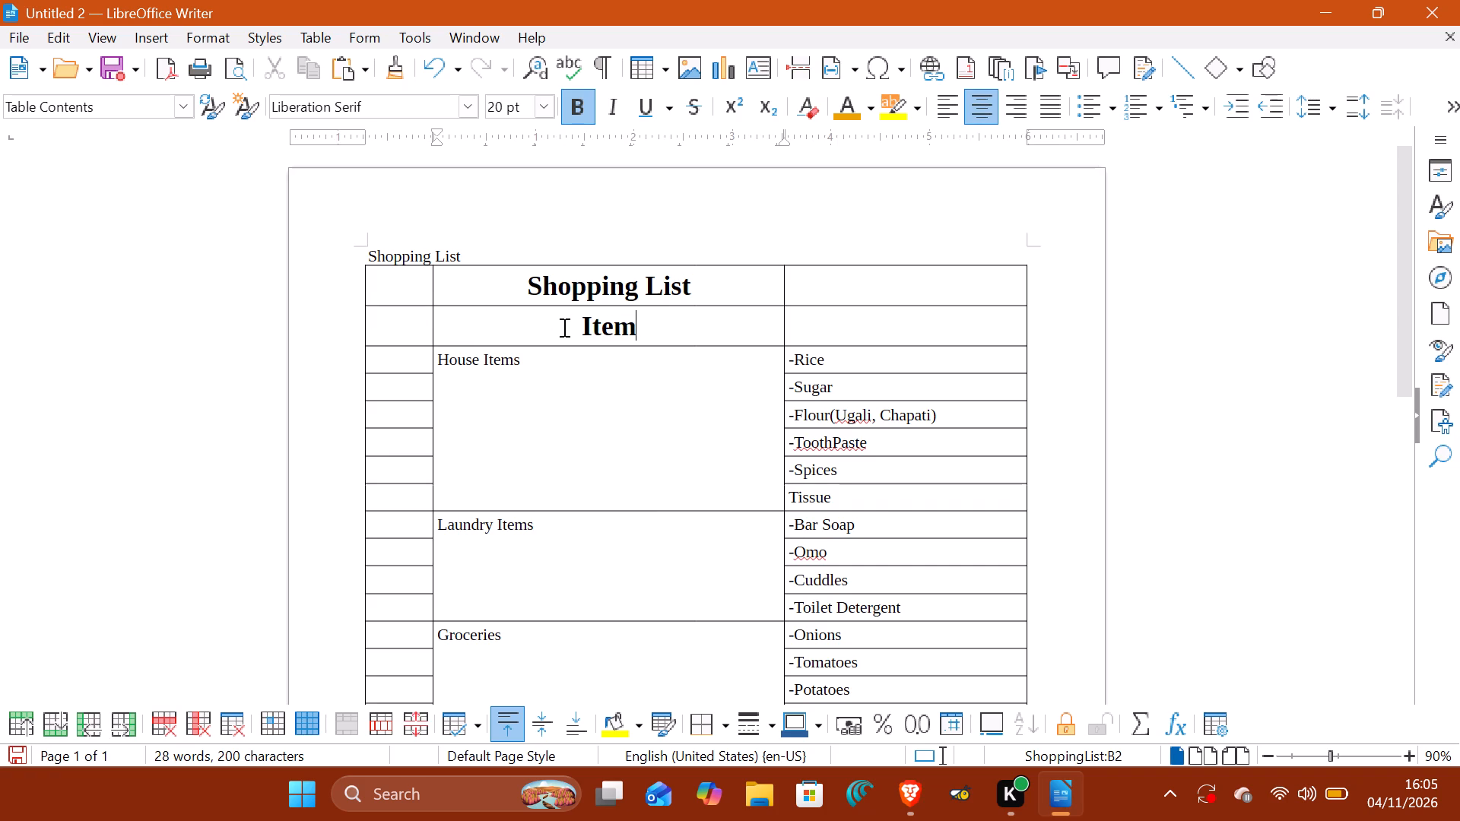
{"action": "key", "text": "s"}
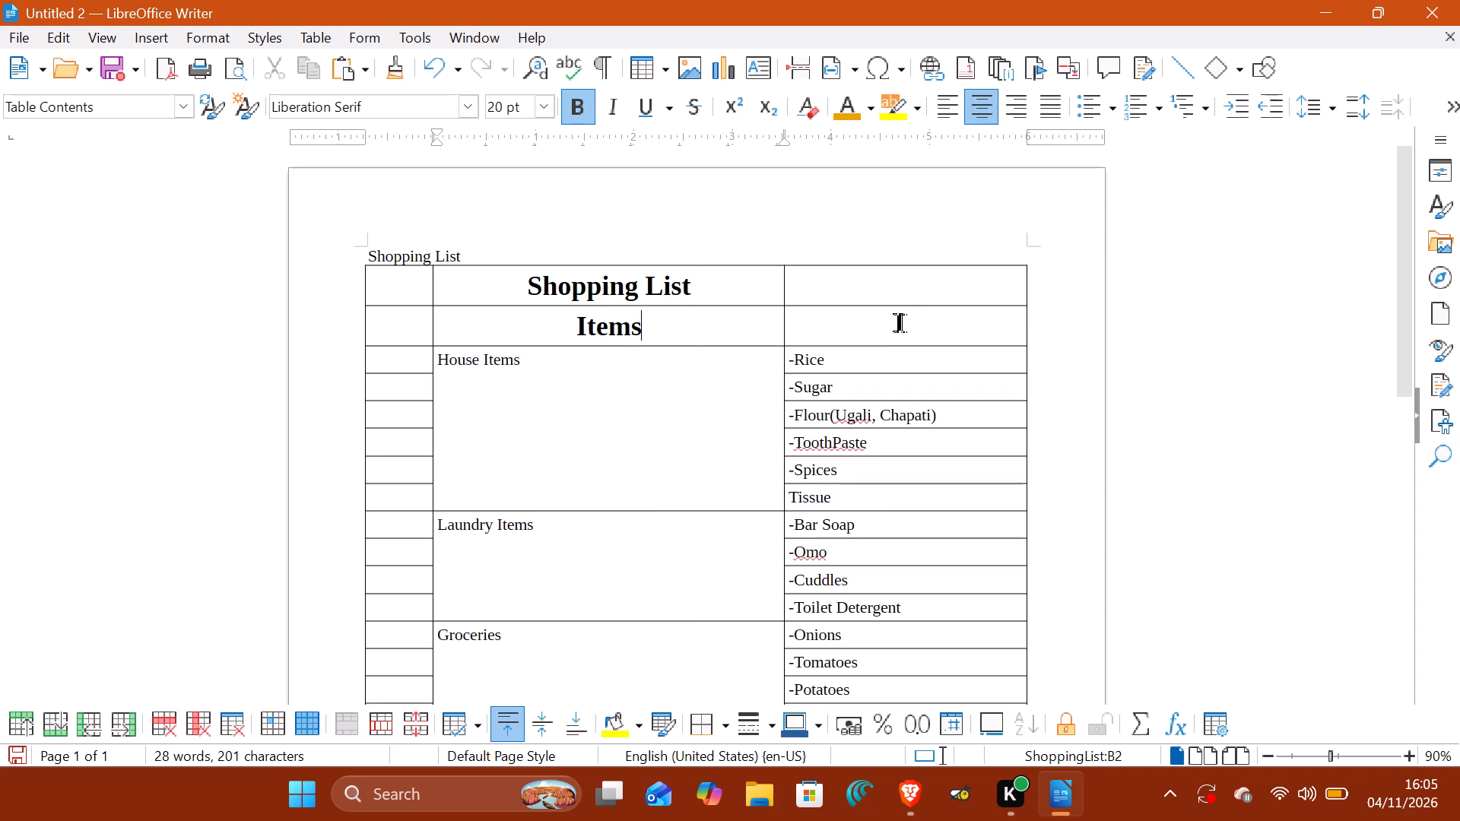
Narrow the second column to about 2.7 inches and the third column to about 2 inches.
{"action": "left_click", "coordinate": [881, 323]}
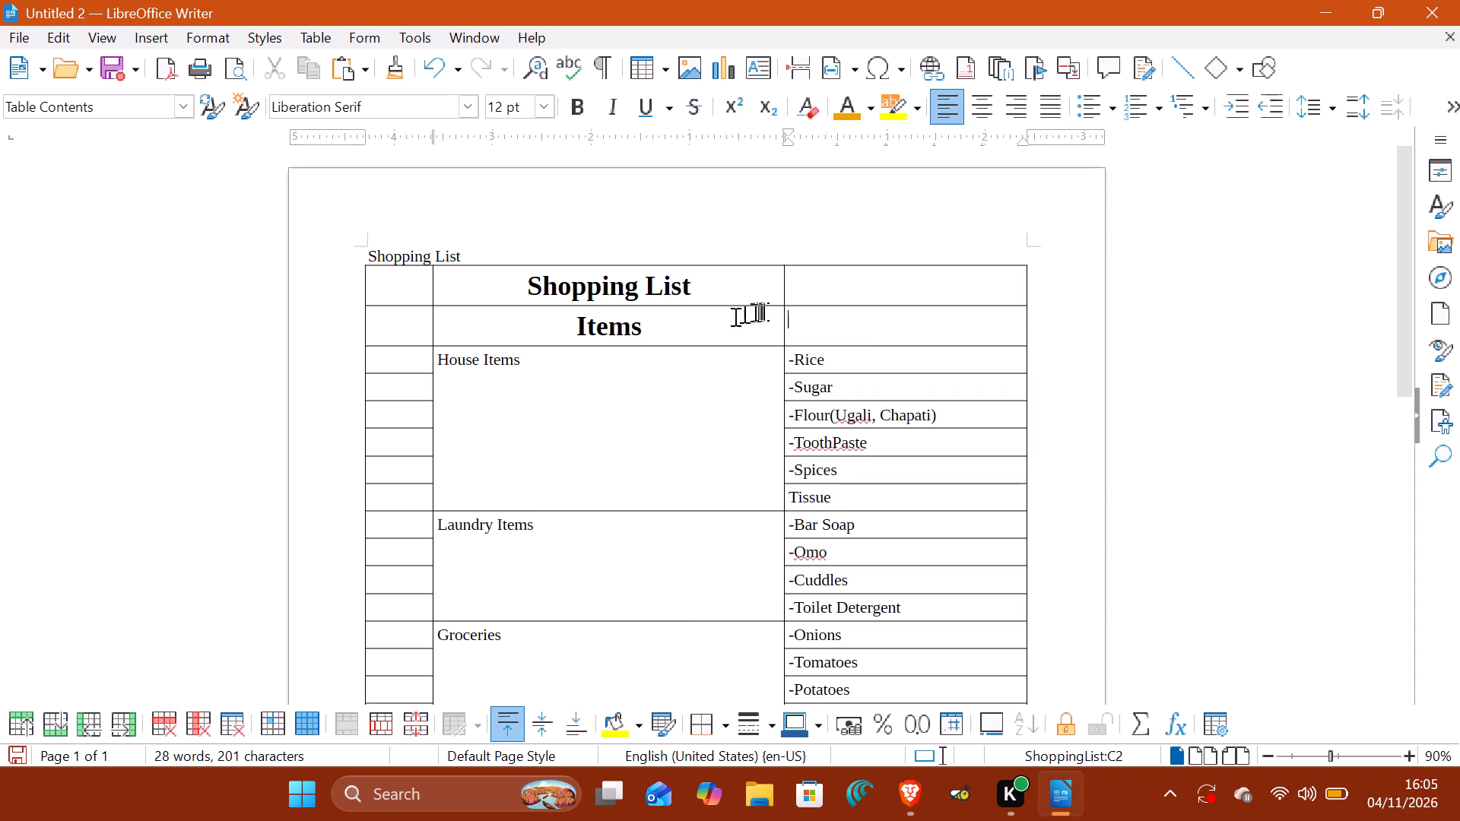
{"action": "left_click_drag", "start_coordinate": [782, 315], "coordinate": [708, 319]}
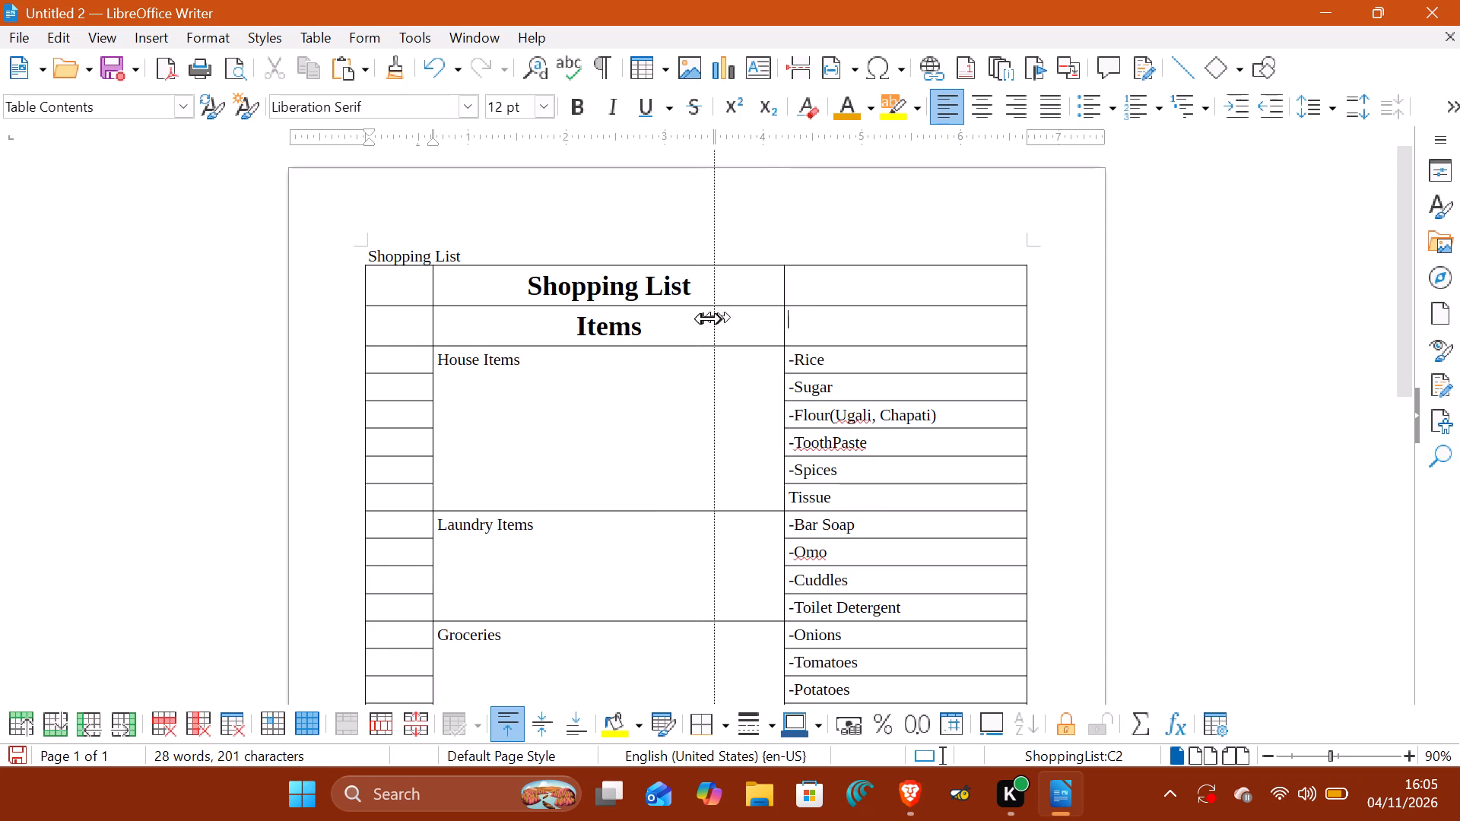
{"action": "left_click_drag", "start_coordinate": [708, 319], "coordinate": [698, 319]}
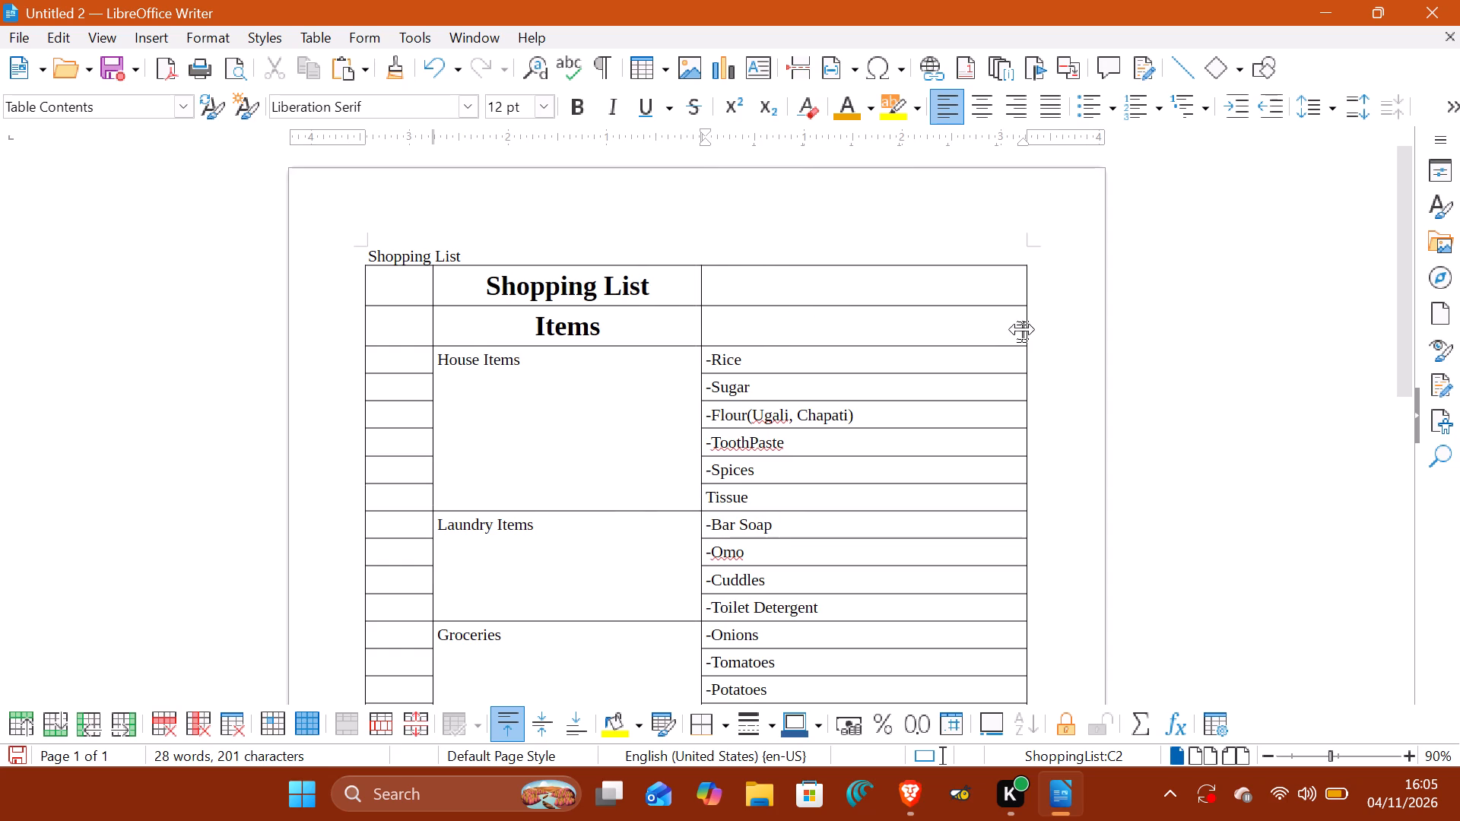
{"action": "left_click_drag", "start_coordinate": [1026, 329], "coordinate": [903, 332]}
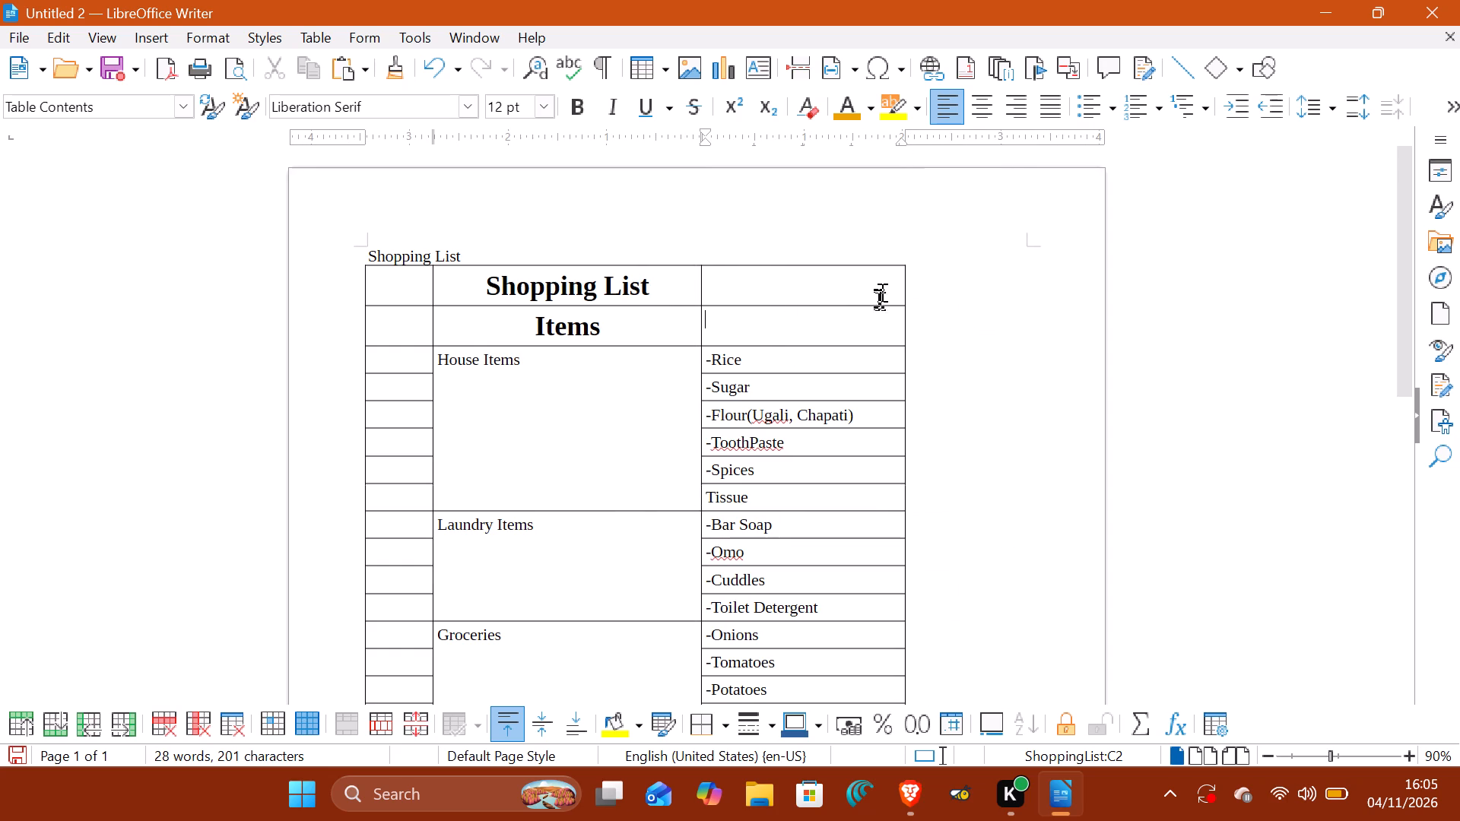
Insert a new column after the third column of the table.
{"action": "left_click", "coordinate": [899, 275]}
{"action": "right_click", "coordinate": [899, 275]}
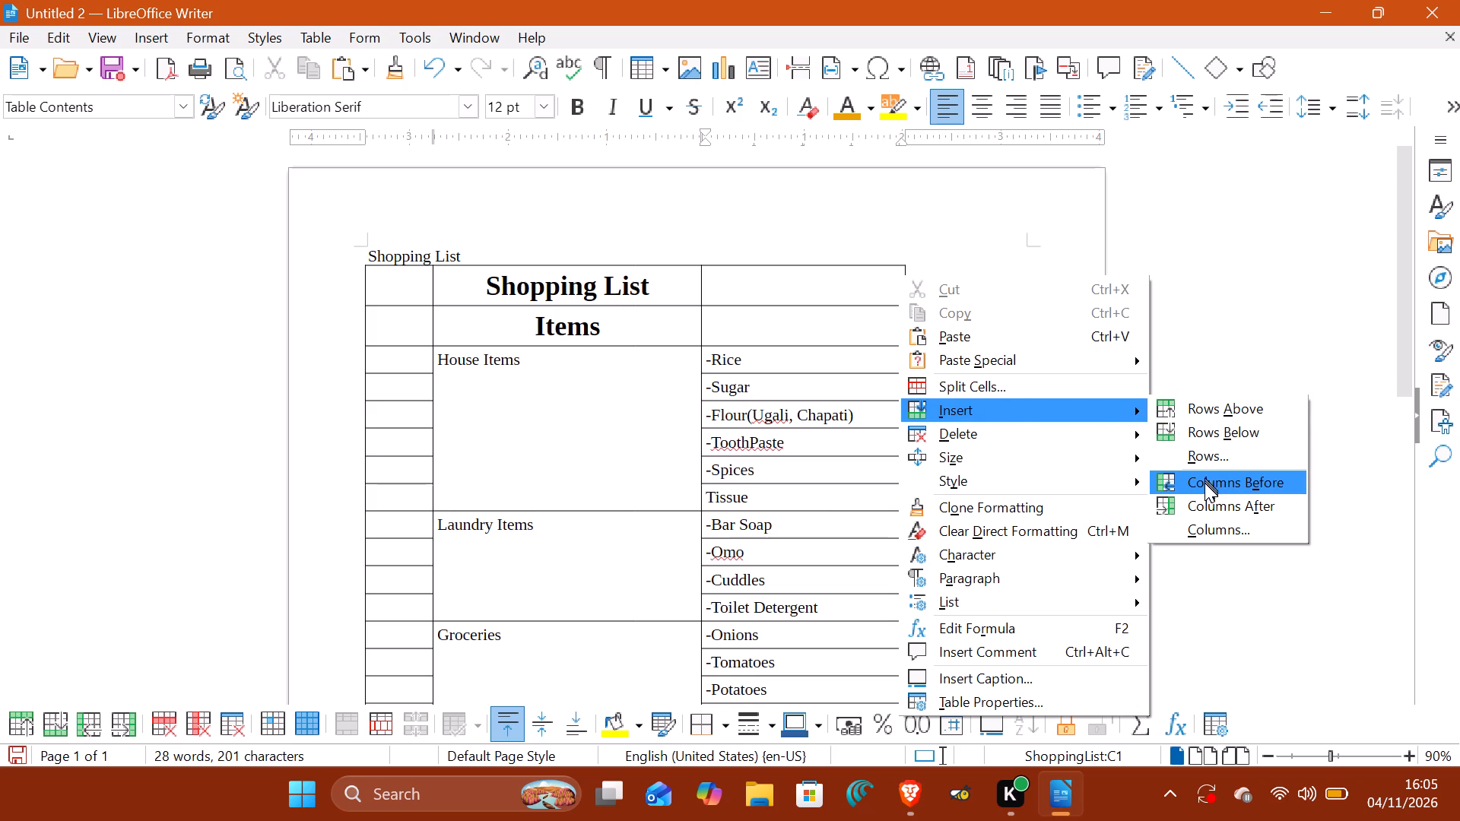
{"action": "left_click", "coordinate": [1206, 501]}
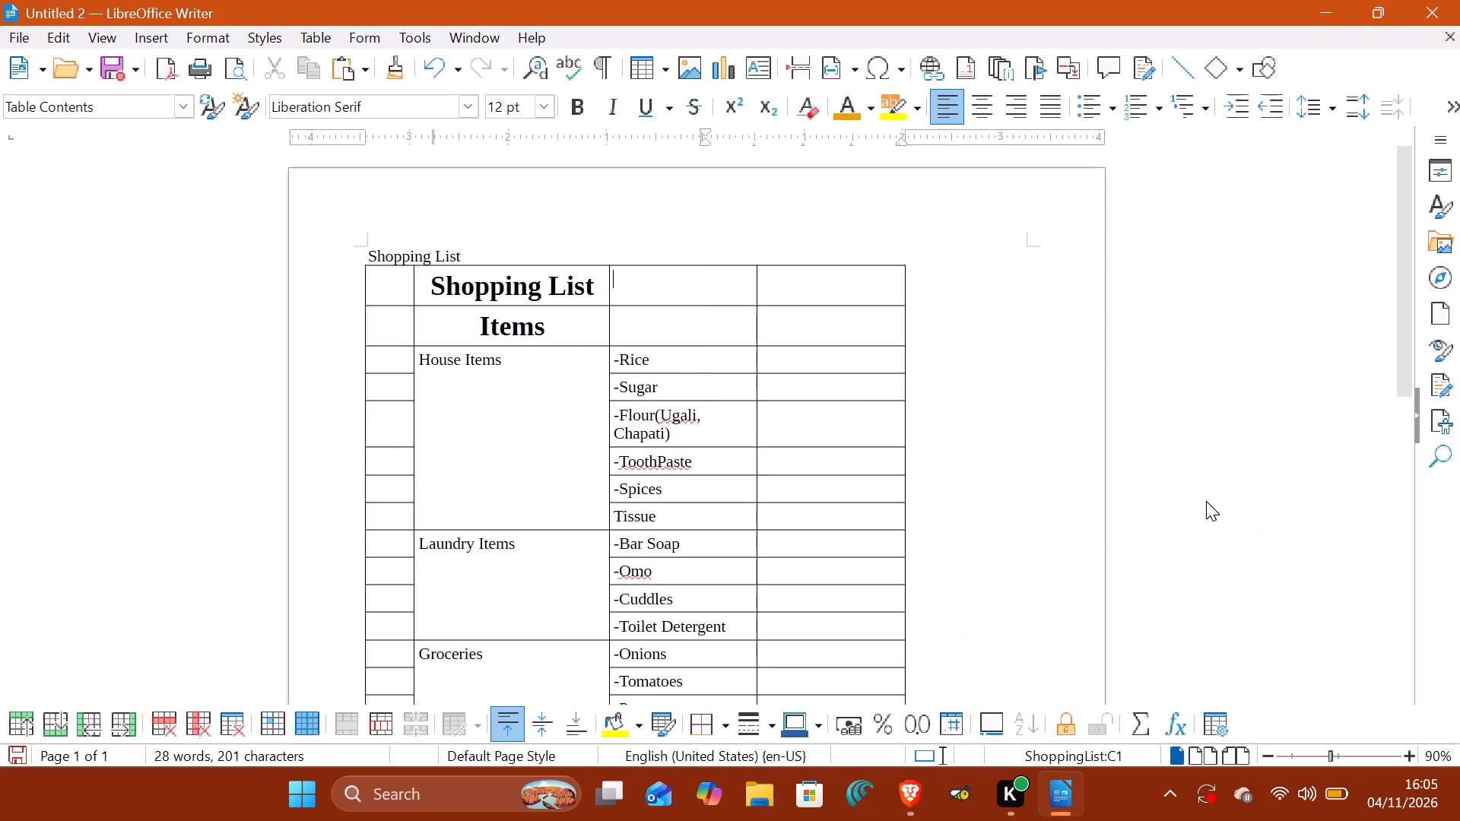
Enter the heading "Quantity" in the new fourth column and place it in the Items heading row.
{"action": "left_click", "coordinate": [805, 283]}
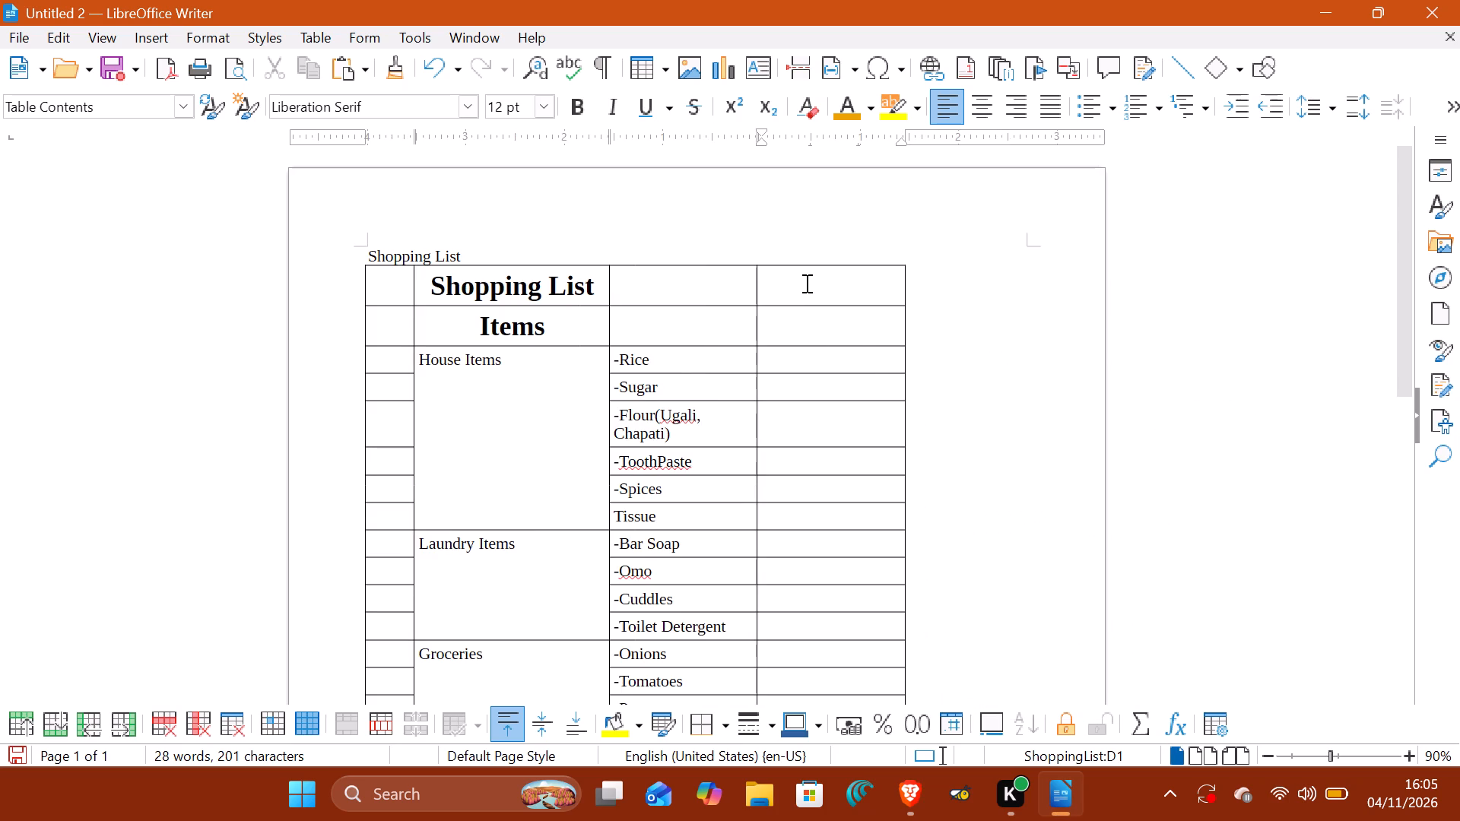
{"action": "type", "text": "uantity"}
{"action": "key", "text": "ctrl+a"}
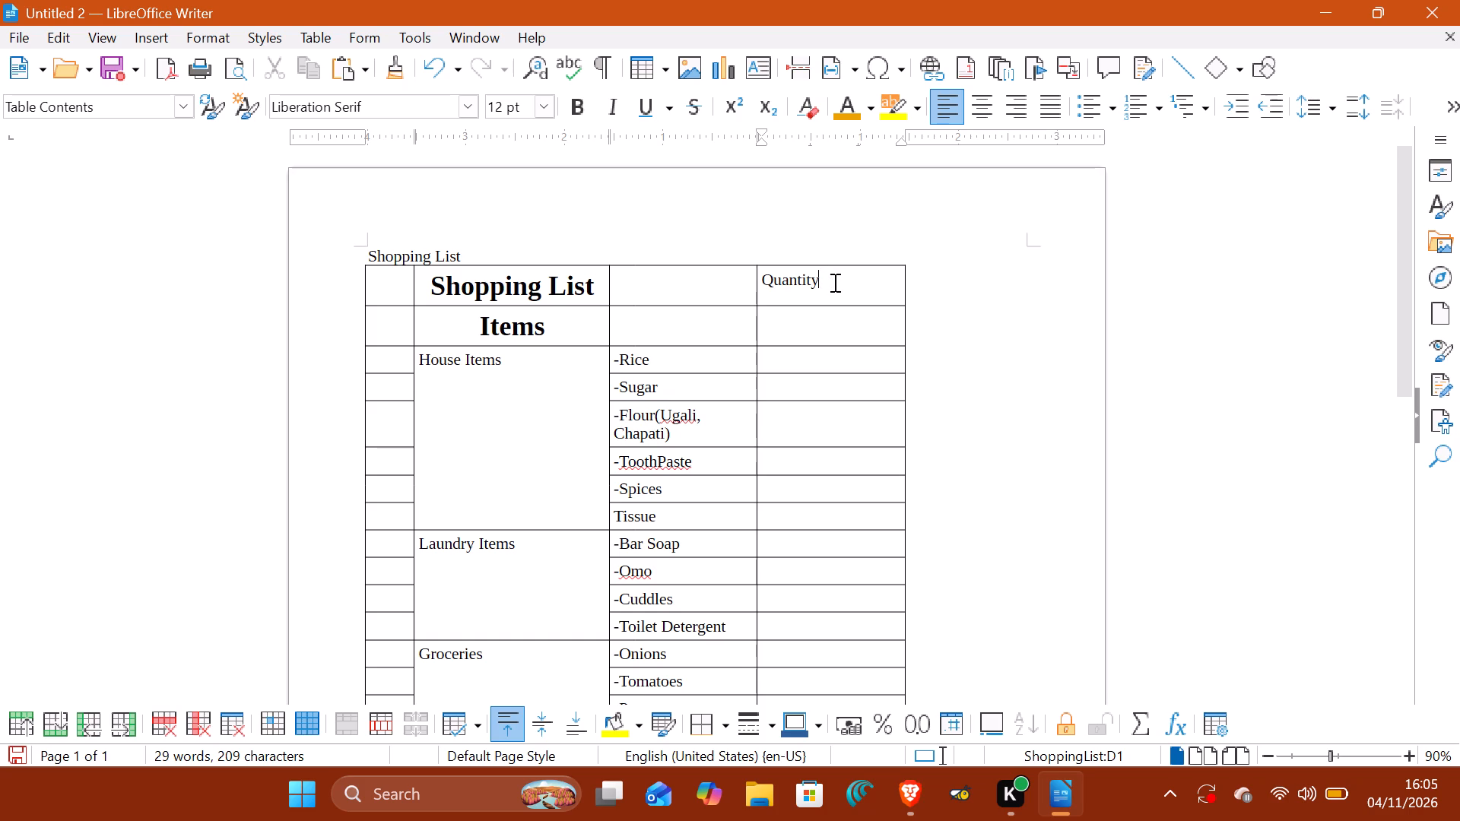
{"action": "key", "text": "ctrl+x"}
{"action": "left_click", "coordinate": [833, 331]}
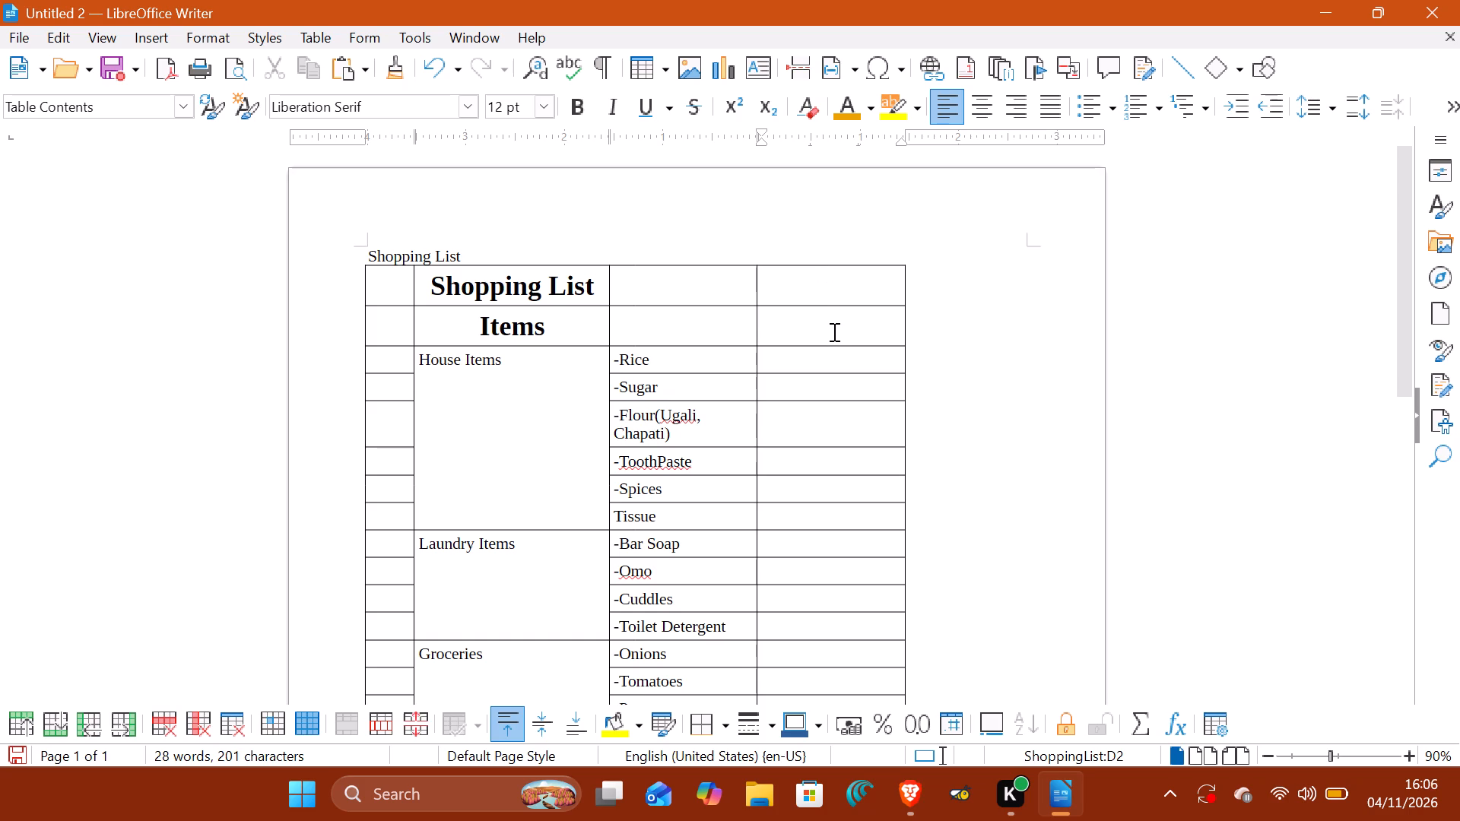
{"action": "key", "text": "ctrl+v"}
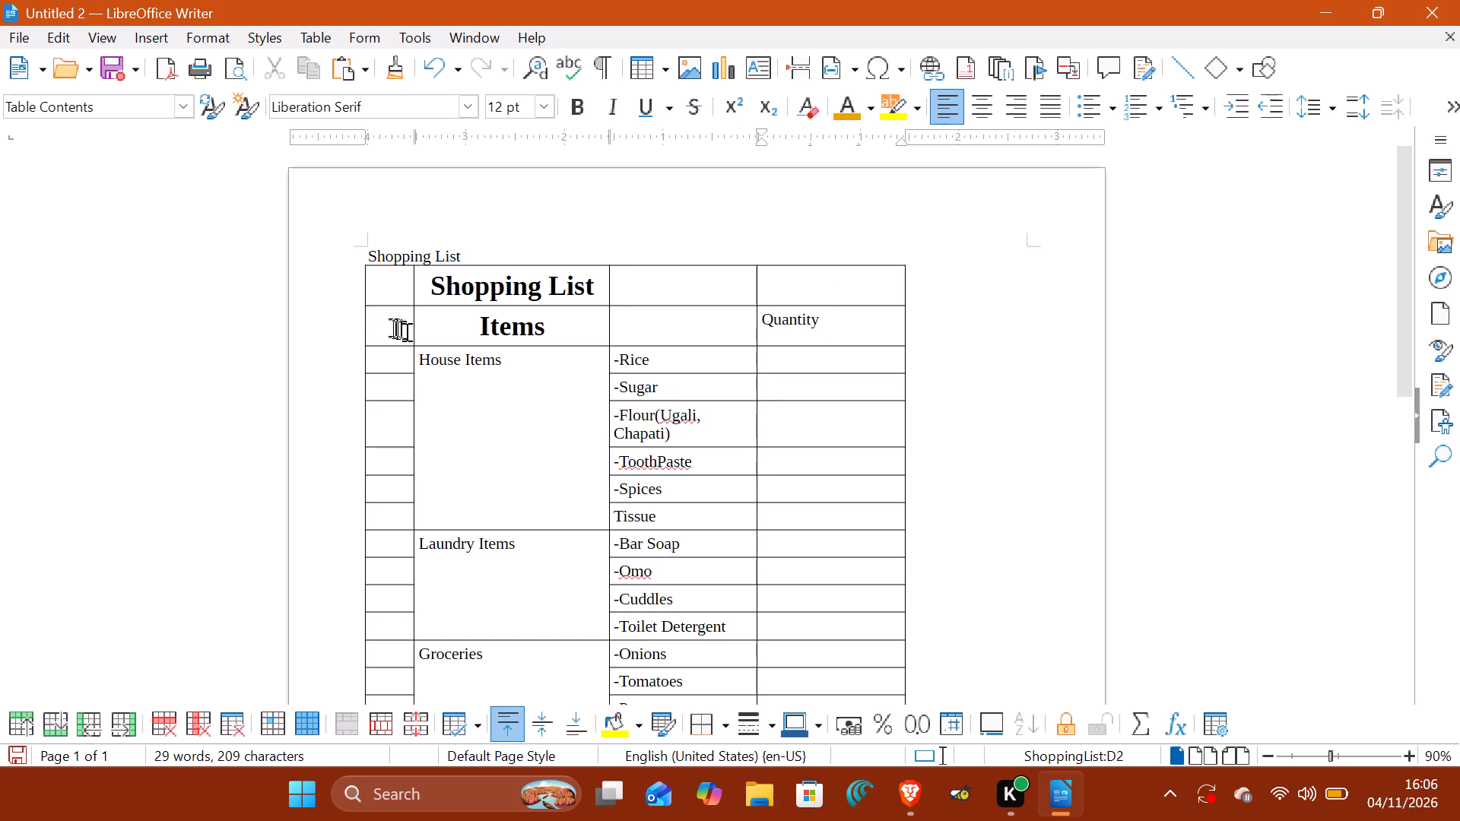
Set the whole Items and Quantity heading row to the Ink Free font at 12 pt.
{"action": "left_click_drag", "start_coordinate": [392, 327], "coordinate": [847, 324]}
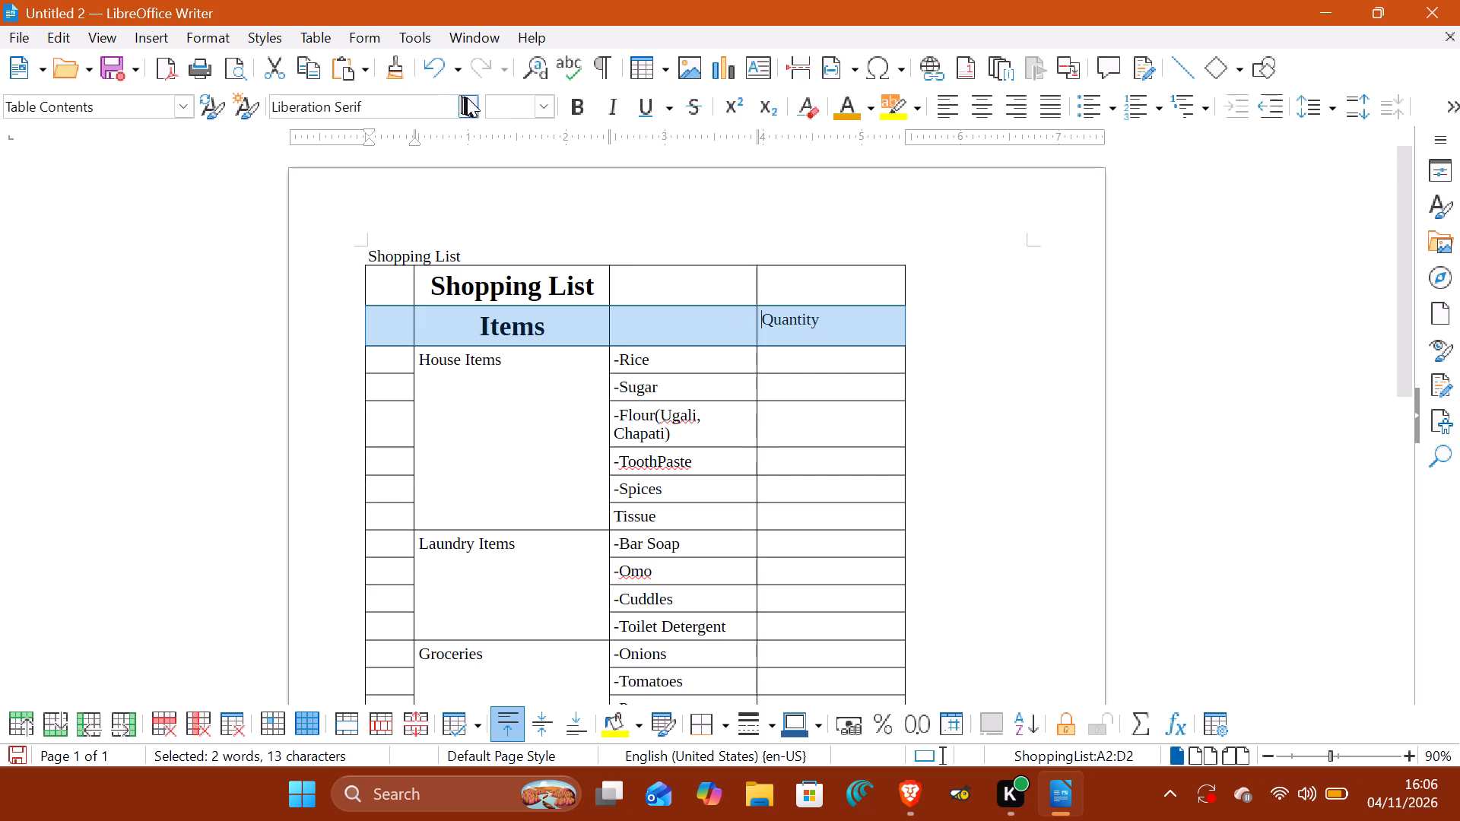
{"action": "left_click", "coordinate": [473, 100]}
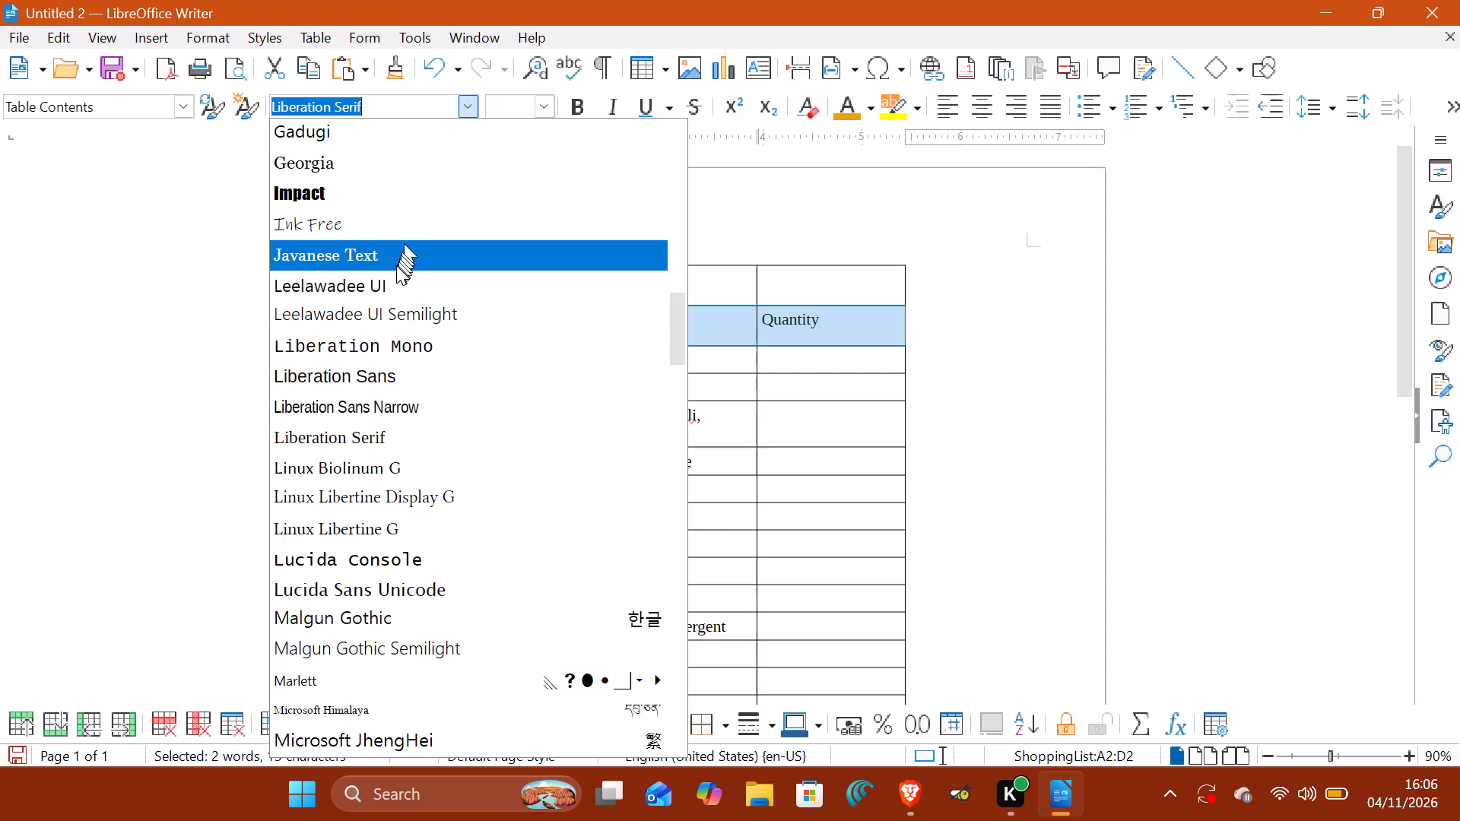
{"action": "left_click", "coordinate": [389, 233]}
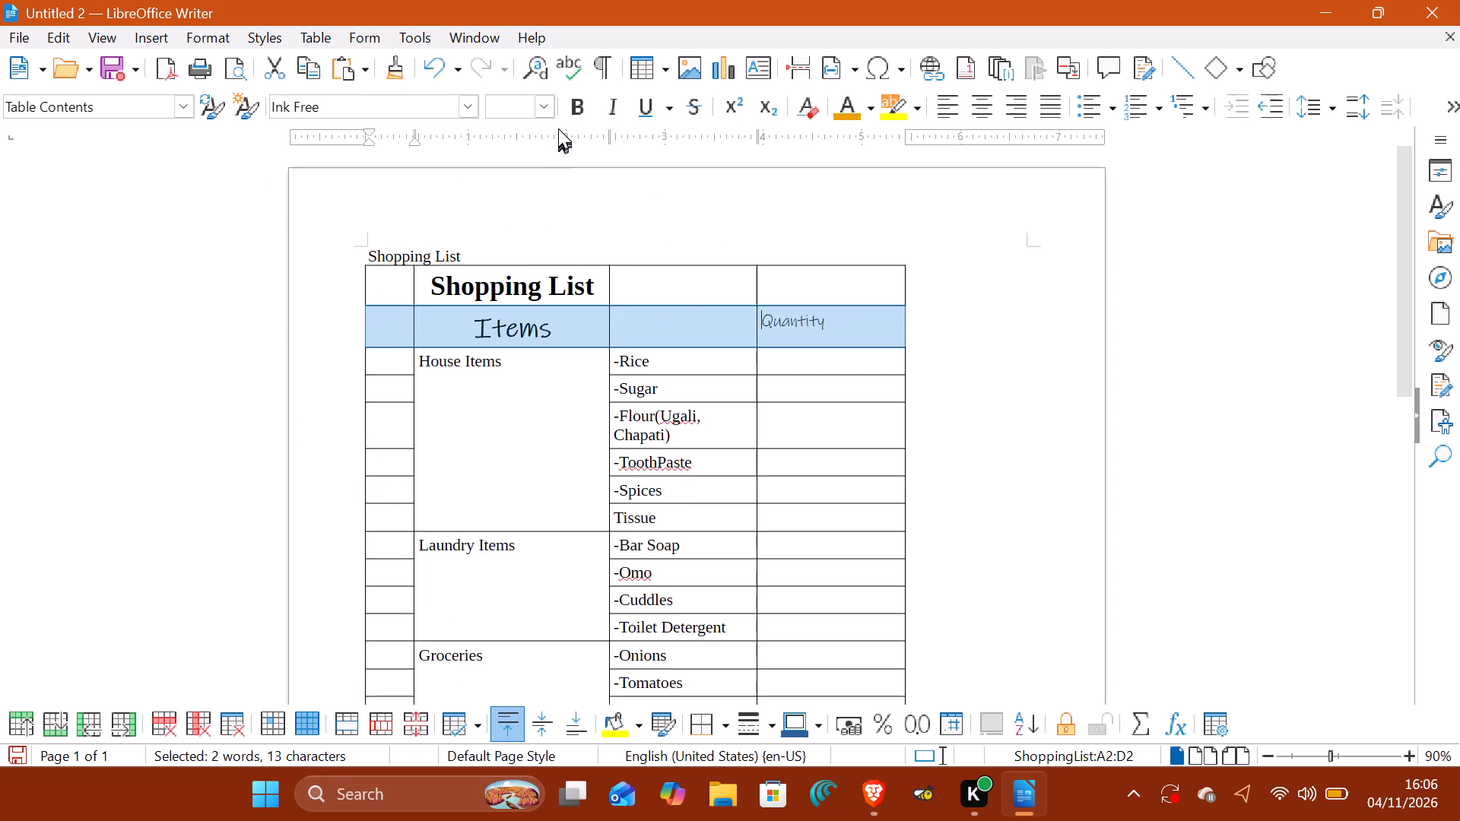
{"action": "left_click", "coordinate": [540, 104]}
{"action": "left_click", "coordinate": [522, 262]}
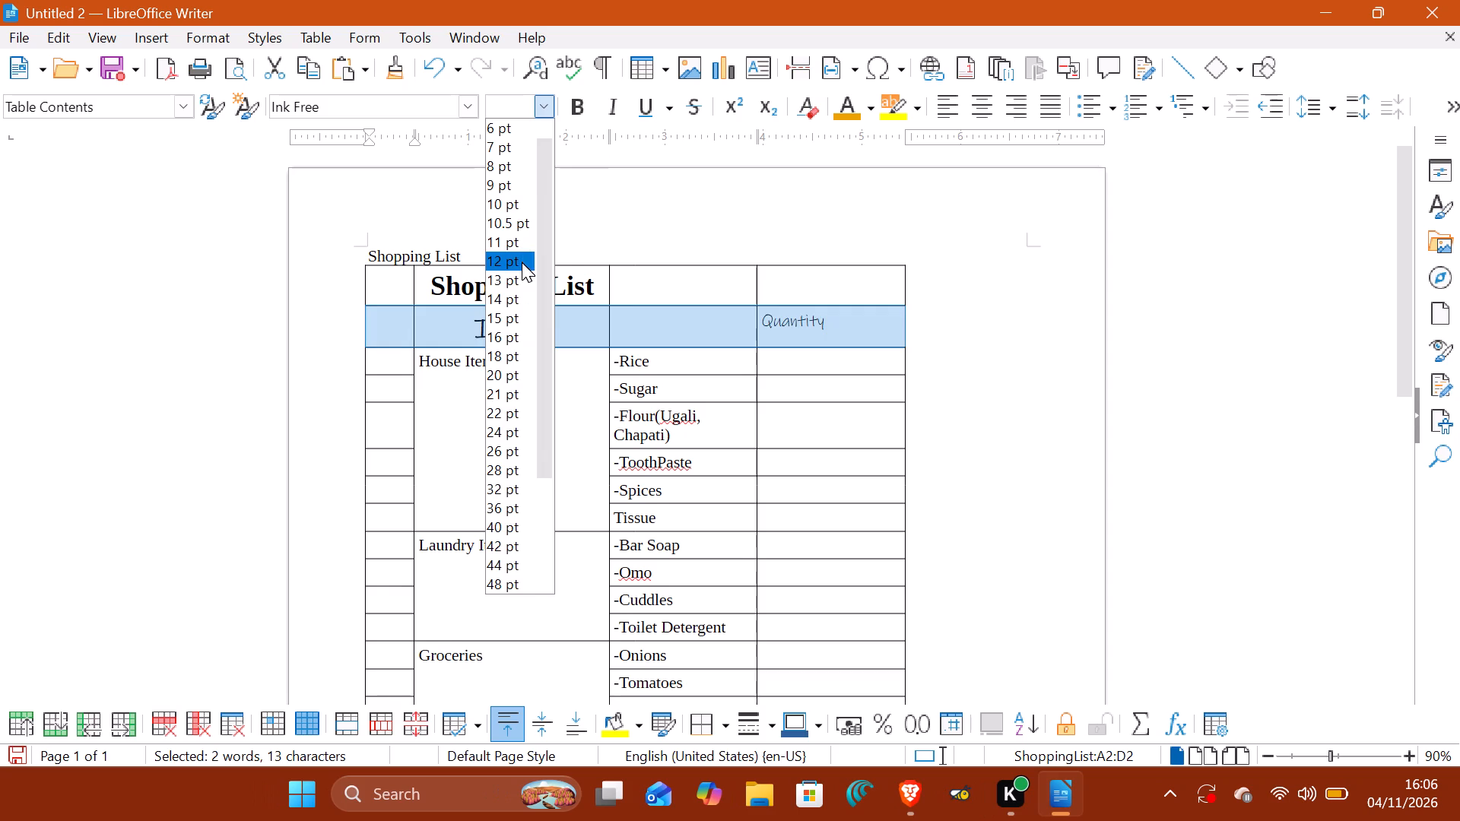
Make the Items and Quantity heading row bold with red text.
{"action": "left_click", "coordinate": [580, 110]}
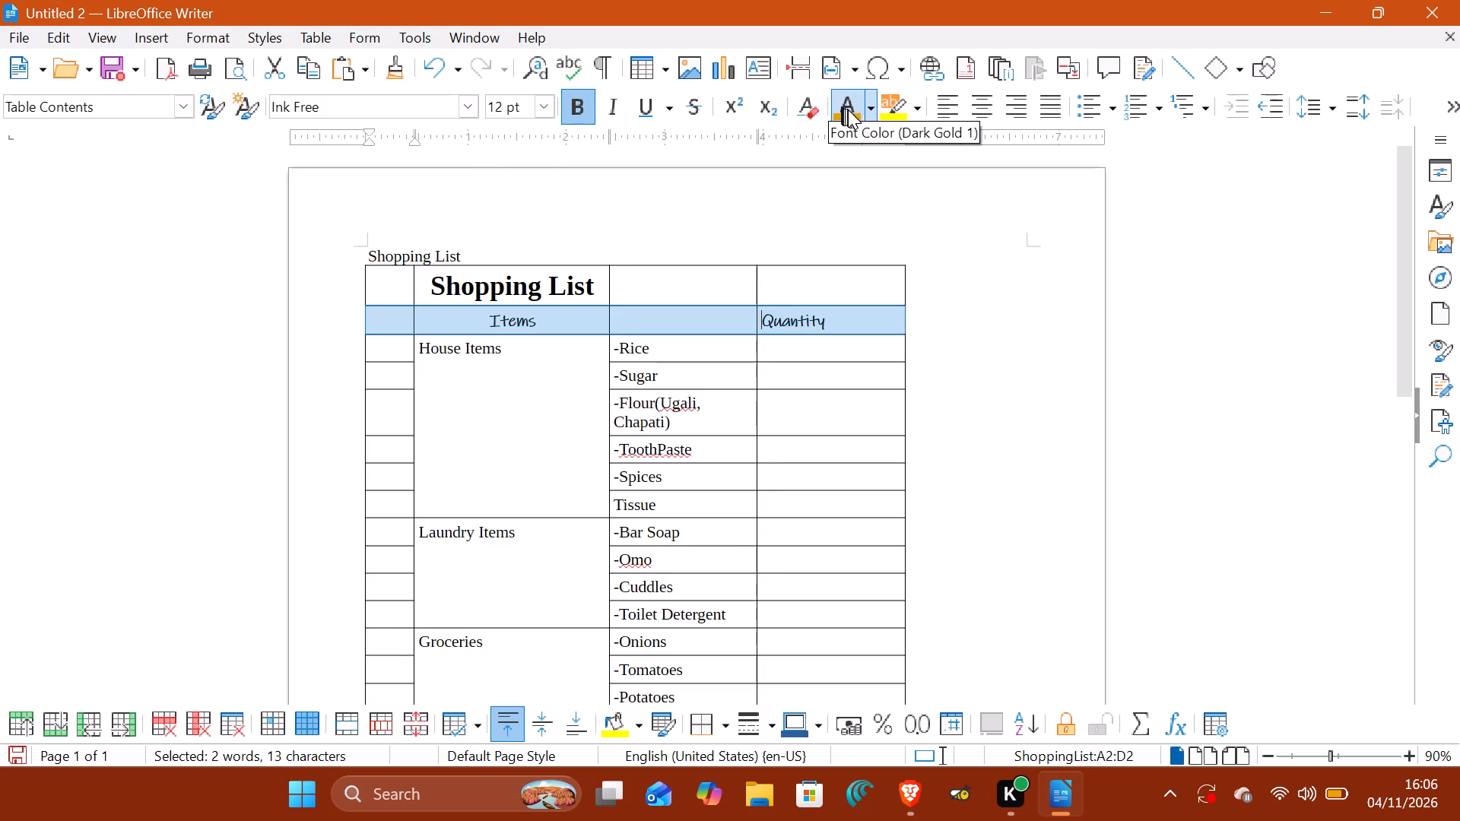
{"action": "left_click", "coordinate": [868, 111]}
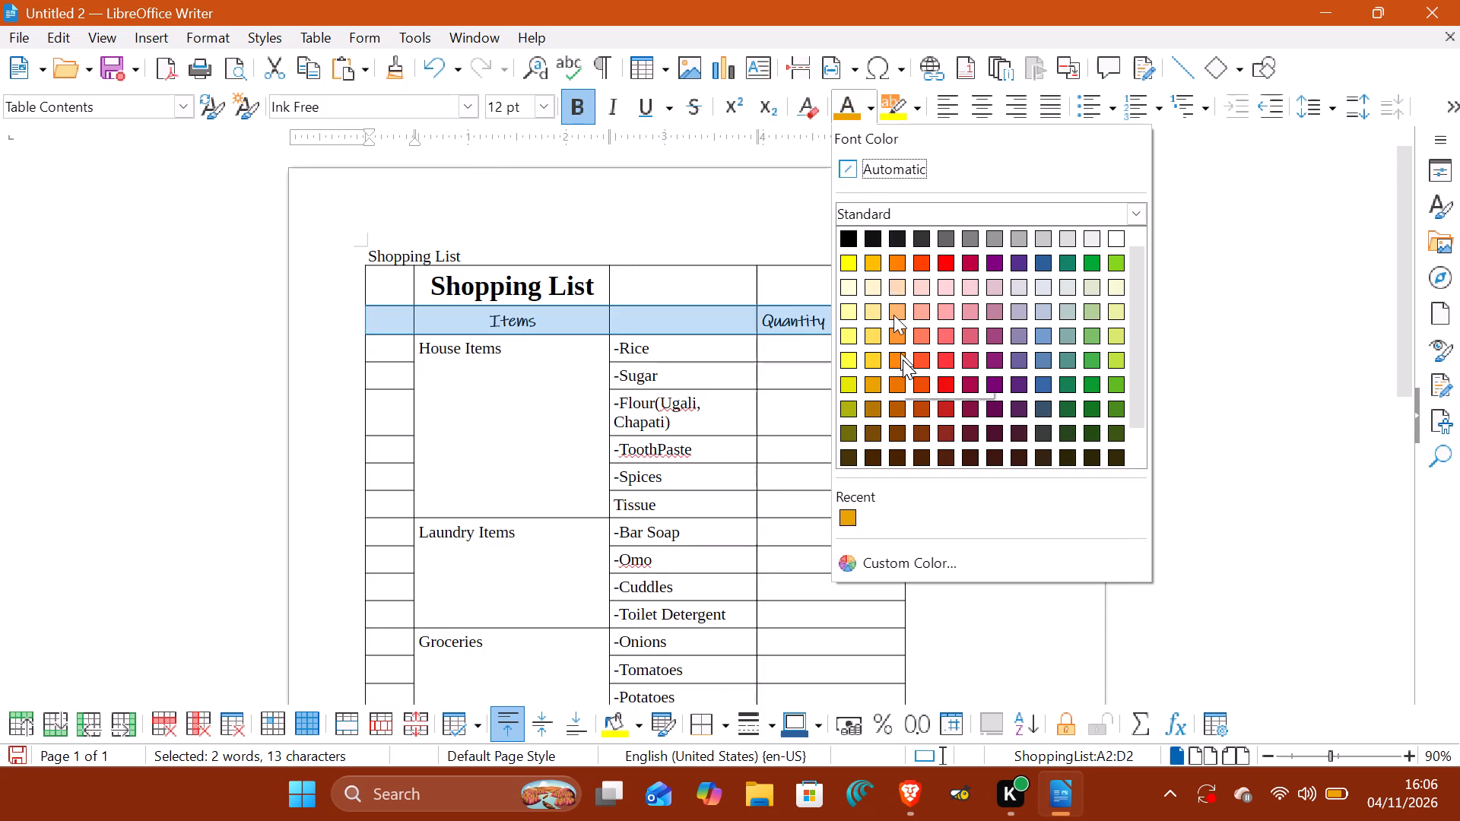
{"action": "left_click", "coordinate": [944, 260]}
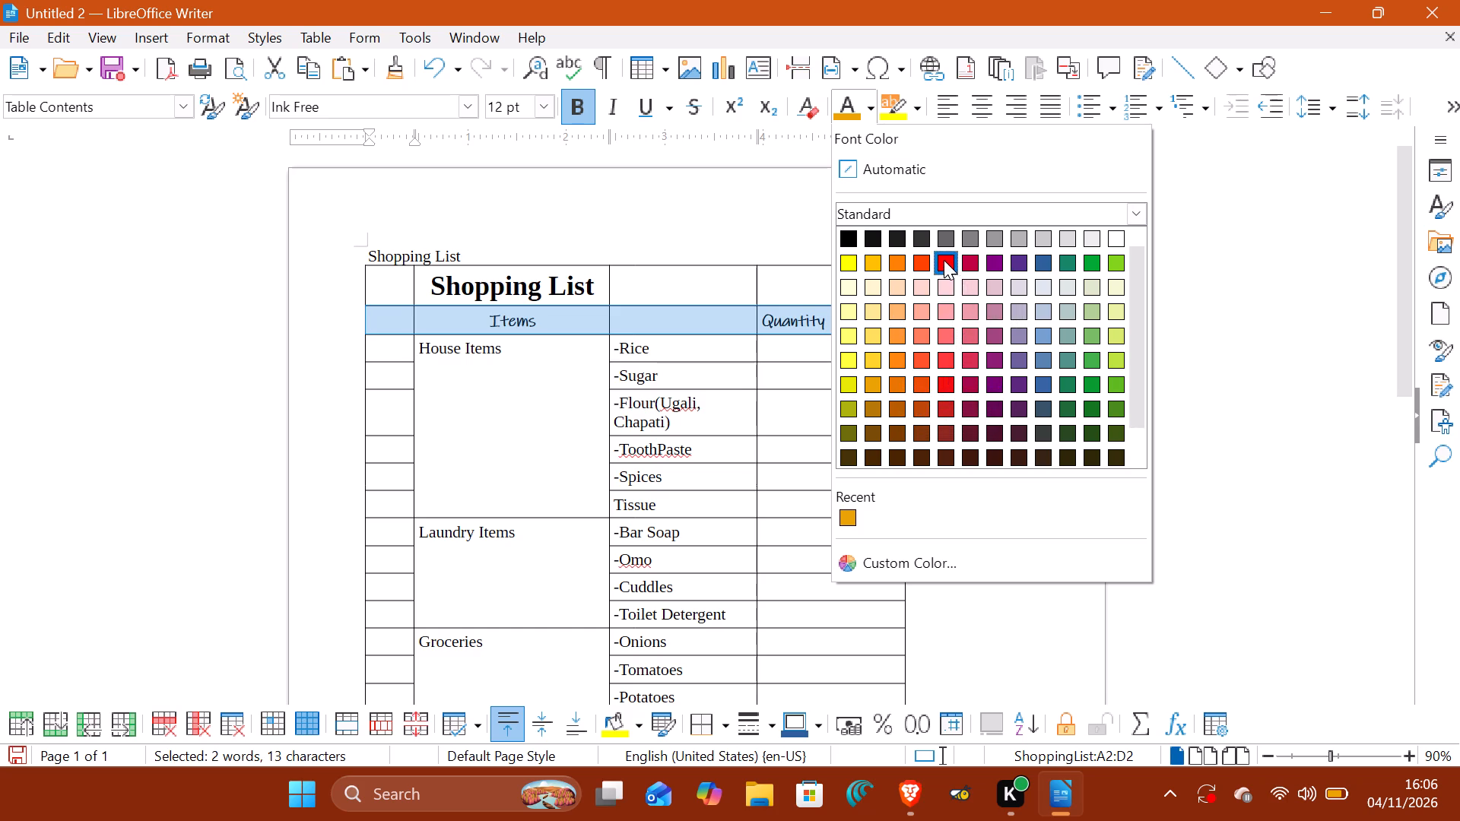
{"action": "left_click", "coordinate": [1003, 399]}
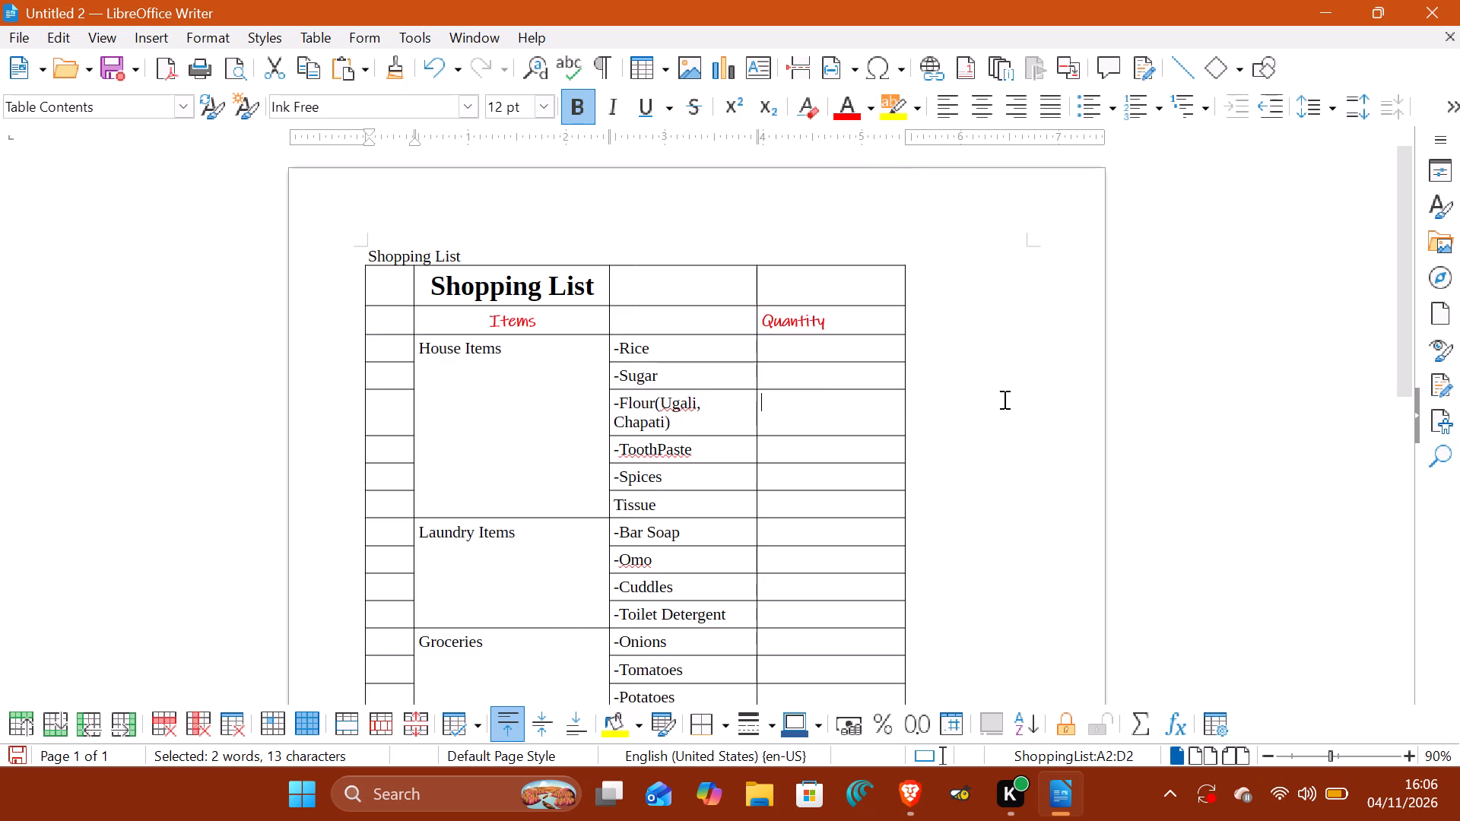
Move the Items heading from the second column into the empty third-column cell of the heading row.
{"action": "left_click", "coordinate": [700, 315]}
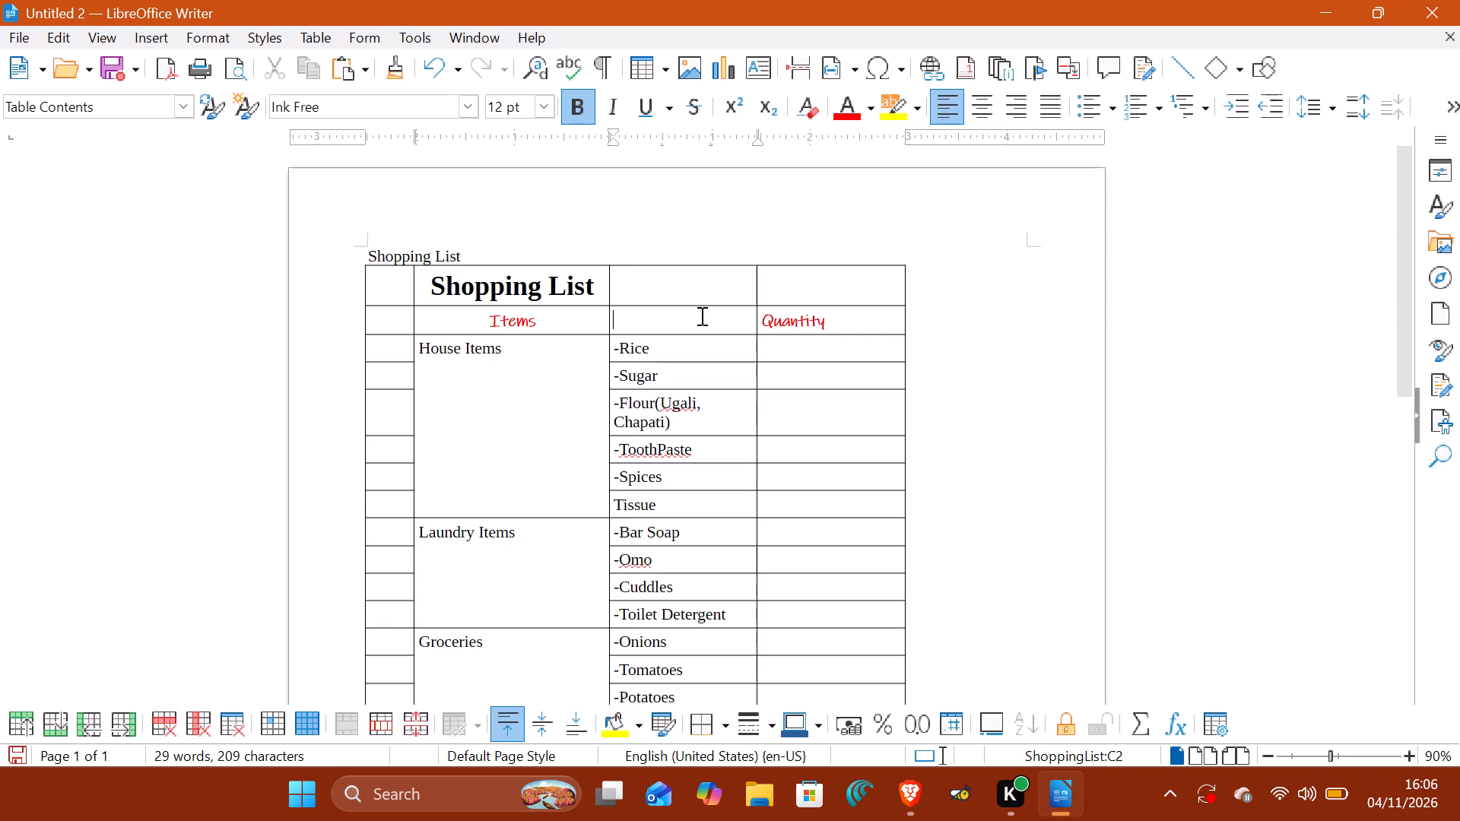
{"action": "left_click_drag", "start_coordinate": [551, 312], "coordinate": [508, 317]}
{"action": "left_click_drag", "start_coordinate": [508, 317], "coordinate": [484, 318]}
{"action": "key", "text": "ctrl+x"}
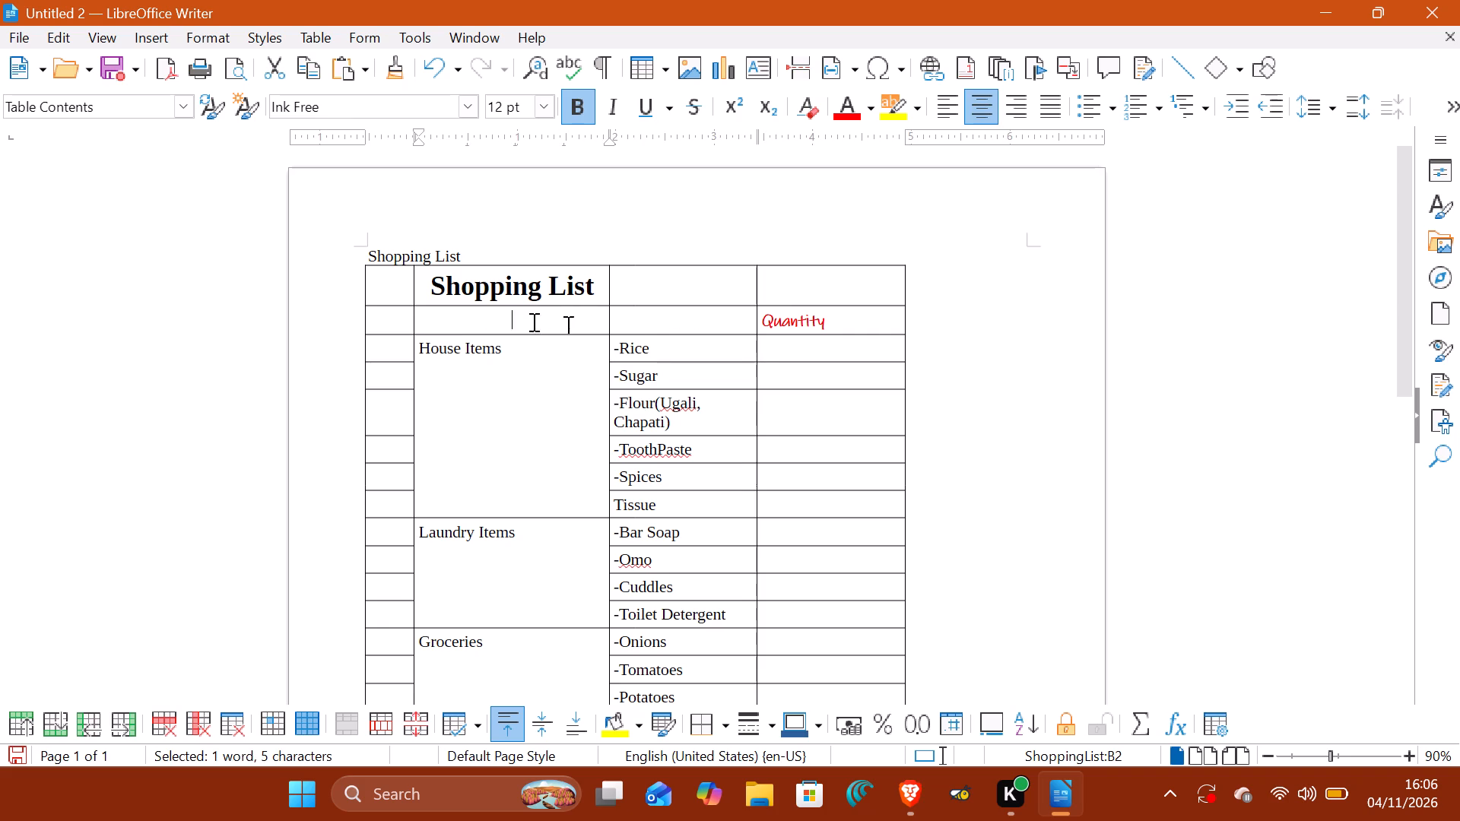
{"action": "left_click", "coordinate": [651, 325]}
{"action": "key", "text": "ctrl+v"}
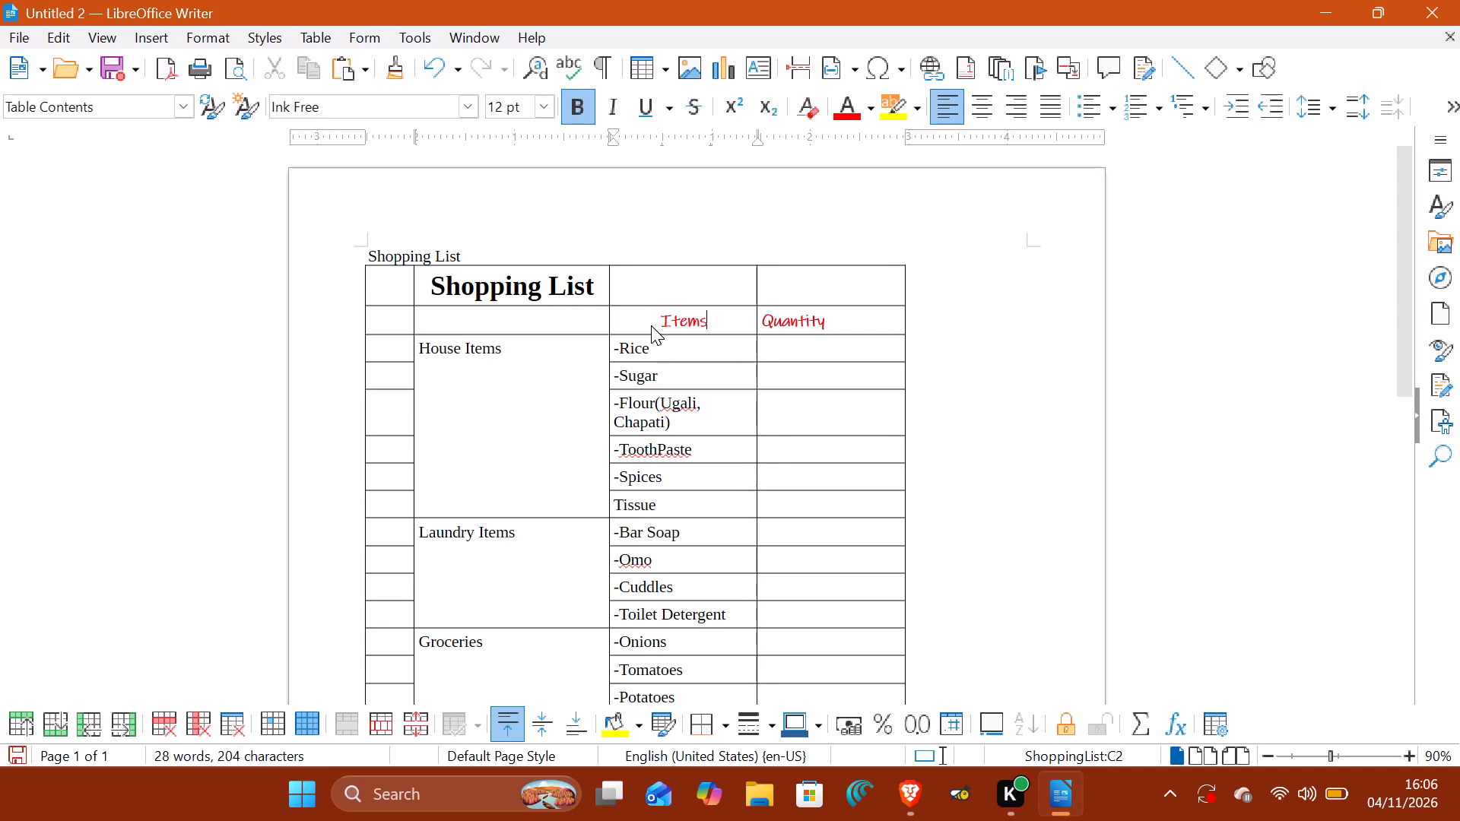
Enter the headings "Category" in the second column and "No" in the first column of the heading row.
{"action": "left_click", "coordinate": [561, 322]}
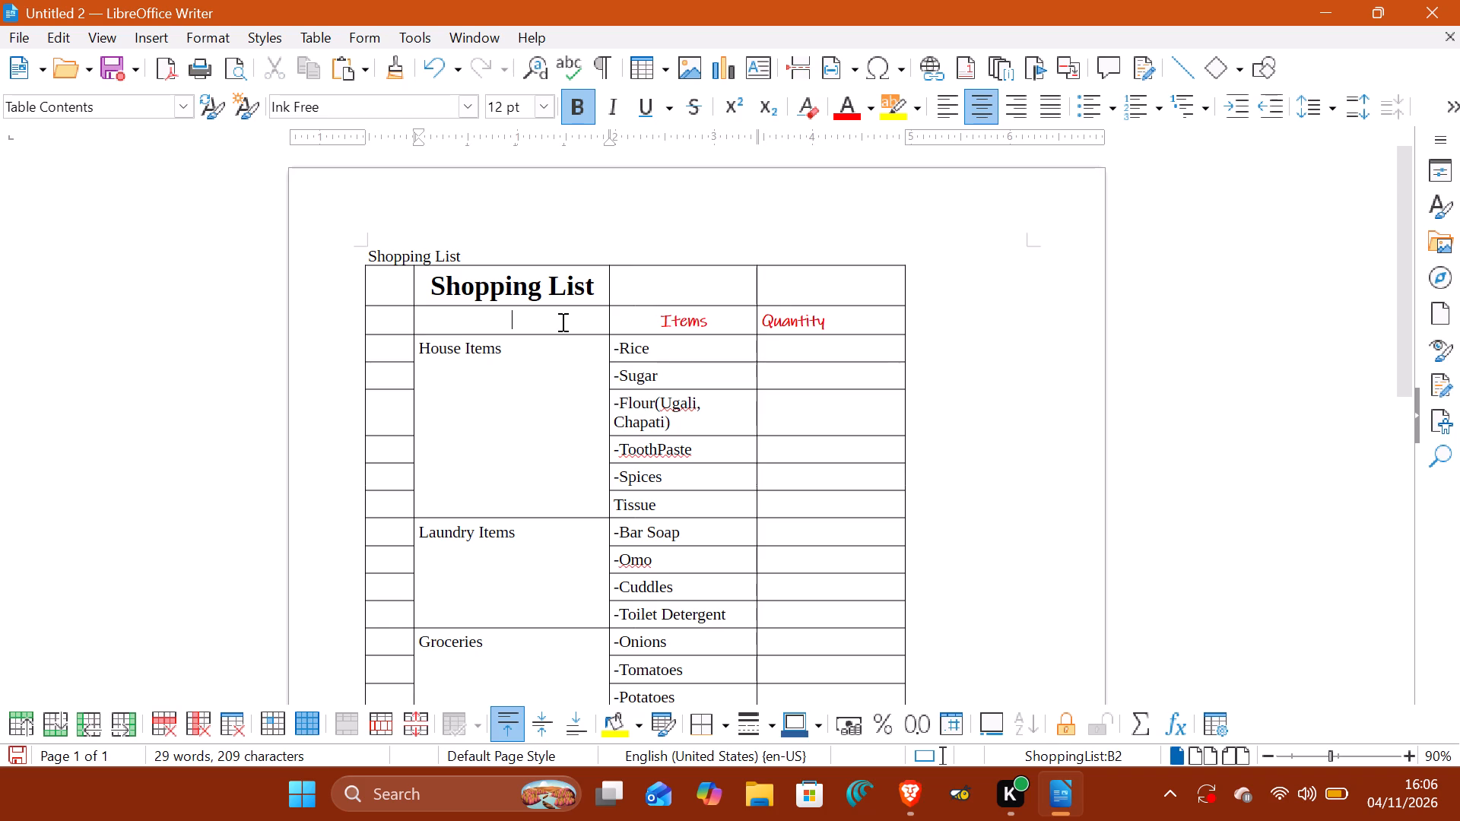
{"action": "type", "text": "ate"}
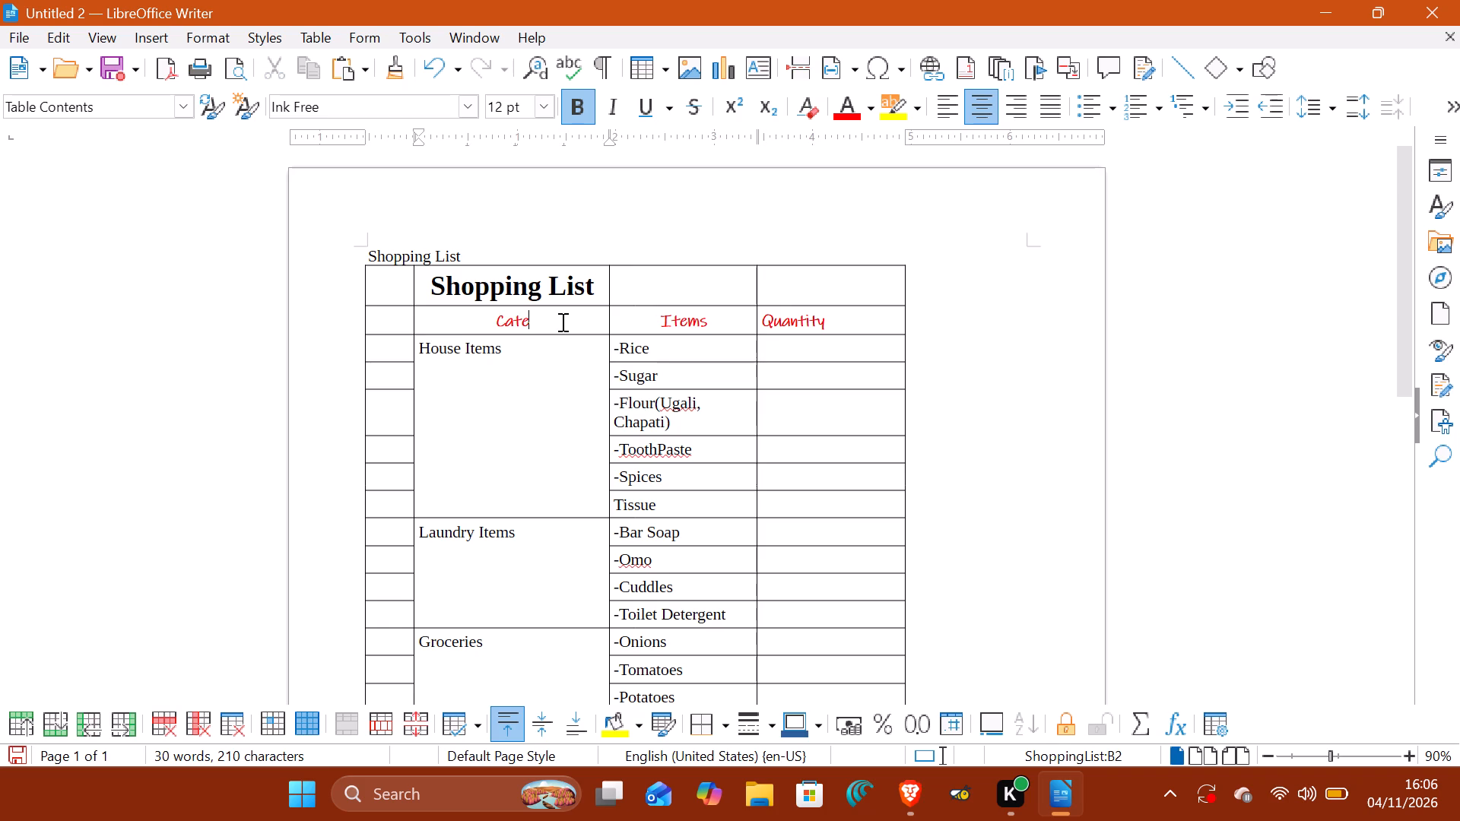
{"action": "type", "text": "gory"}
{"action": "left_click", "coordinate": [400, 320]}
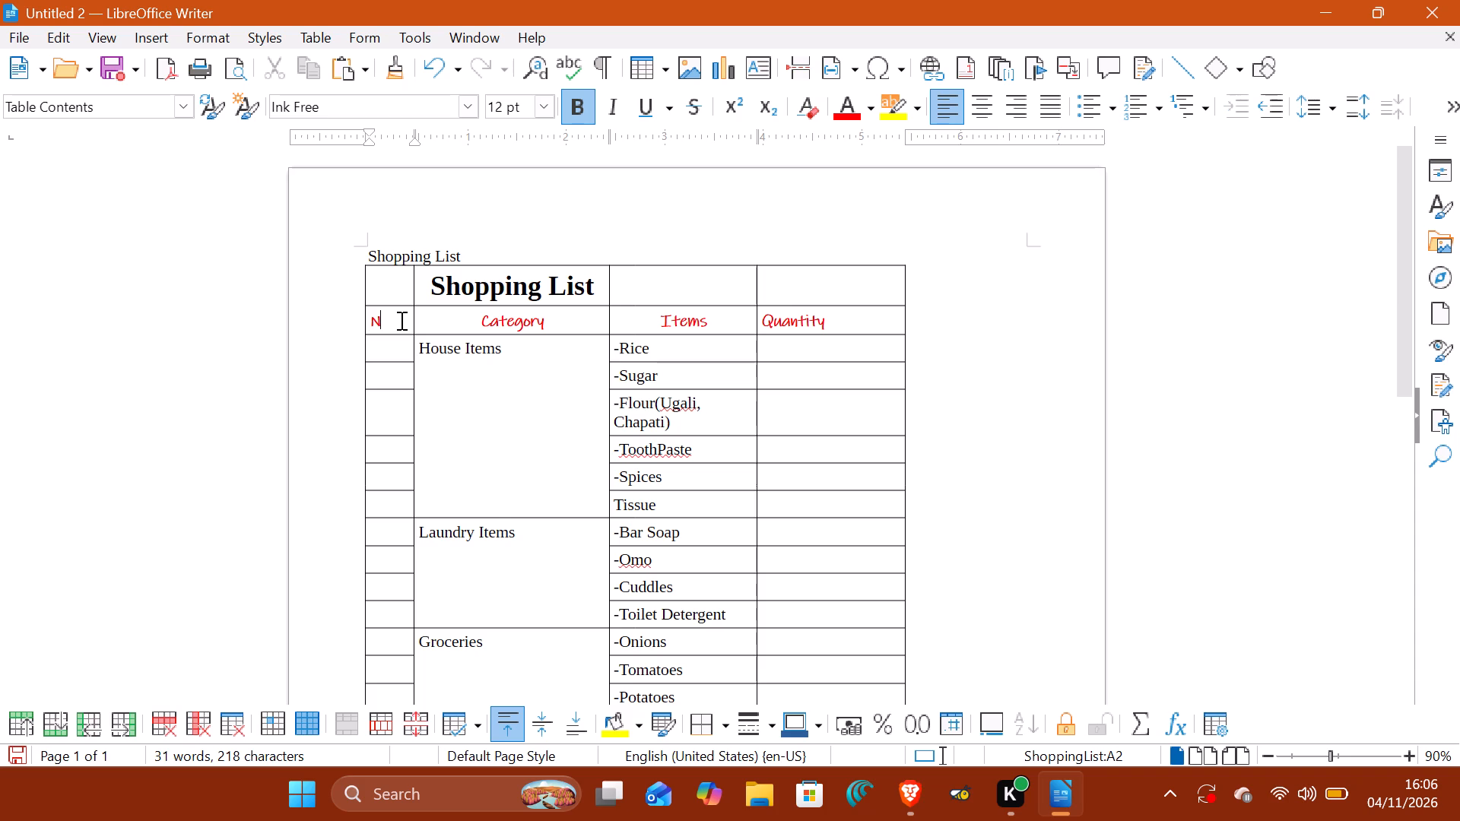
{"action": "key", "text": "o"}
Enter the number 1 in the No column beside House Items.
{"action": "left_click", "coordinate": [403, 343]}
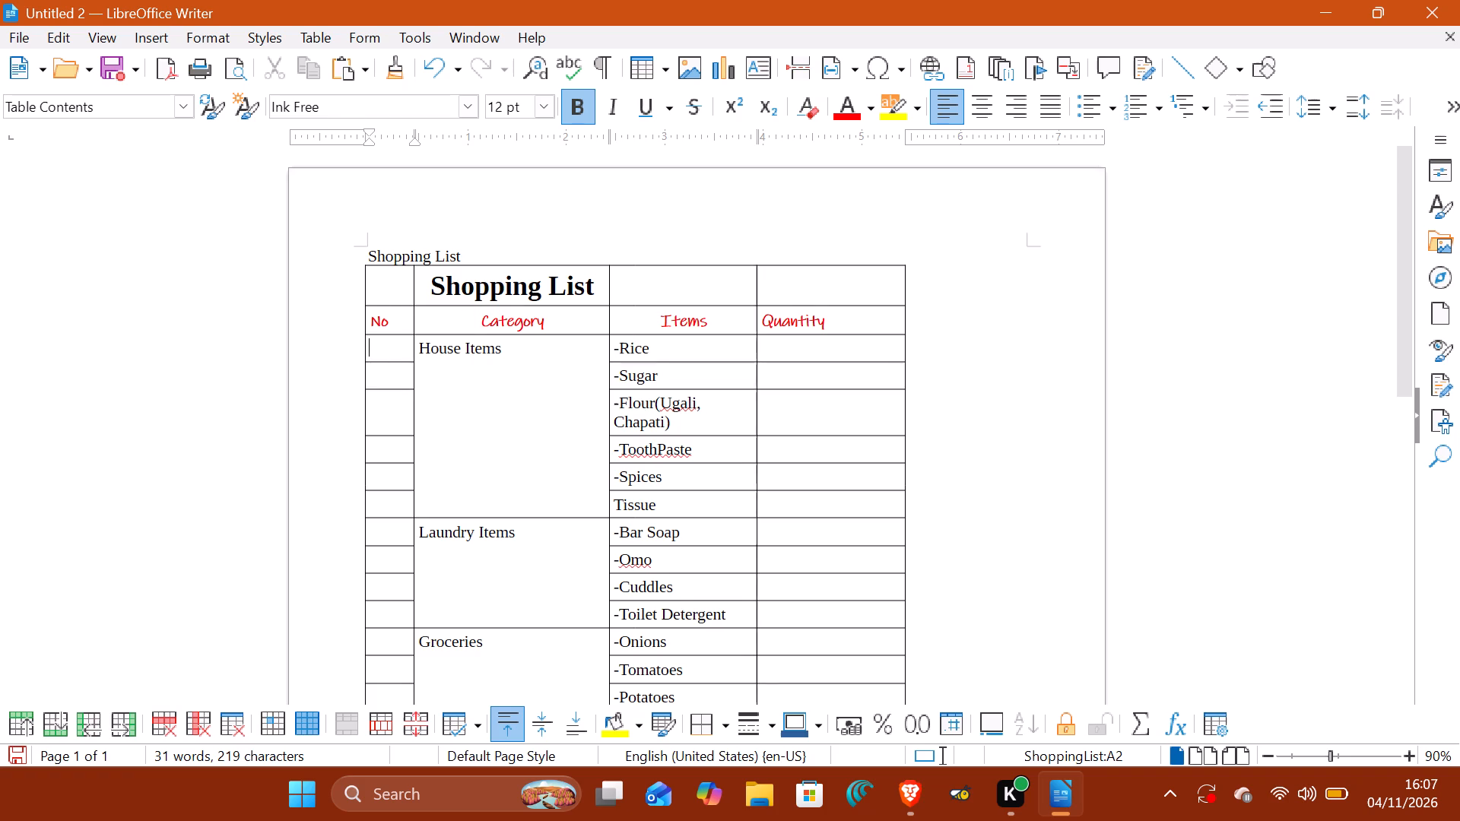
{"action": "key", "text": "1"}
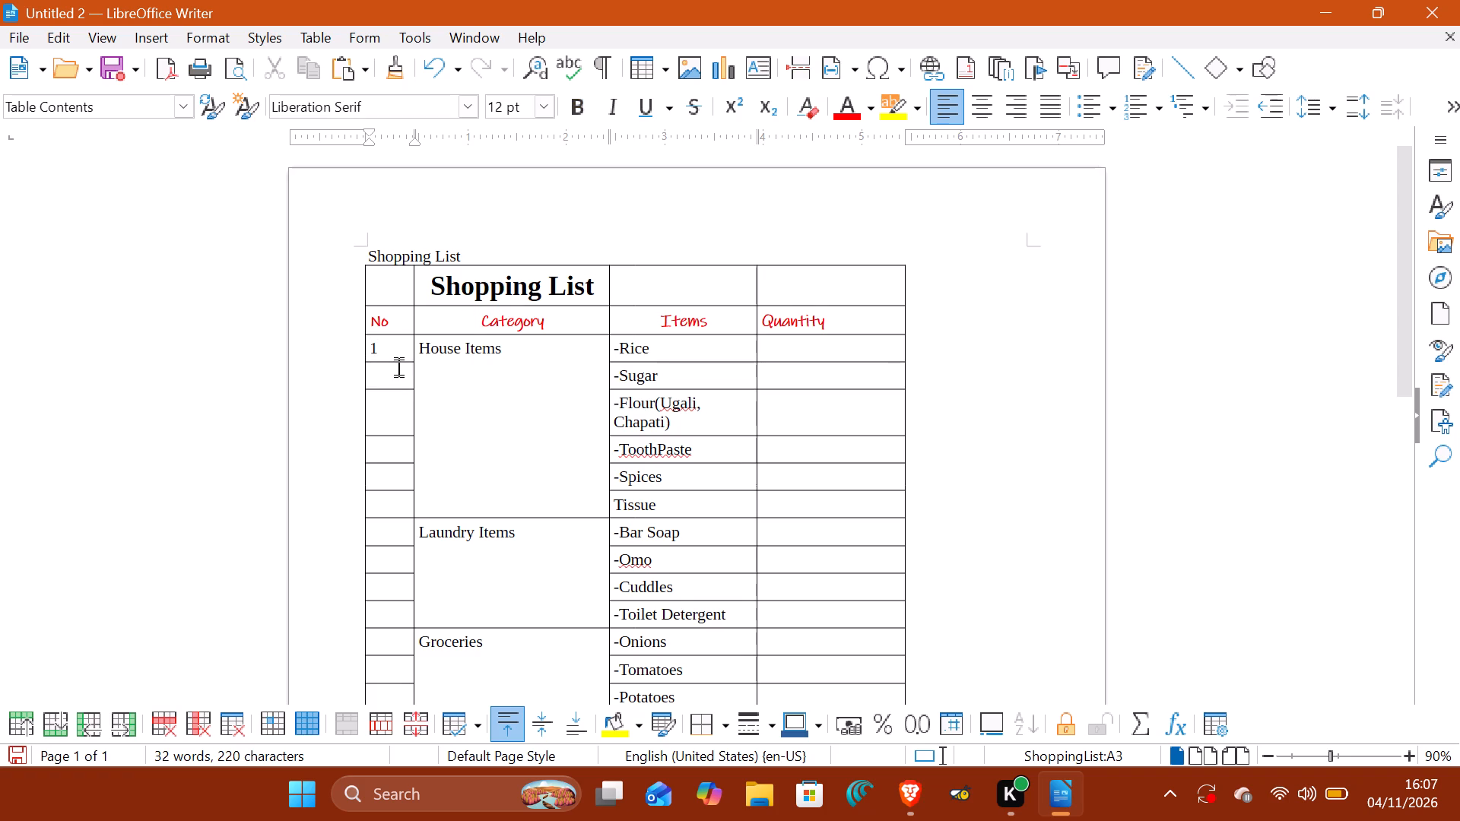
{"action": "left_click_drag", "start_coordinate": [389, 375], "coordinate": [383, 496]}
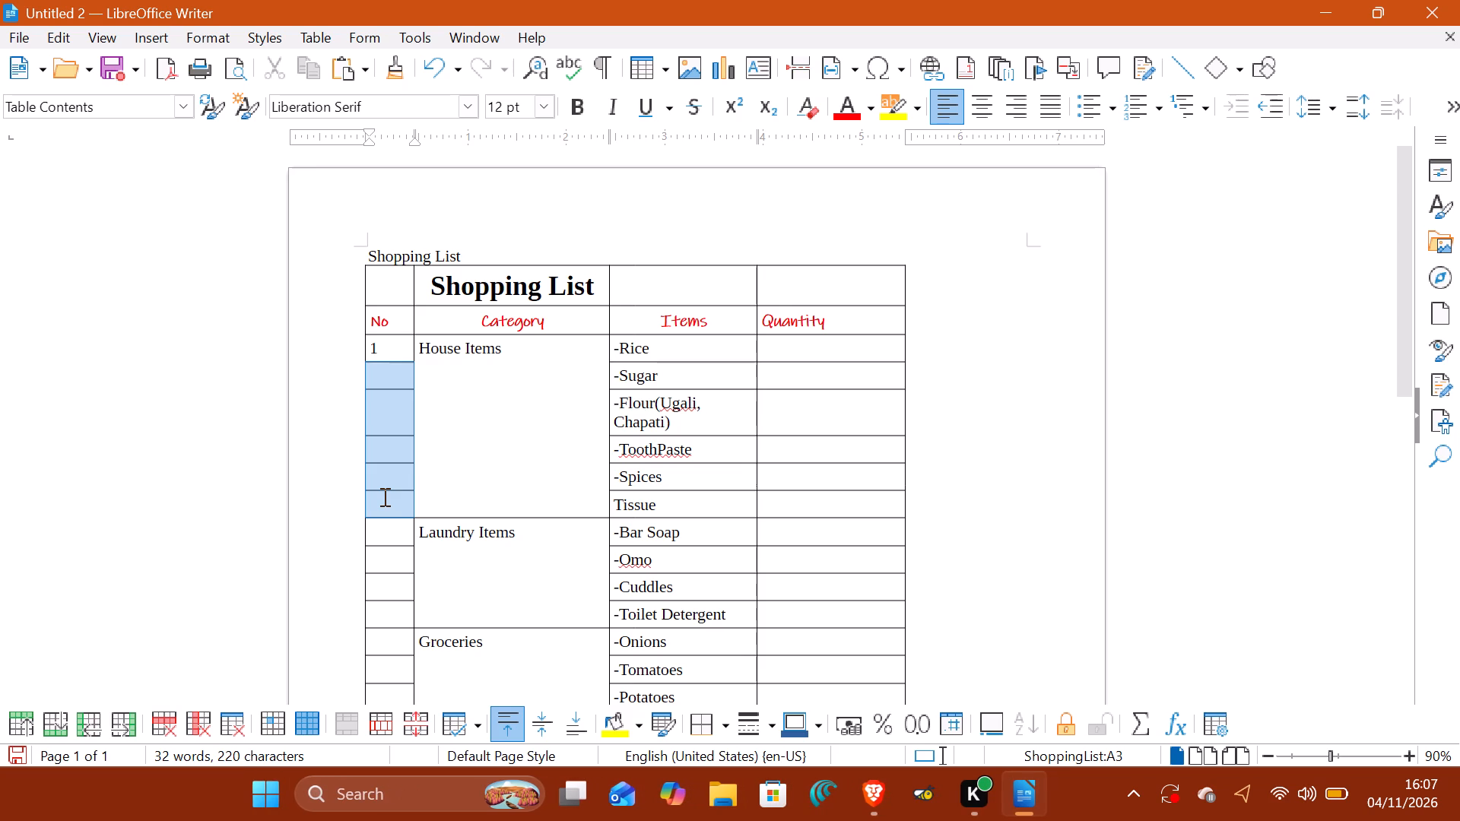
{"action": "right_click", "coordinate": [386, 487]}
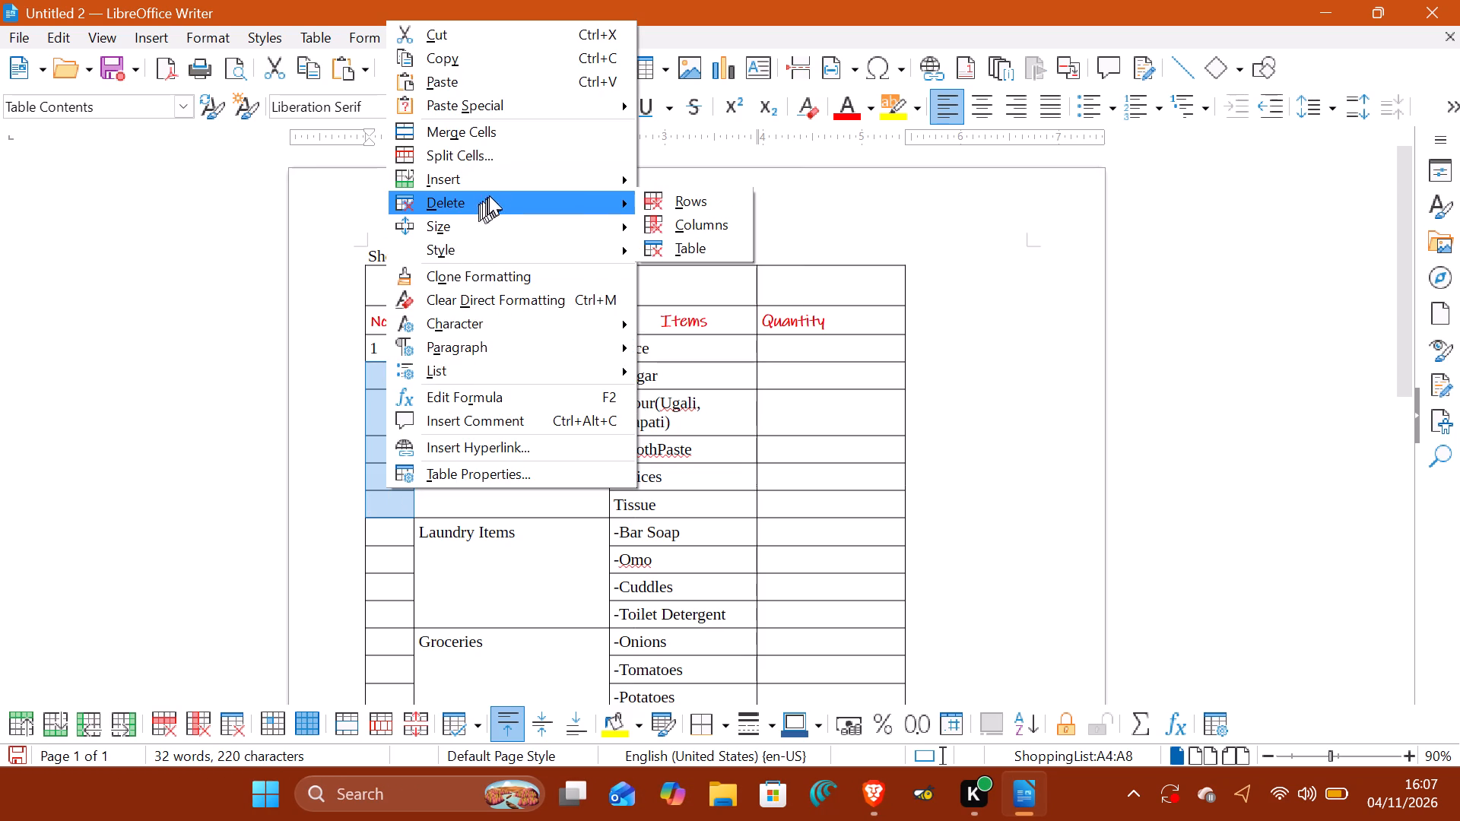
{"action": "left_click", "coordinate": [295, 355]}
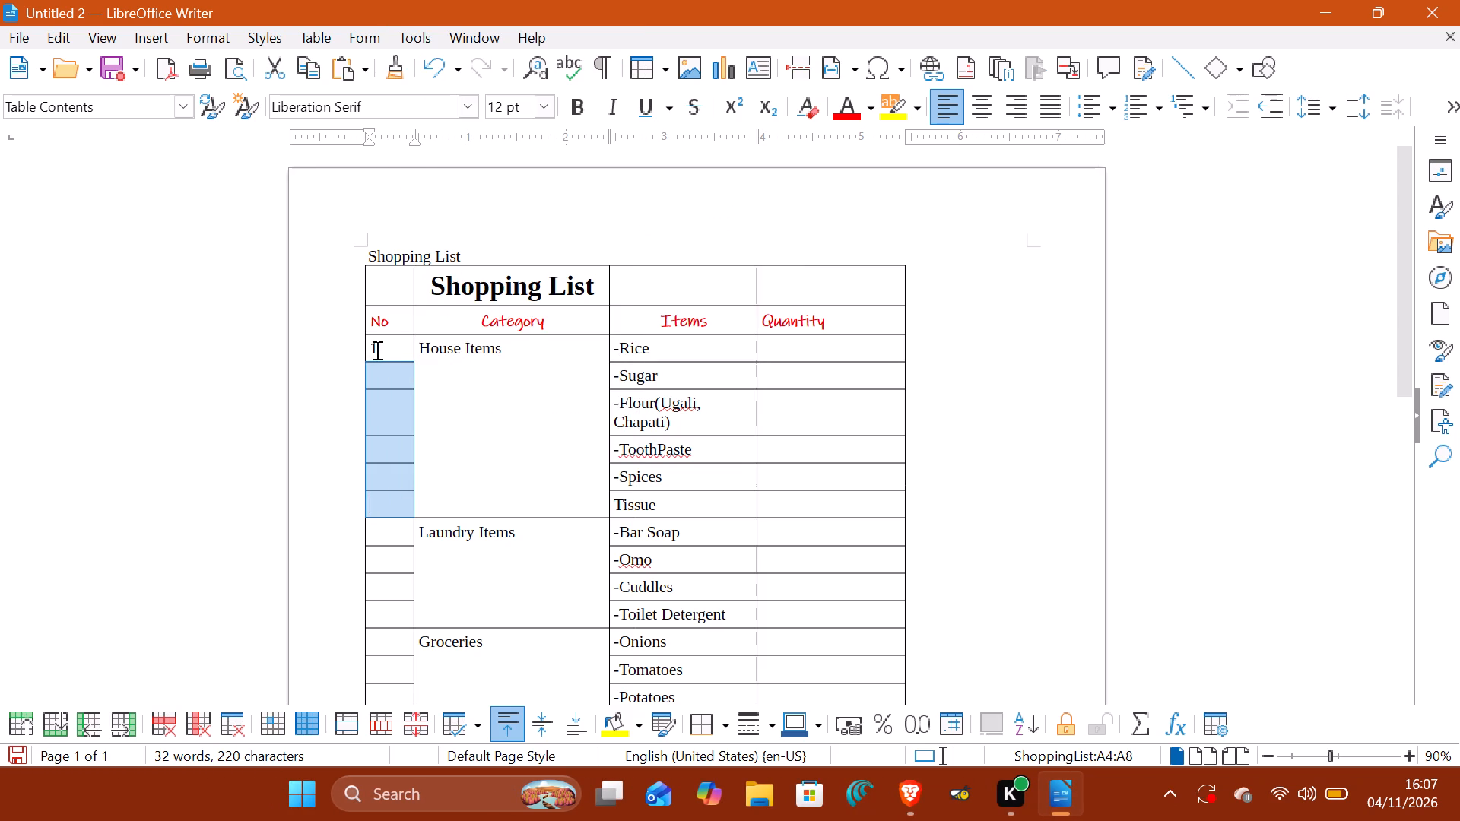
Merge the No column cells beside House Items, from the Rice row to the Tissue row.
{"action": "left_click", "coordinate": [376, 350], "text": "ctrl"}
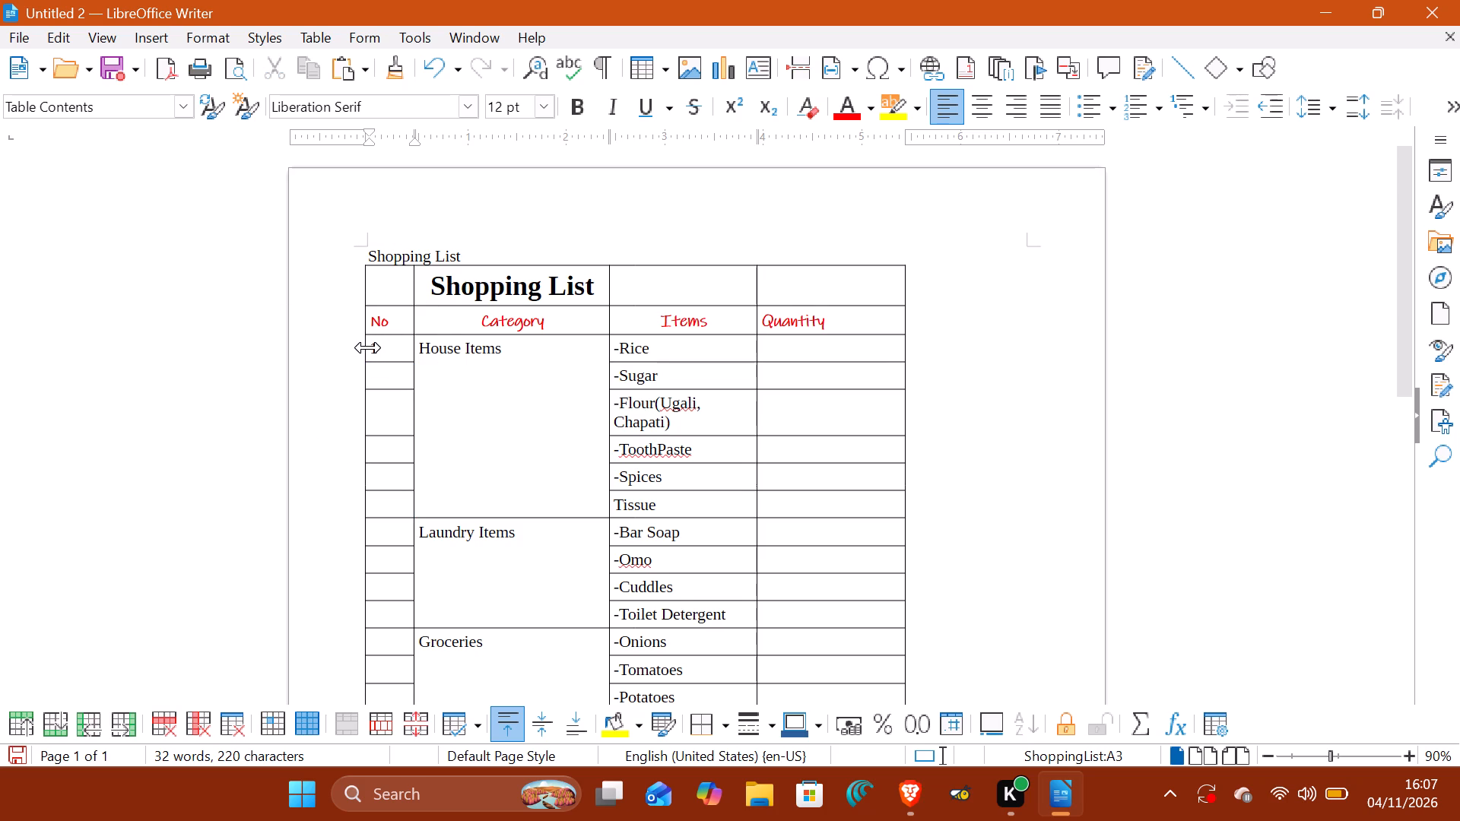
{"action": "double_click", "coordinate": [368, 347]}
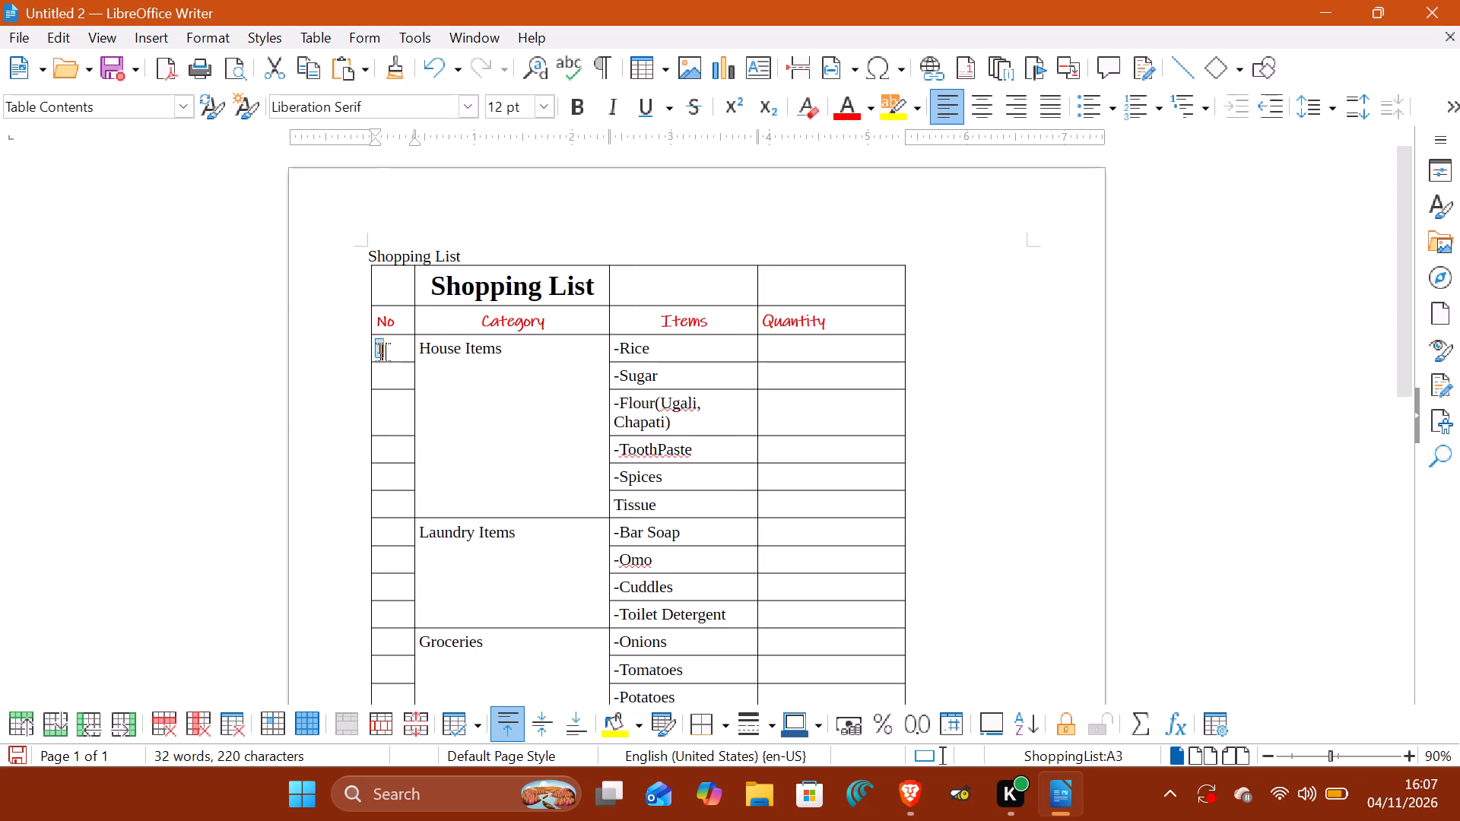
{"action": "left_click", "coordinate": [389, 351]}
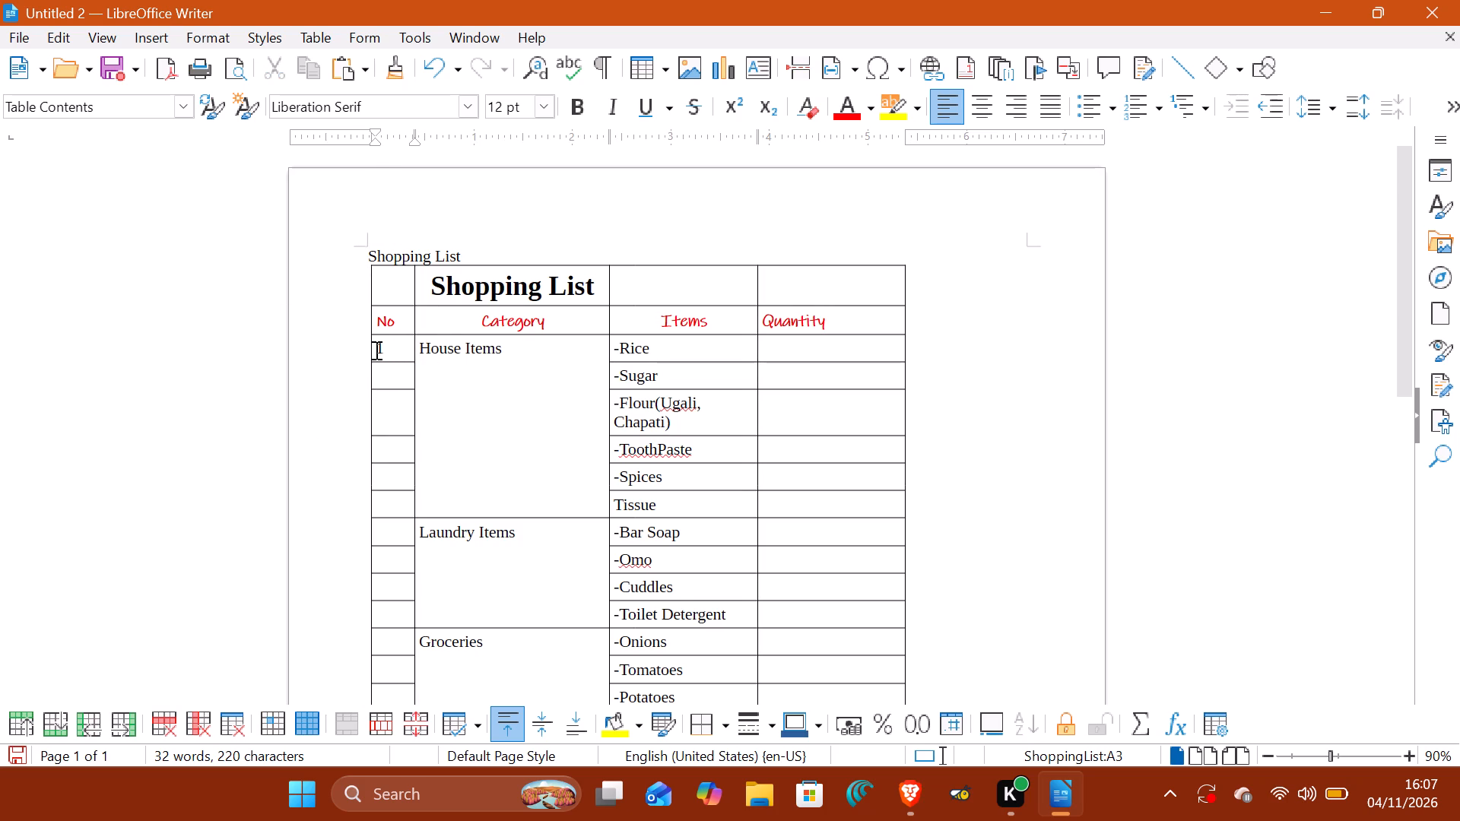
{"action": "left_click_drag", "start_coordinate": [375, 350], "coordinate": [395, 505]}
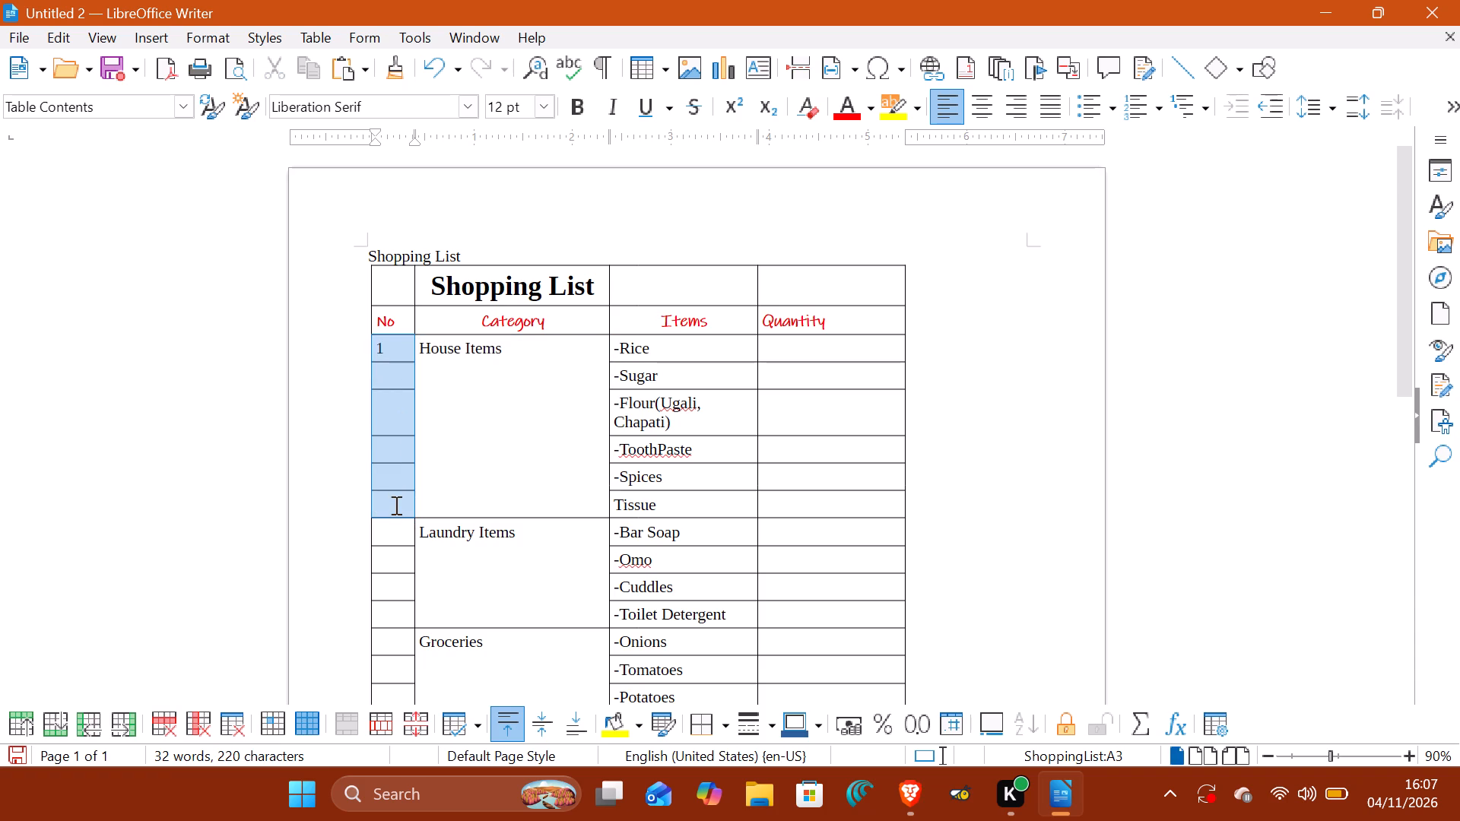
{"action": "right_click", "coordinate": [398, 430]}
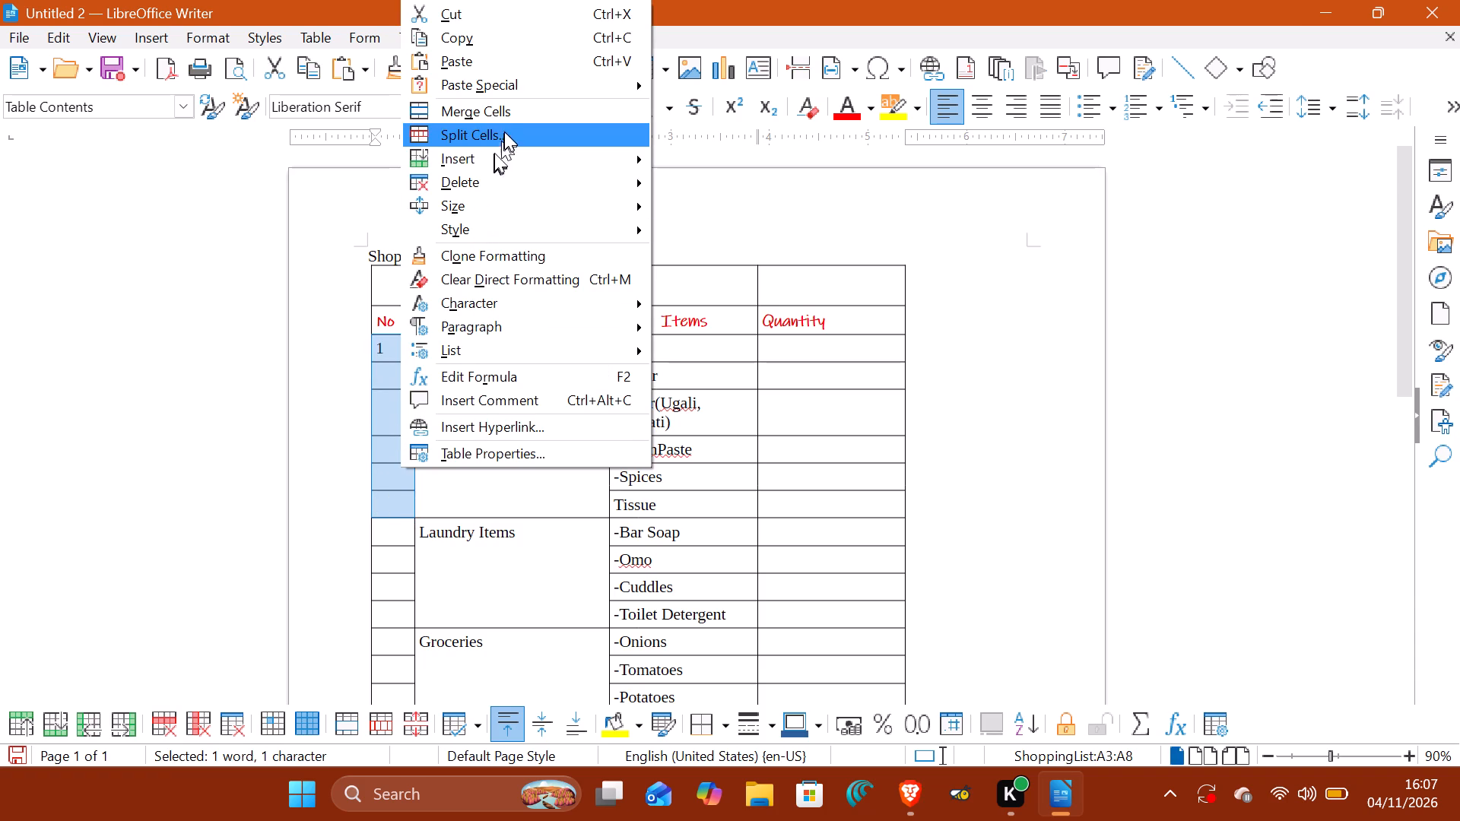
{"action": "left_click", "coordinate": [504, 118]}
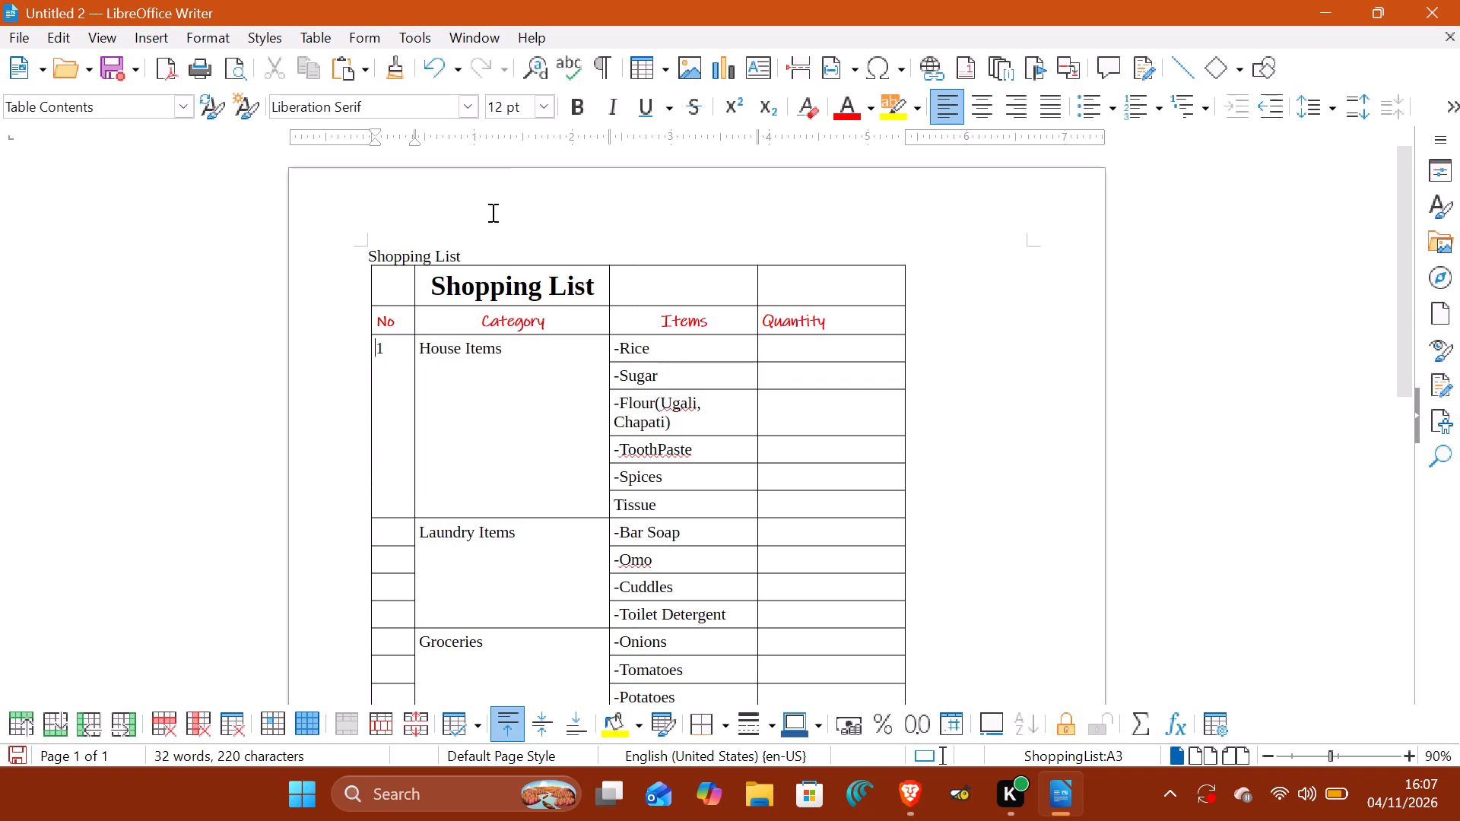
Merge the four No column cells beside Laundry Items and number the merged cell "2.".
{"action": "scroll", "coordinate": [440, 391], "scroll_direction": "down", "scroll_amount": 1}
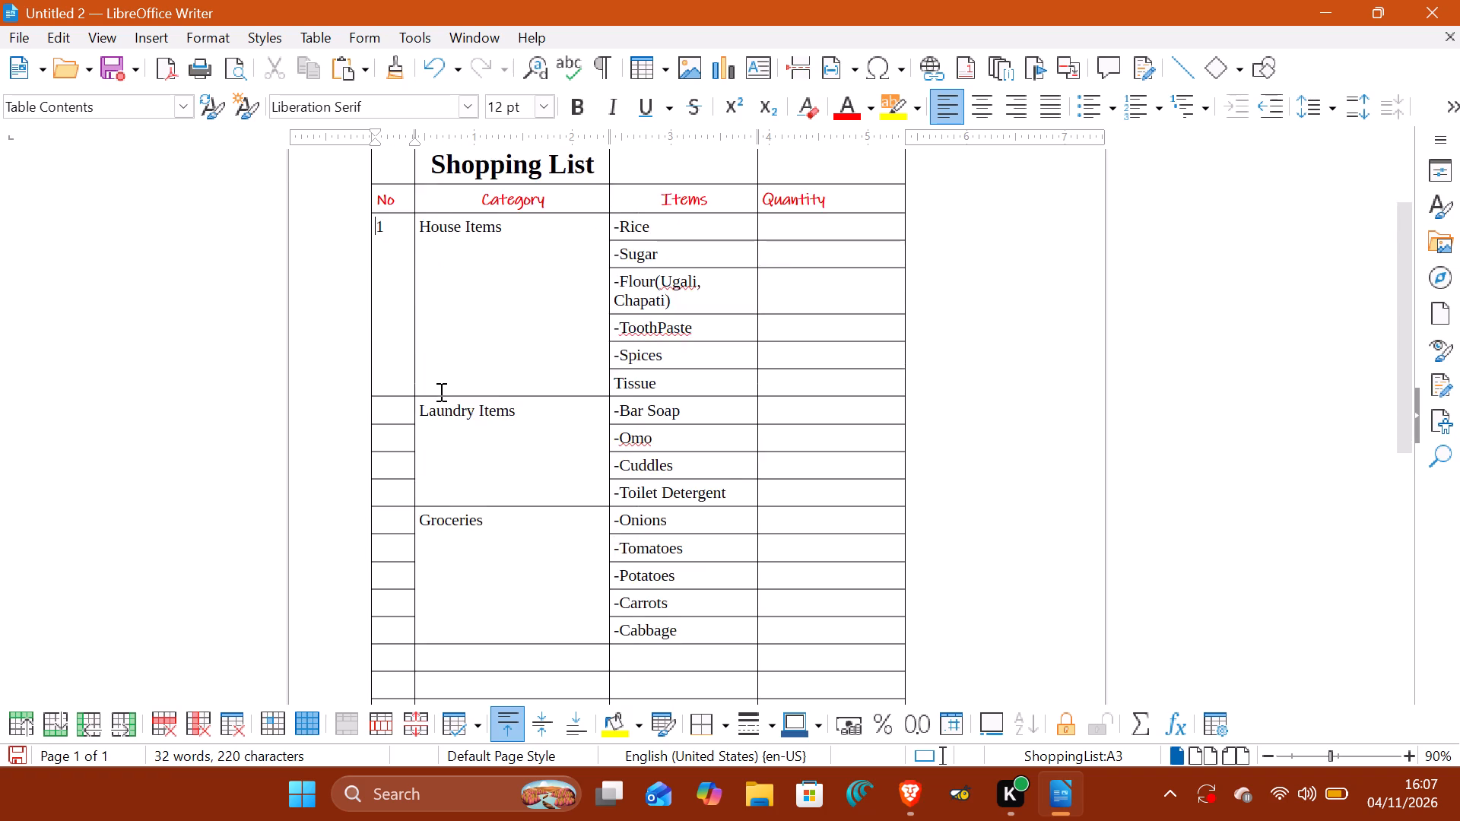
{"action": "scroll", "coordinate": [440, 391], "scroll_direction": "down", "scroll_amount": 1}
{"action": "left_click_drag", "start_coordinate": [389, 325], "coordinate": [391, 410]}
{"action": "right_click", "coordinate": [398, 363]}
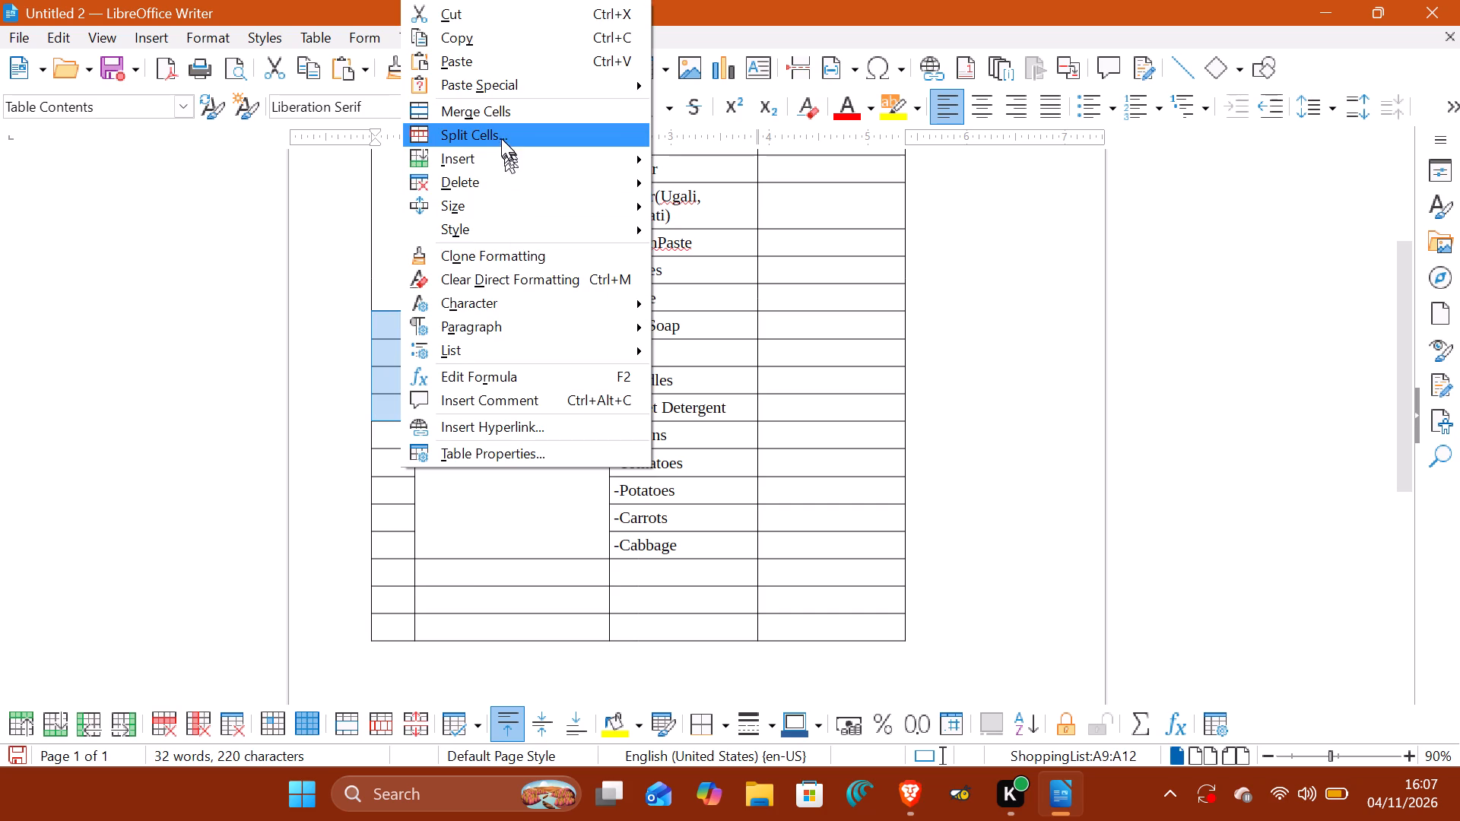
{"action": "left_click", "coordinate": [497, 122]}
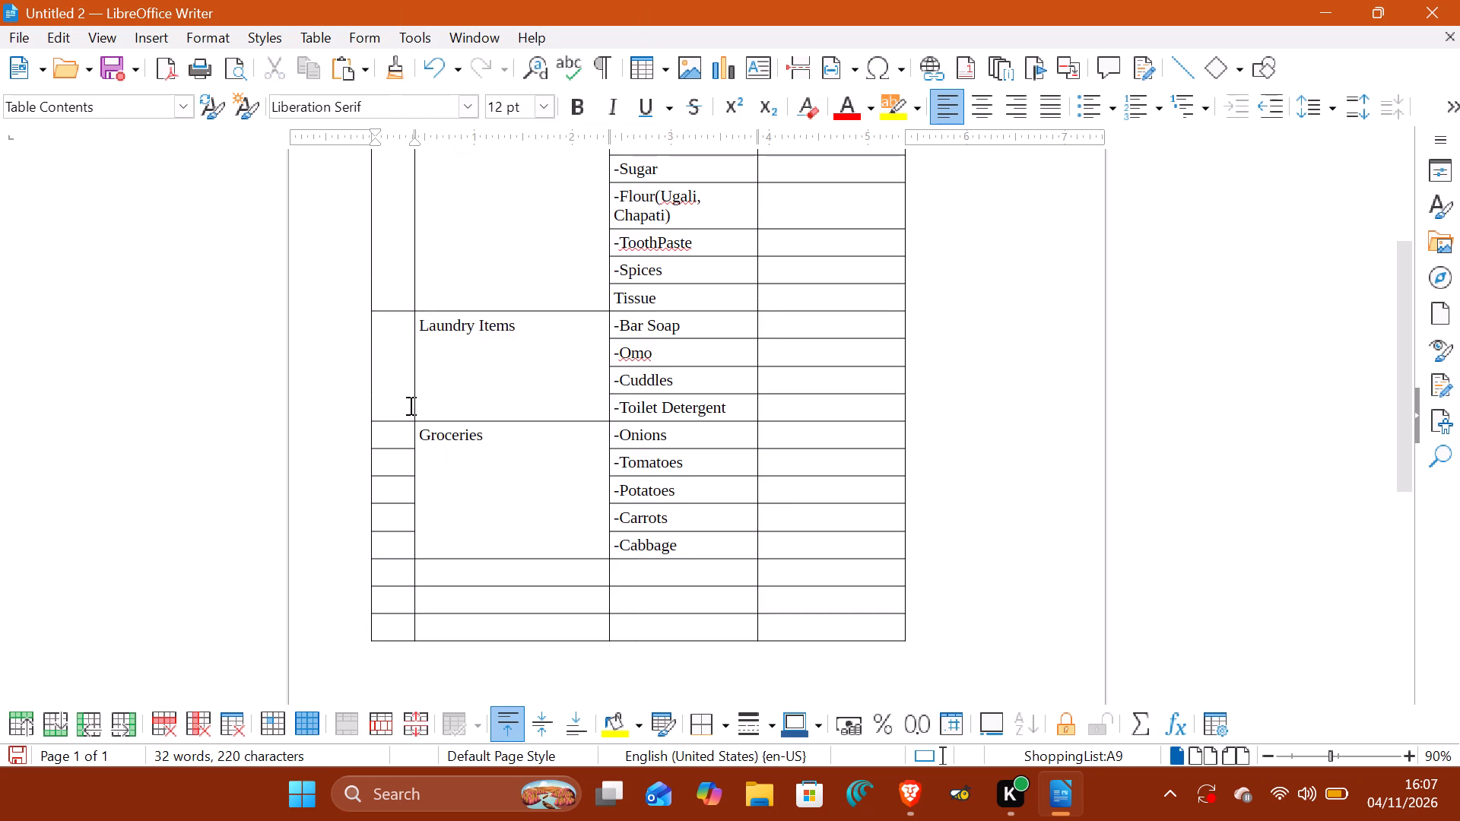
{"action": "key", "text": "2"}
{"action": "key", "text": "period"}
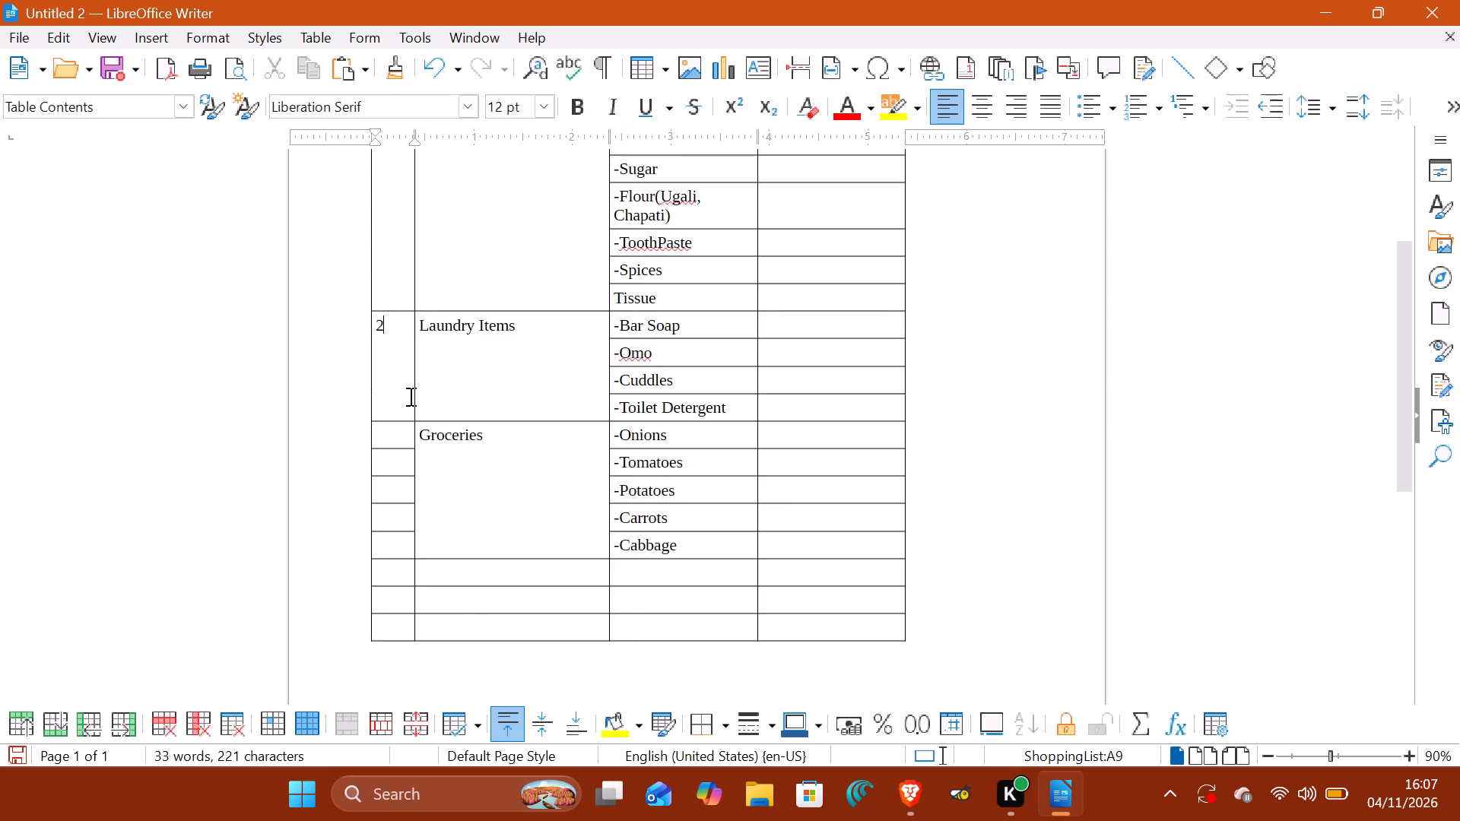
Add a period after the number 1 beside House Items.
{"action": "scroll", "coordinate": [409, 396], "scroll_direction": "up", "scroll_amount": 1}
{"action": "left_click", "coordinate": [392, 287]}
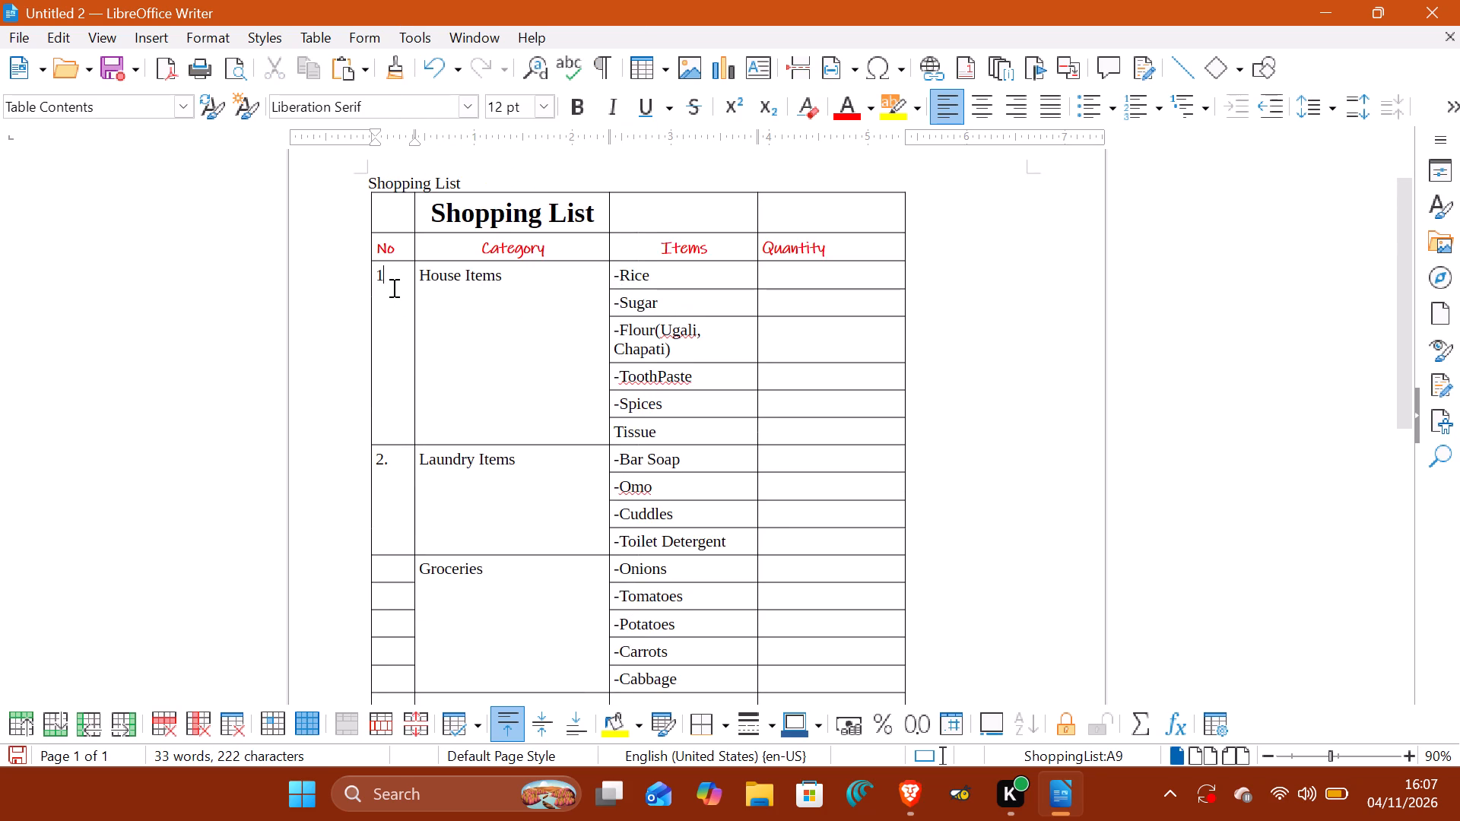
{"action": "key", "text": "period"}
Merge the five No column cells beside Groceries and number the merged cell "3.".
{"action": "scroll", "coordinate": [391, 349], "scroll_direction": "down", "scroll_amount": 1}
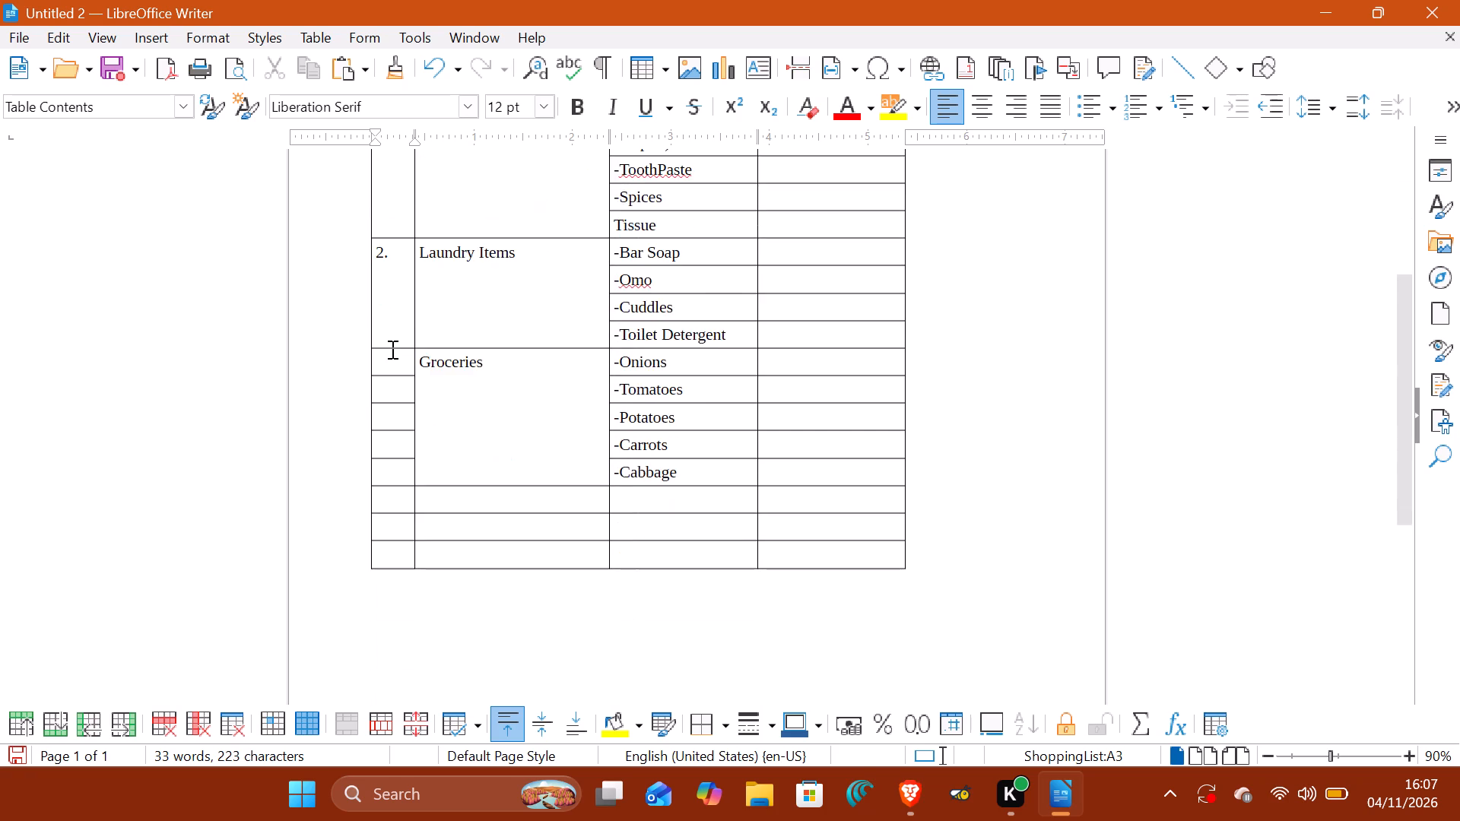
{"action": "scroll", "coordinate": [391, 349], "scroll_direction": "down", "scroll_amount": 1}
{"action": "left_click_drag", "start_coordinate": [394, 315], "coordinate": [400, 417]}
{"action": "right_click", "coordinate": [400, 359]}
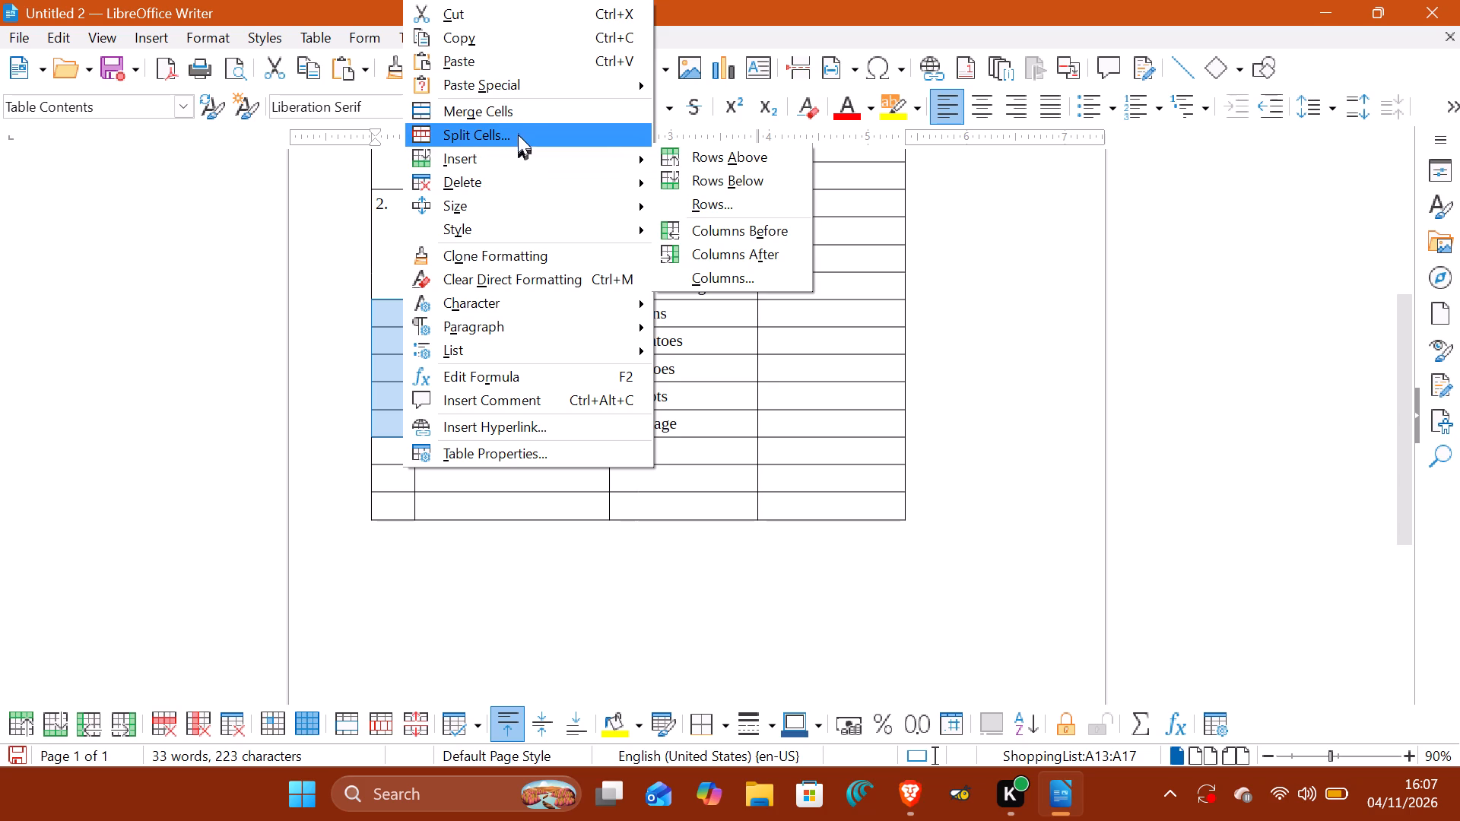
{"action": "left_click", "coordinate": [515, 115]}
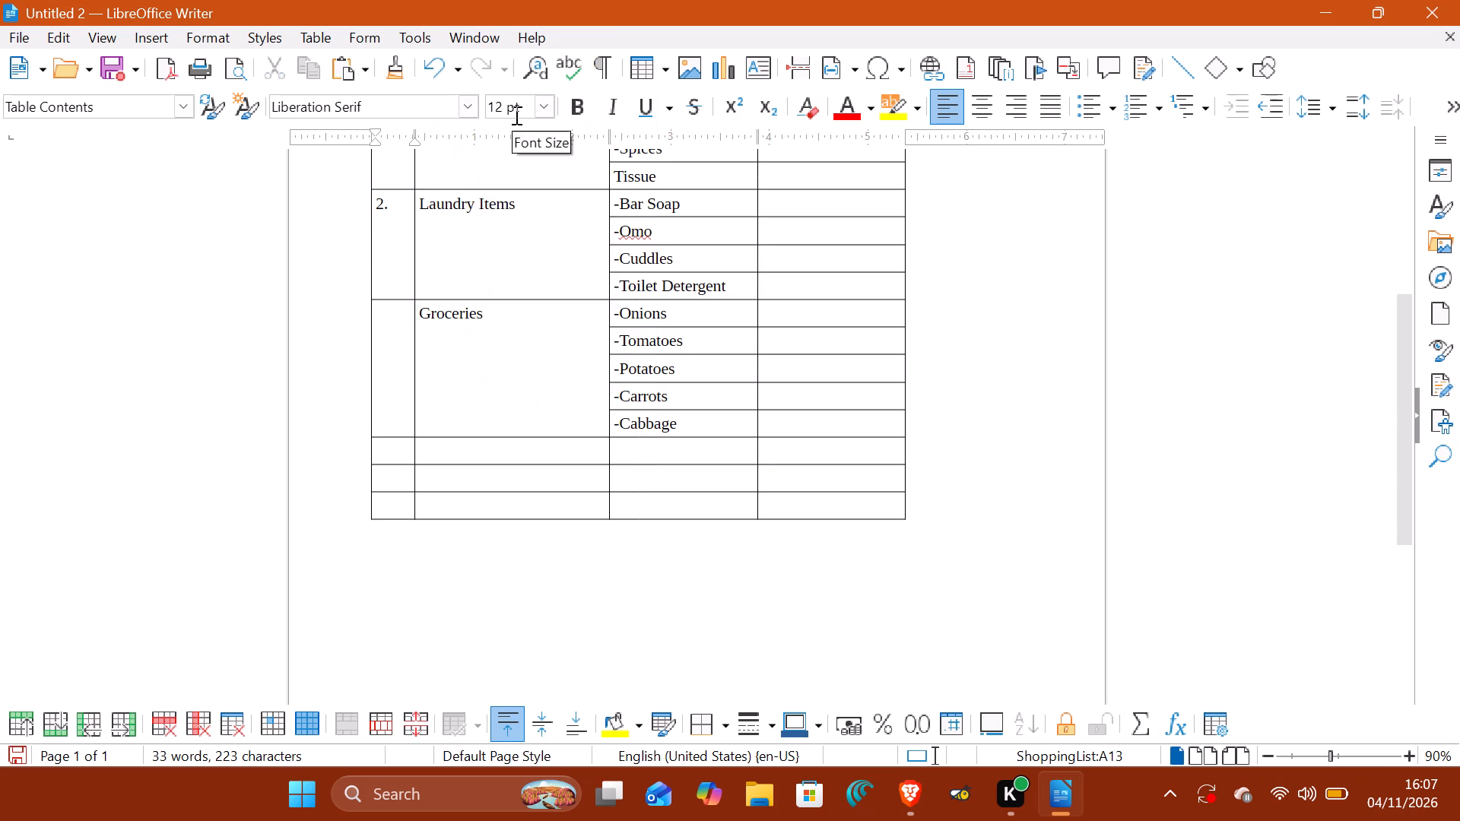
{"action": "type", "text": "3."}
Merge the Shopping List title cell with the empty third-column cell beside it in the top row.
{"action": "scroll", "coordinate": [530, 192], "scroll_direction": "up", "scroll_amount": 2}
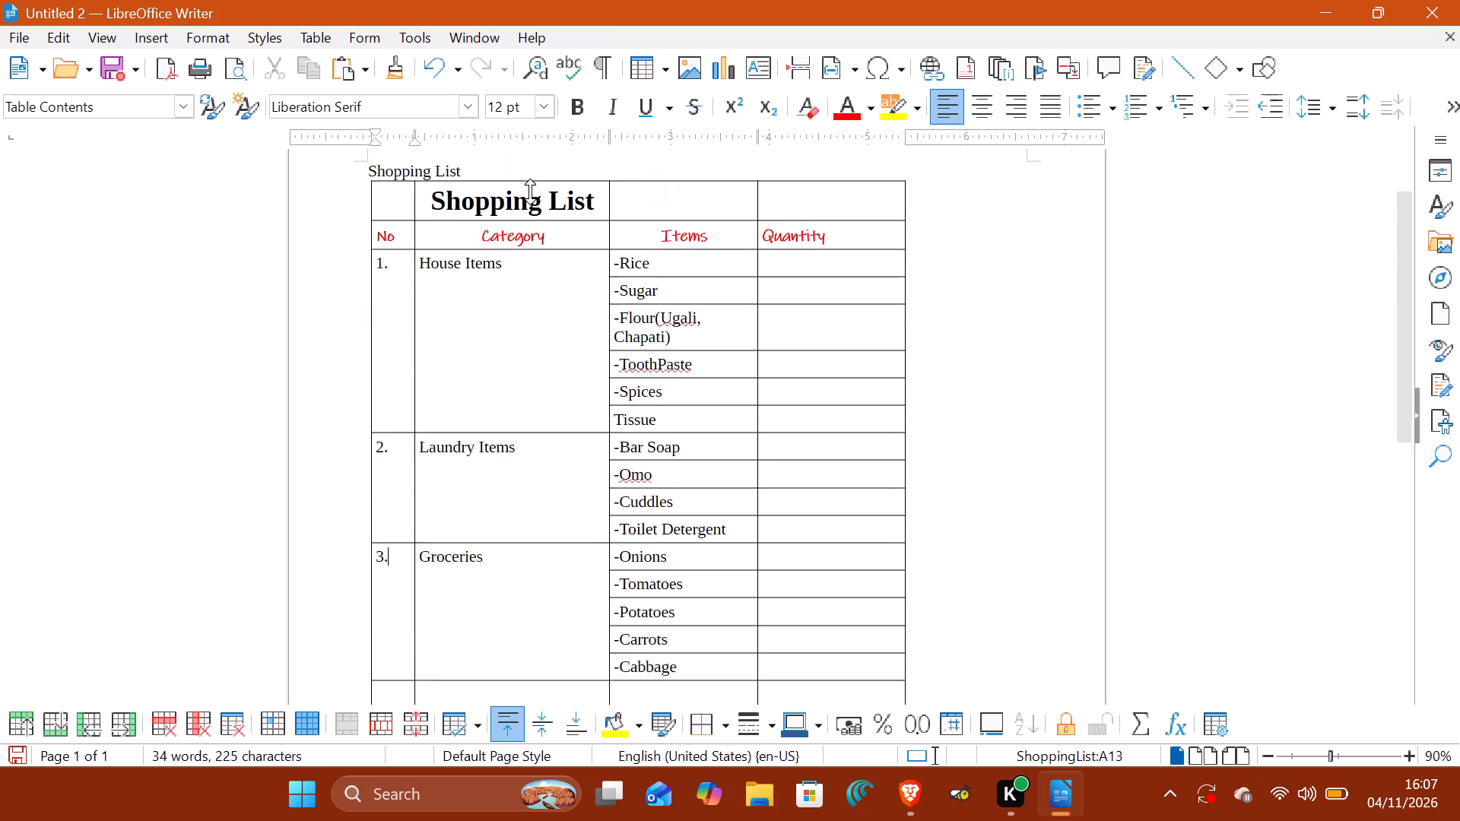
{"action": "scroll", "coordinate": [530, 192], "scroll_direction": "up", "scroll_amount": 1}
{"action": "scroll", "coordinate": [530, 192], "scroll_direction": "down", "scroll_amount": 1}
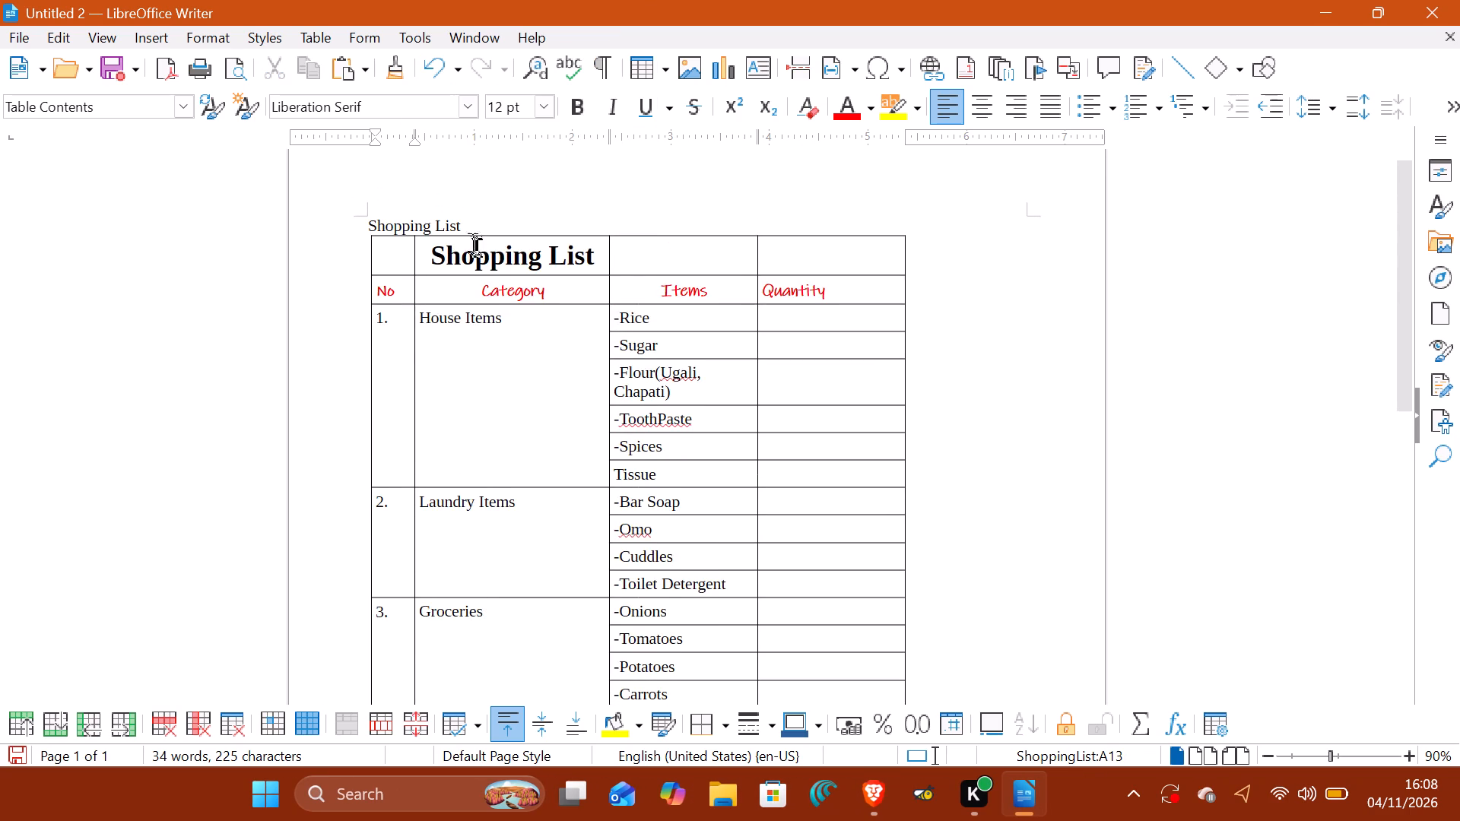
{"action": "left_click_drag", "start_coordinate": [427, 254], "coordinate": [701, 249]}
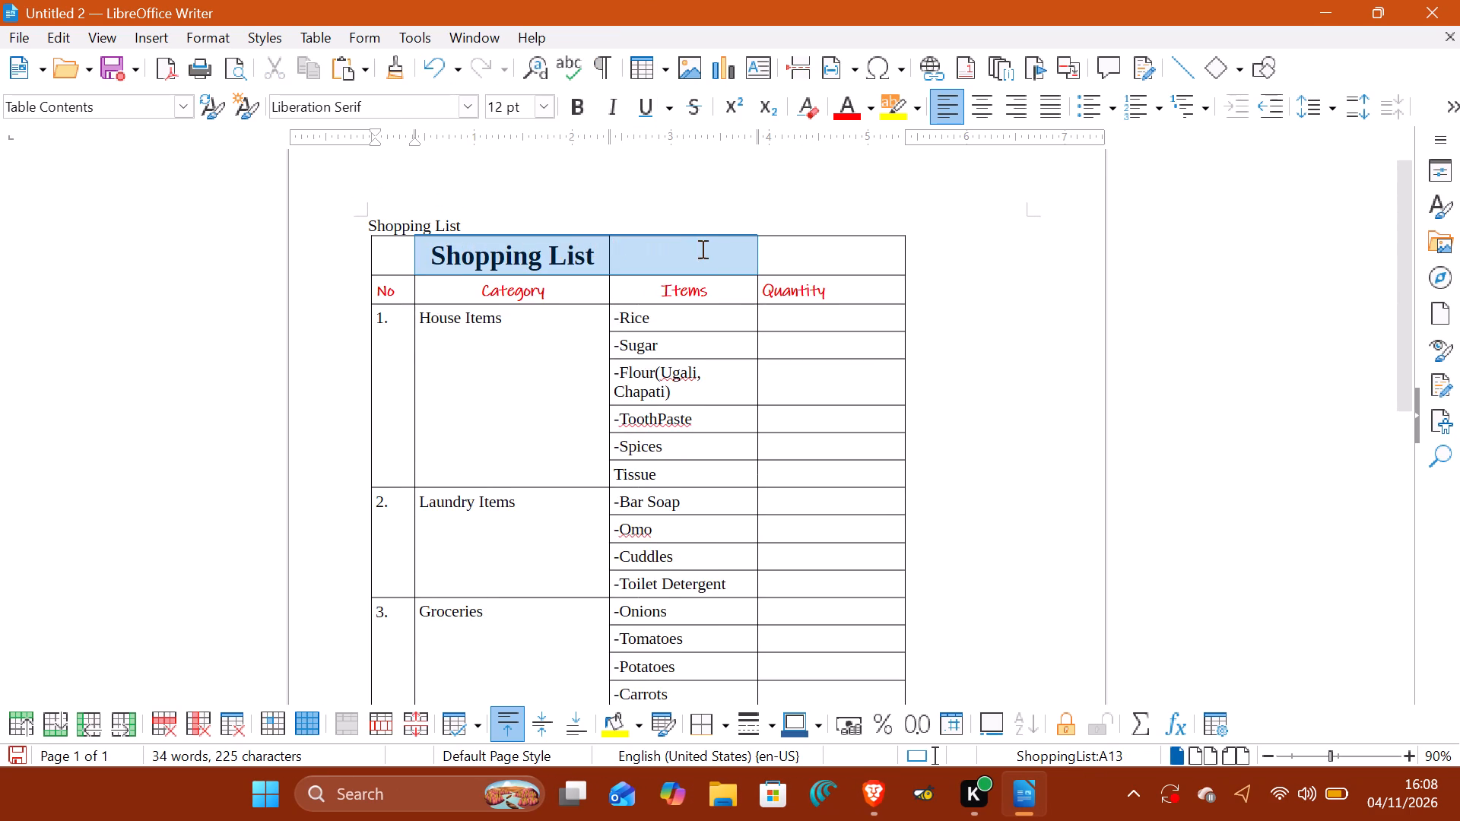
{"action": "right_click", "coordinate": [709, 251]}
{"action": "left_click", "coordinate": [761, 361]}
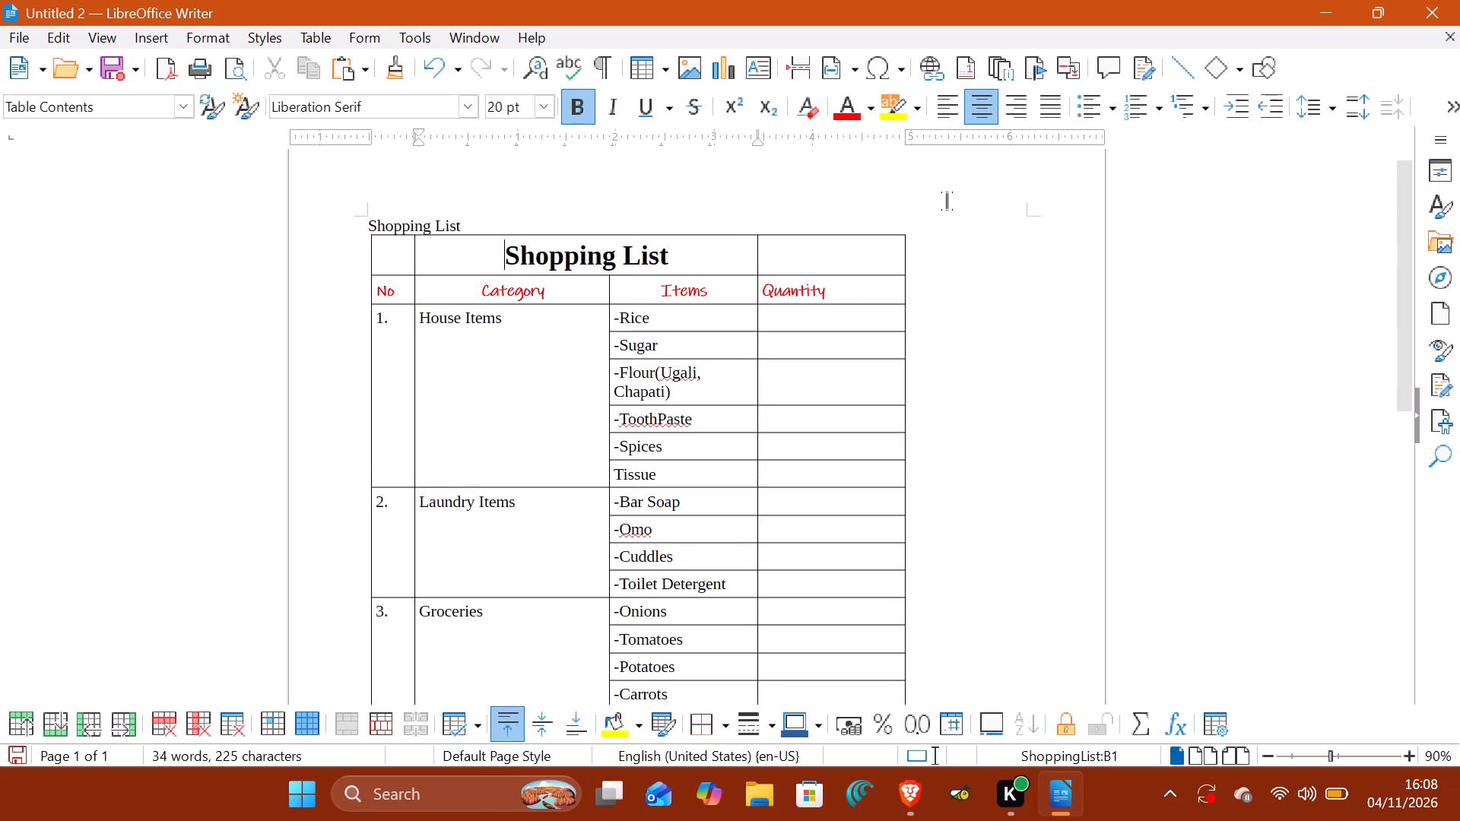
Delete the plain "Shopping List" text above the table along with its empty line.
{"action": "left_click", "coordinate": [467, 225]}
{"action": "key", "text": "BackSpace"}
{"action": "key", "text": "BackSpace"}
{"action": "key", "text": "BackSpace"}
{"action": "key", "text": "BackSpace"}
{"action": "key", "text": "BackSpace"}
{"action": "key", "text": "BackSpace"}
{"action": "key", "text": "BackSpace"}
{"action": "key", "text": "BackSpace"}
{"action": "key", "text": "BackSpace"}
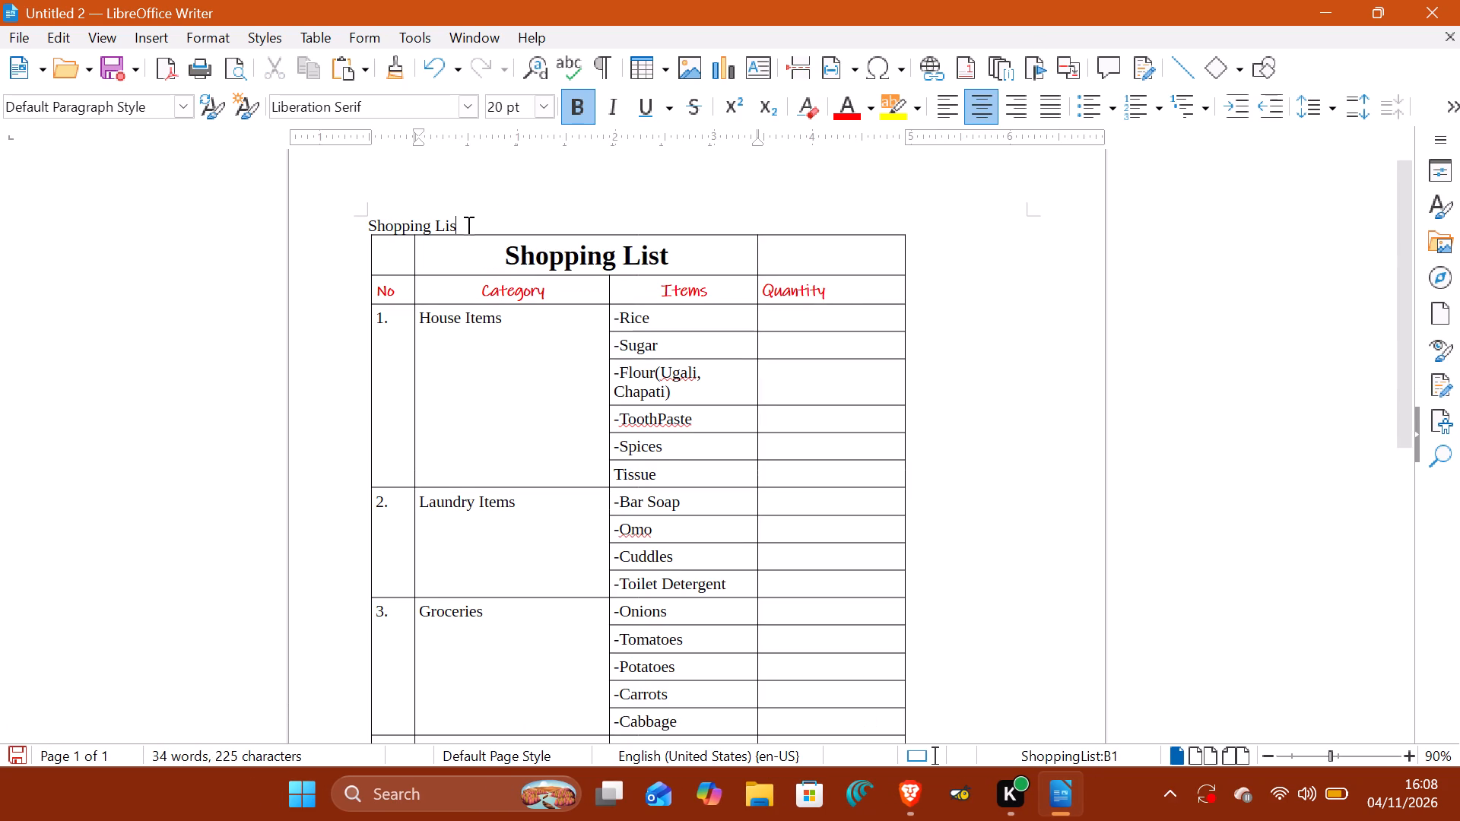
{"action": "key", "text": "BackSpace"}
{"action": "key", "text": "BackSpace"}
{"action": "key", "text": "BackSpace"}
{"action": "key", "text": "BackSpace"}
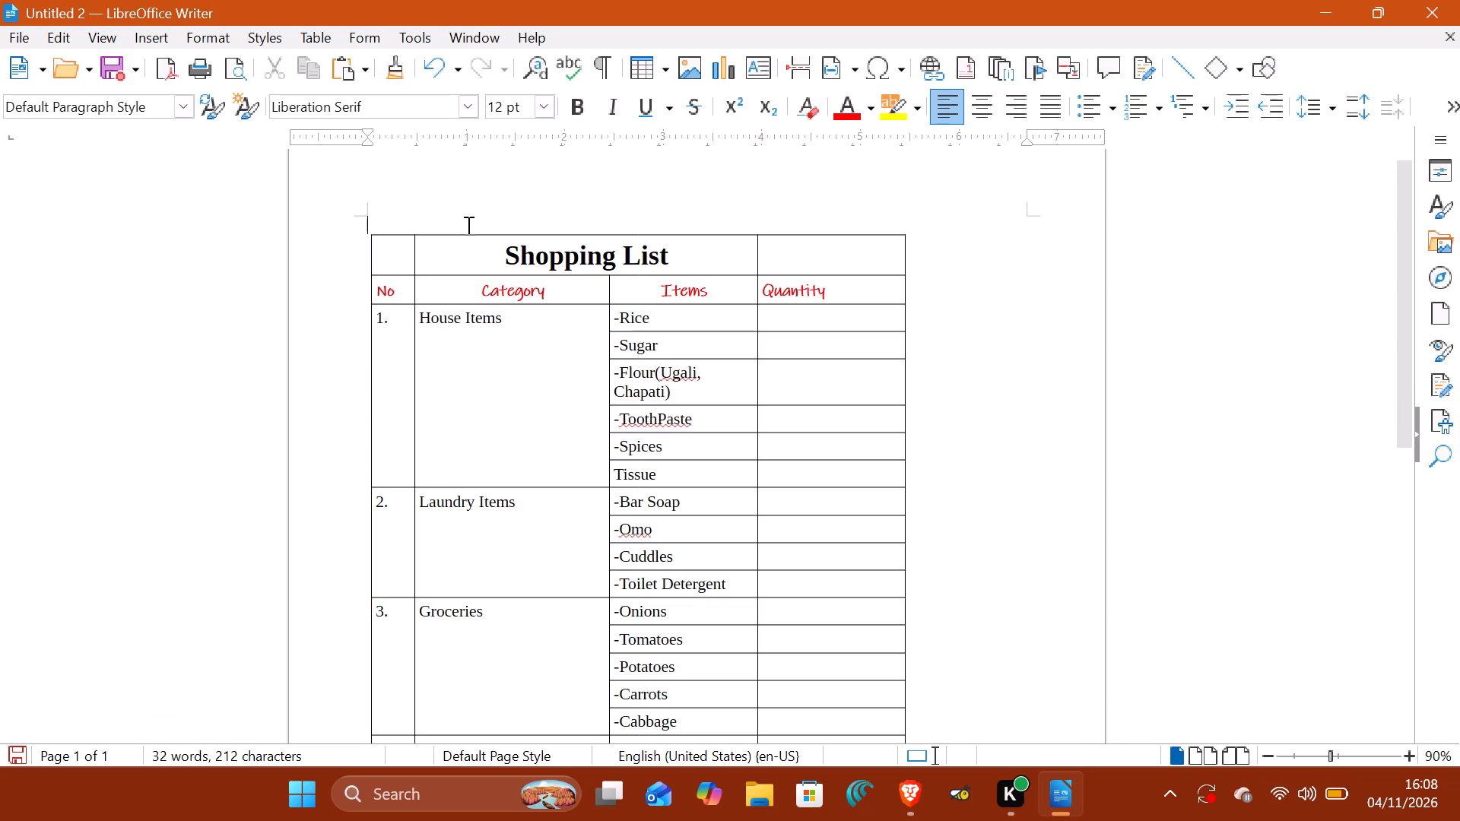
{"action": "key", "text": "Delete"}
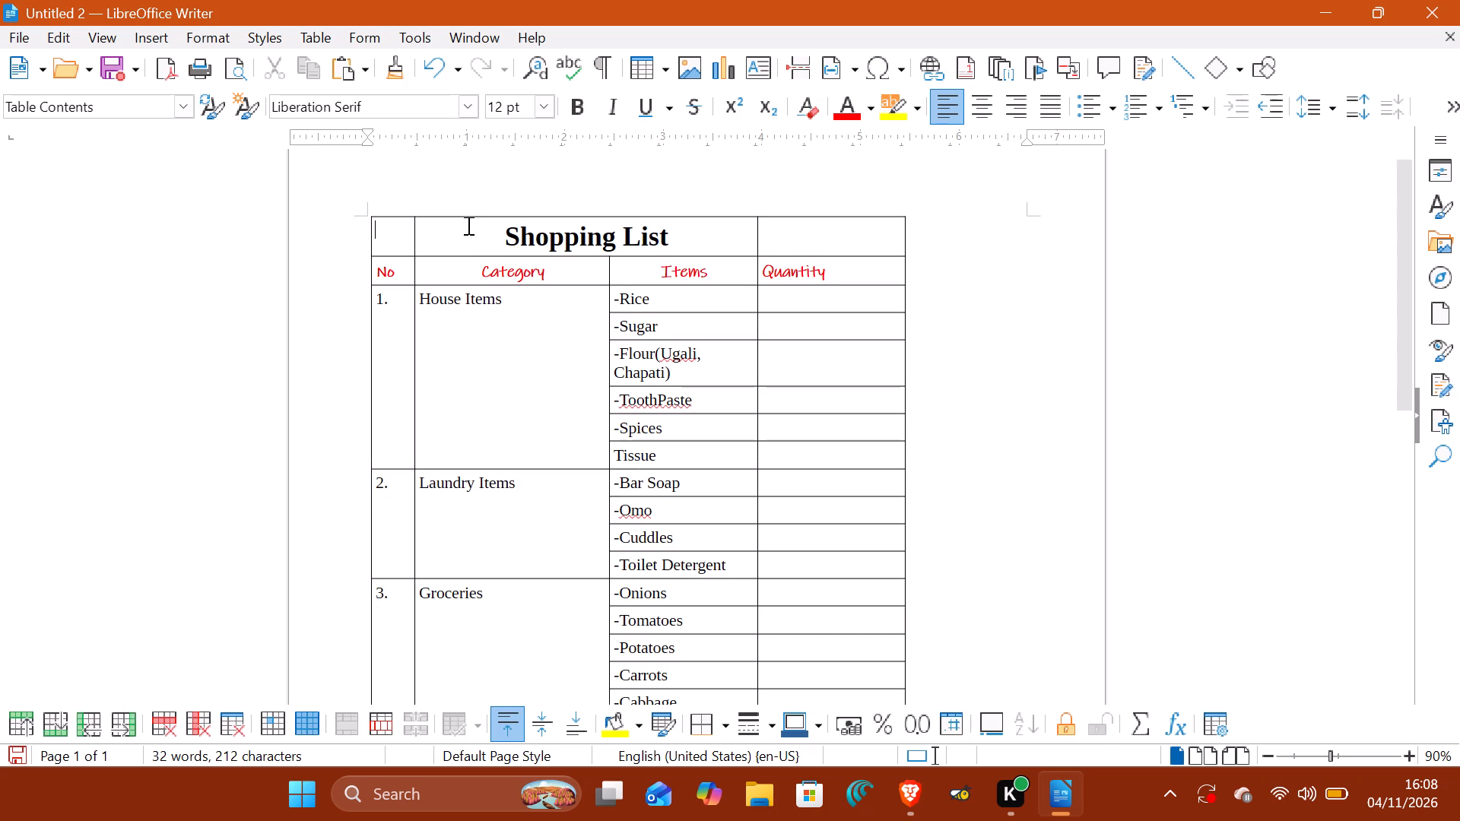
Enter the quantities "5 Kgs" for Rice and "4 Kgs" for Sugar in the Quantity column.
{"action": "left_click", "coordinate": [800, 303]}
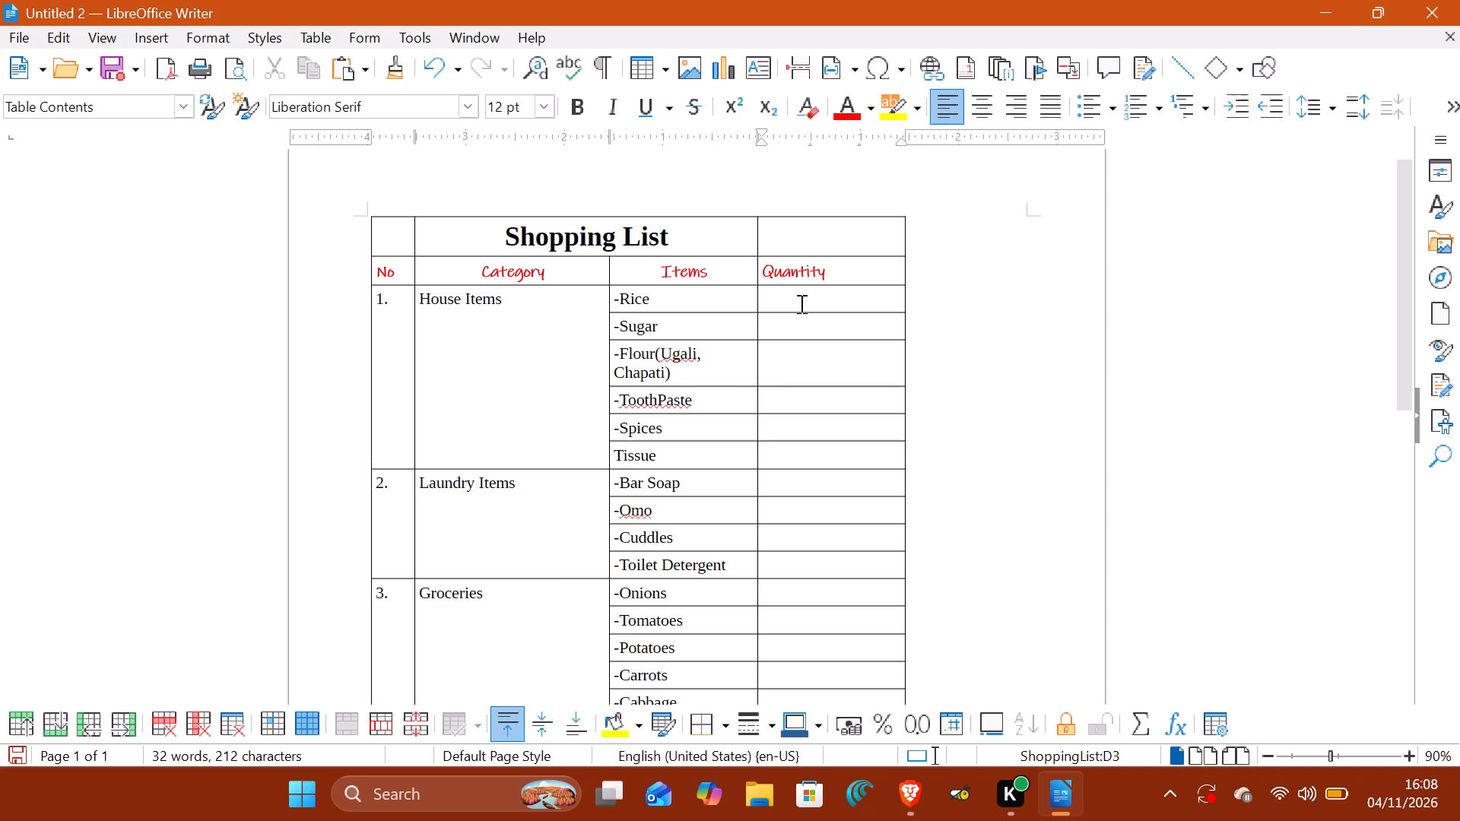
{"action": "key", "text": "3"}
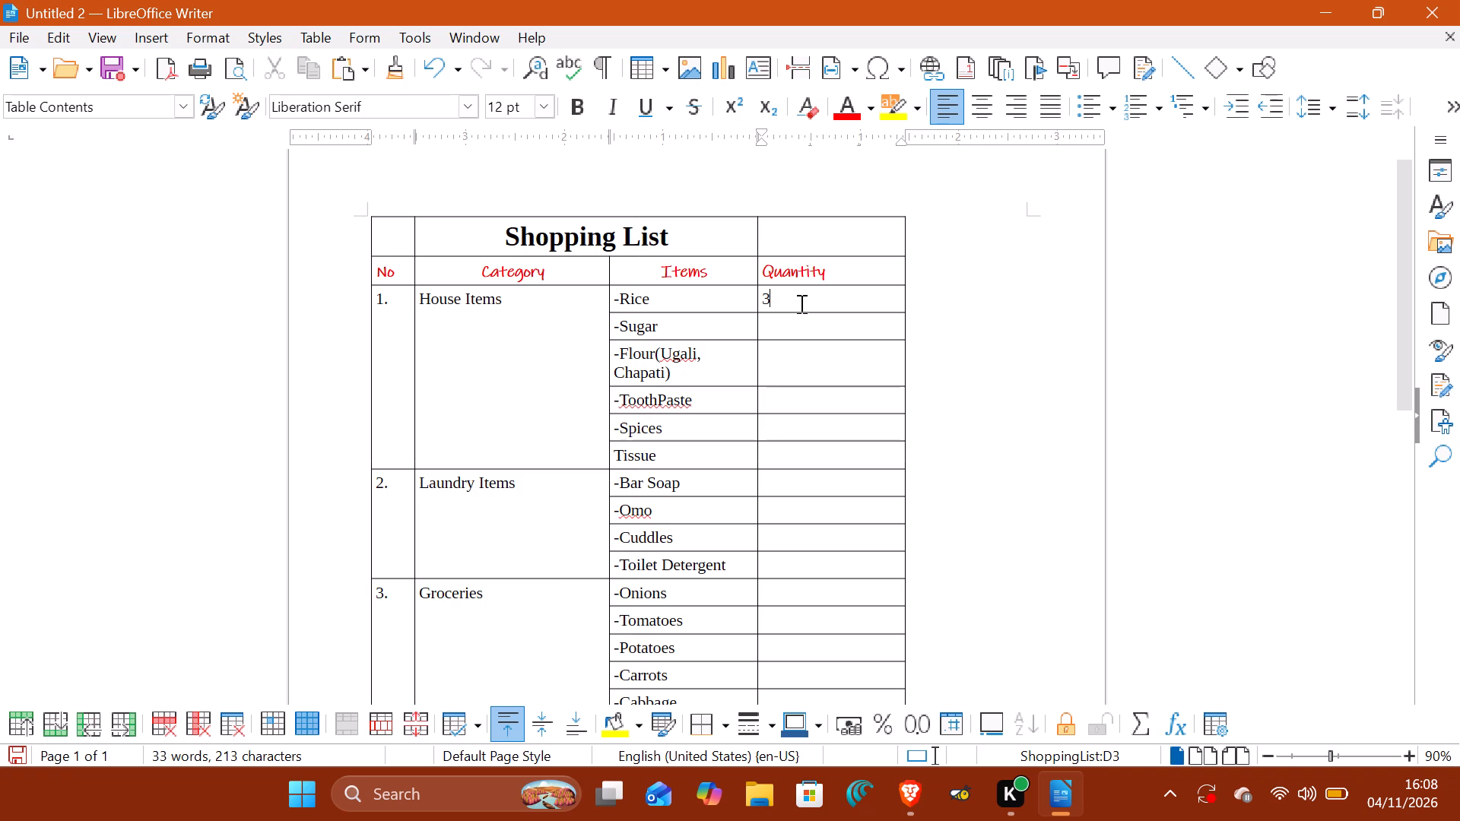
{"action": "key", "text": "BackSpace"}
{"action": "key", "text": "5"}
{"action": "type", "text": "gs"}
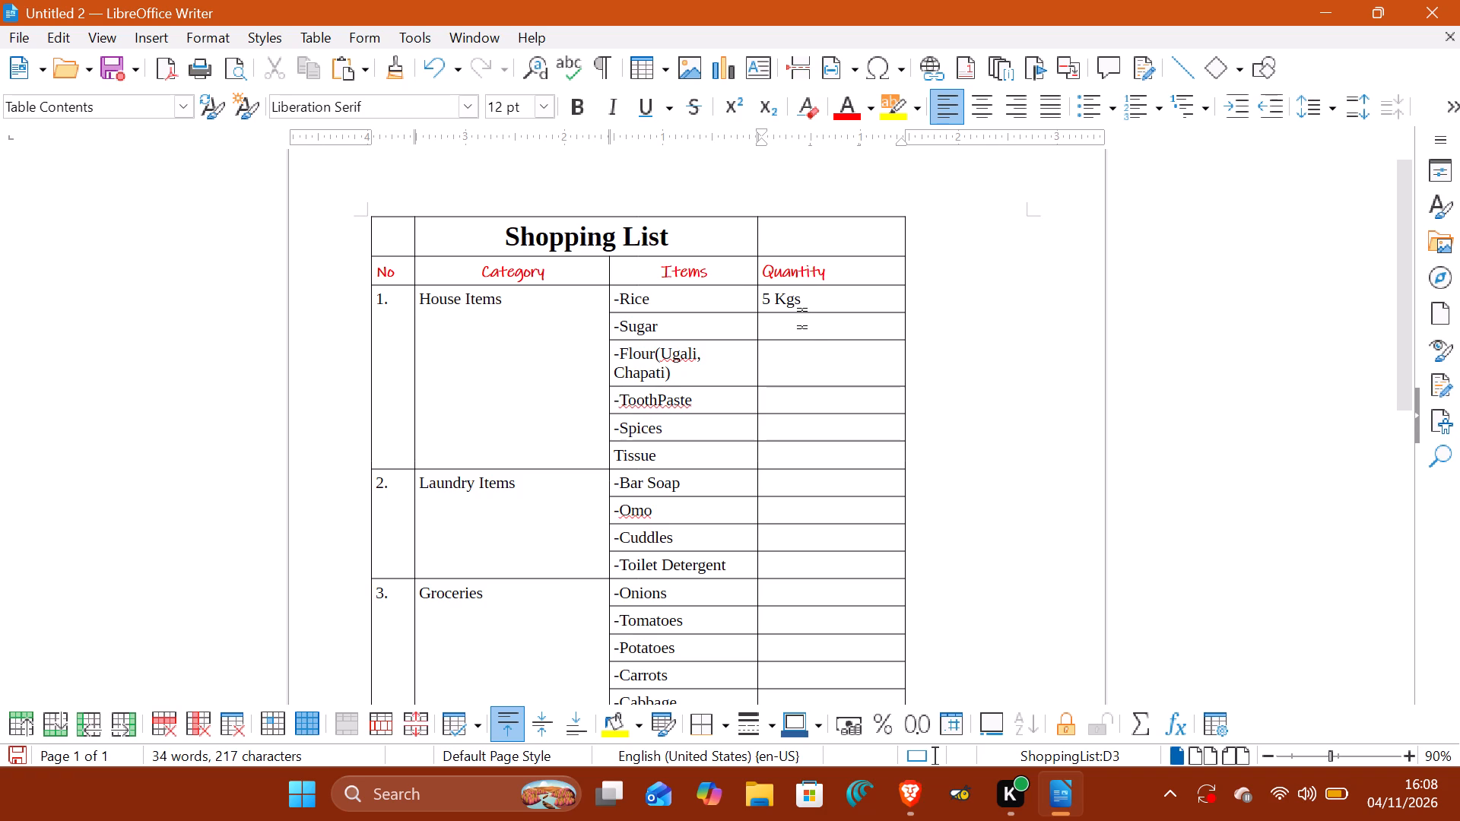
{"action": "left_click", "coordinate": [800, 324]}
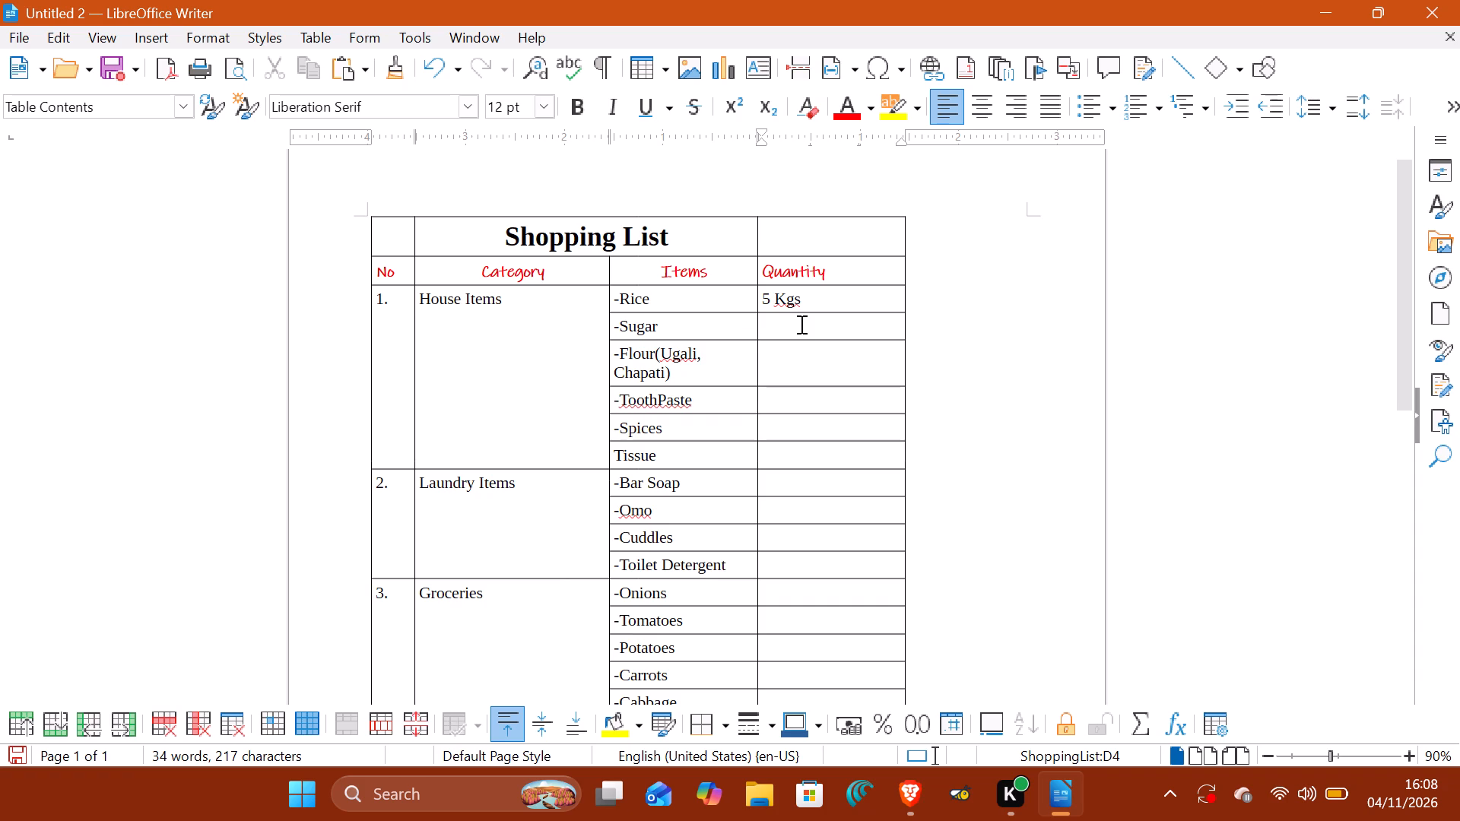
{"action": "key", "text": "4"}
{"action": "key", "text": "space"}
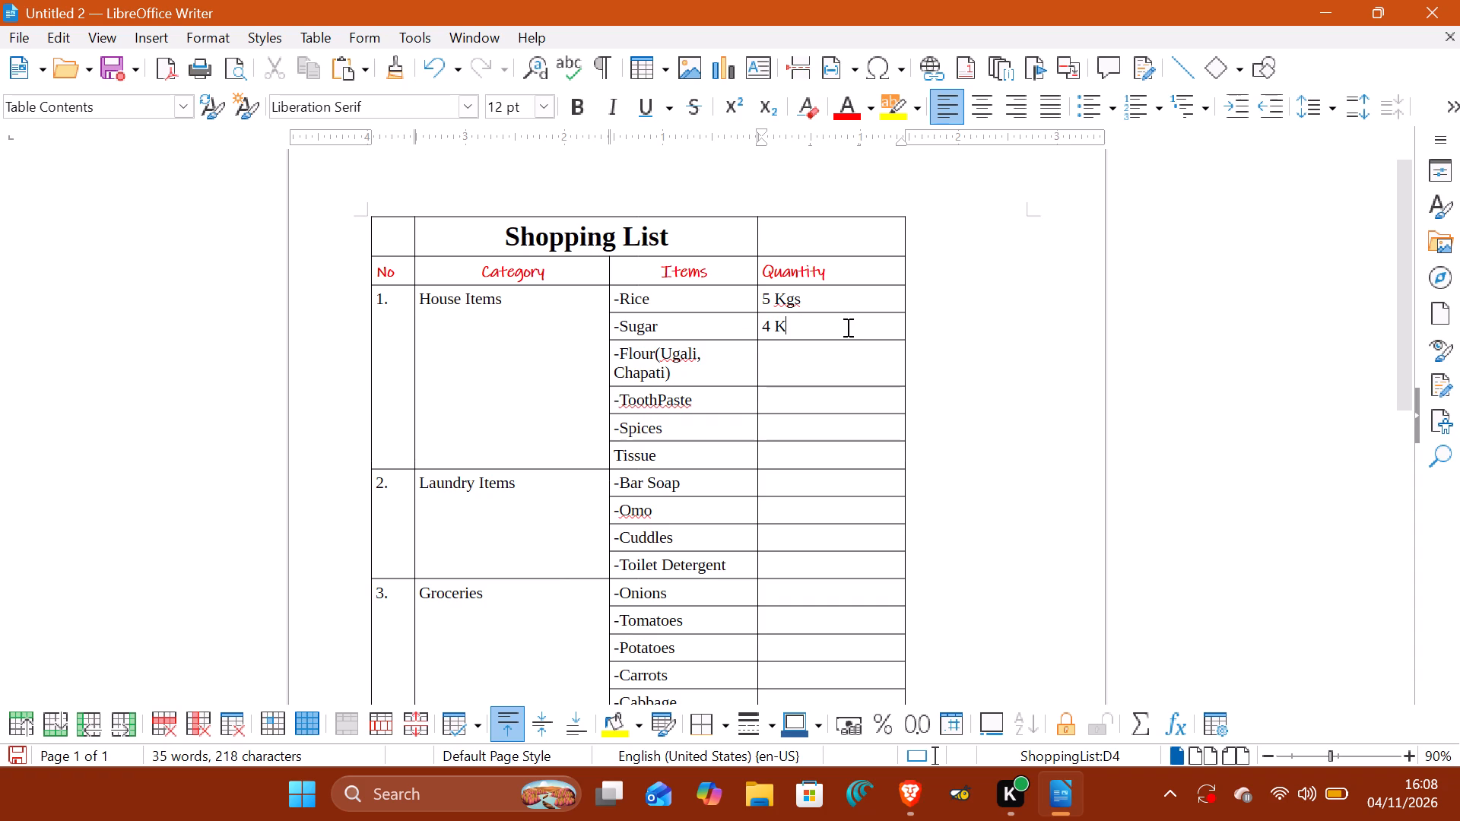
{"action": "type", "text": "gs"}
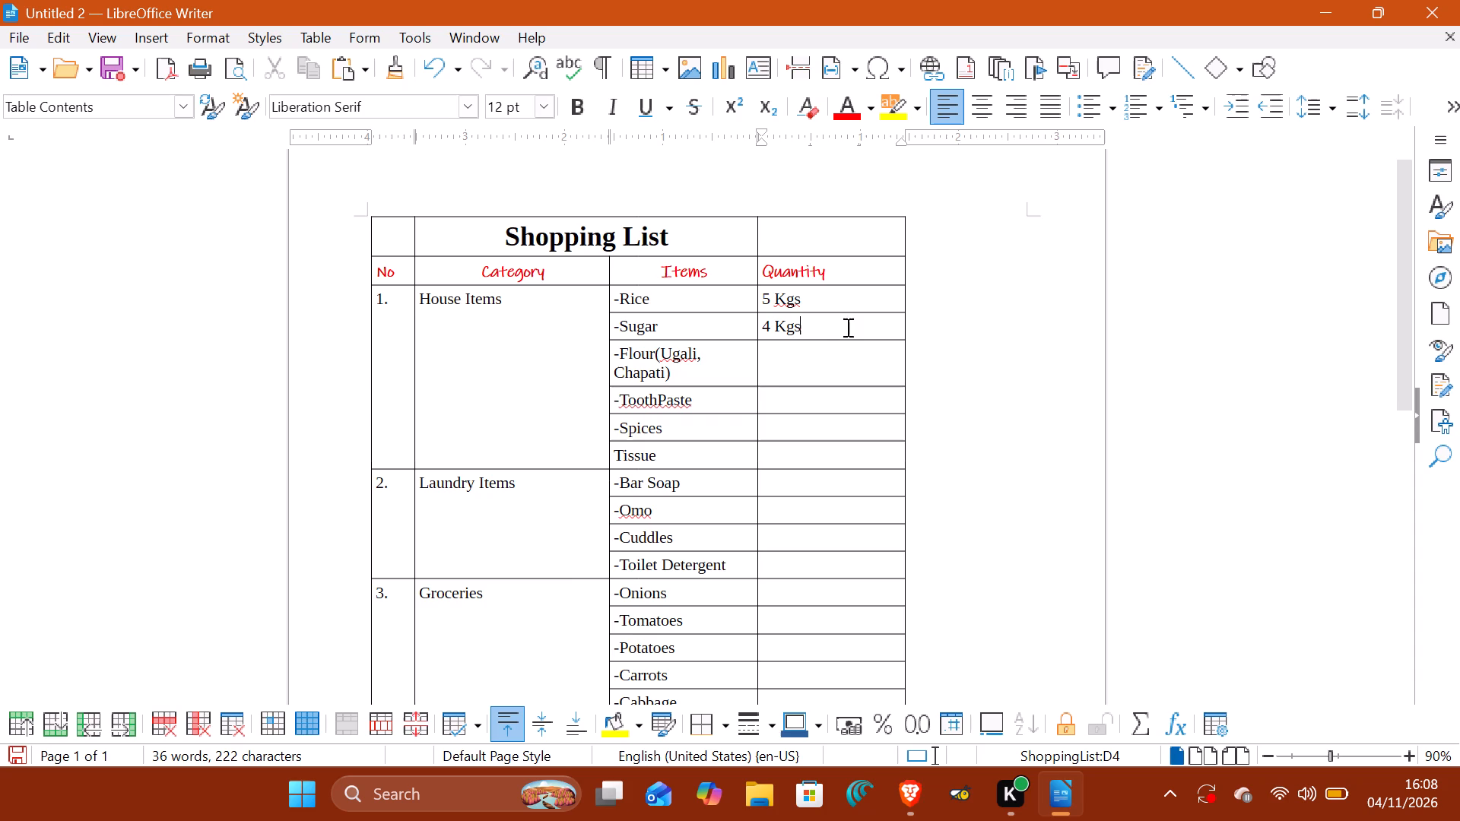
Enter the quantities "Bale" for Flour(Ugali, Chapati) and "Various" for Spices, leaving ToothPaste blank.
{"action": "left_click", "coordinate": [822, 359]}
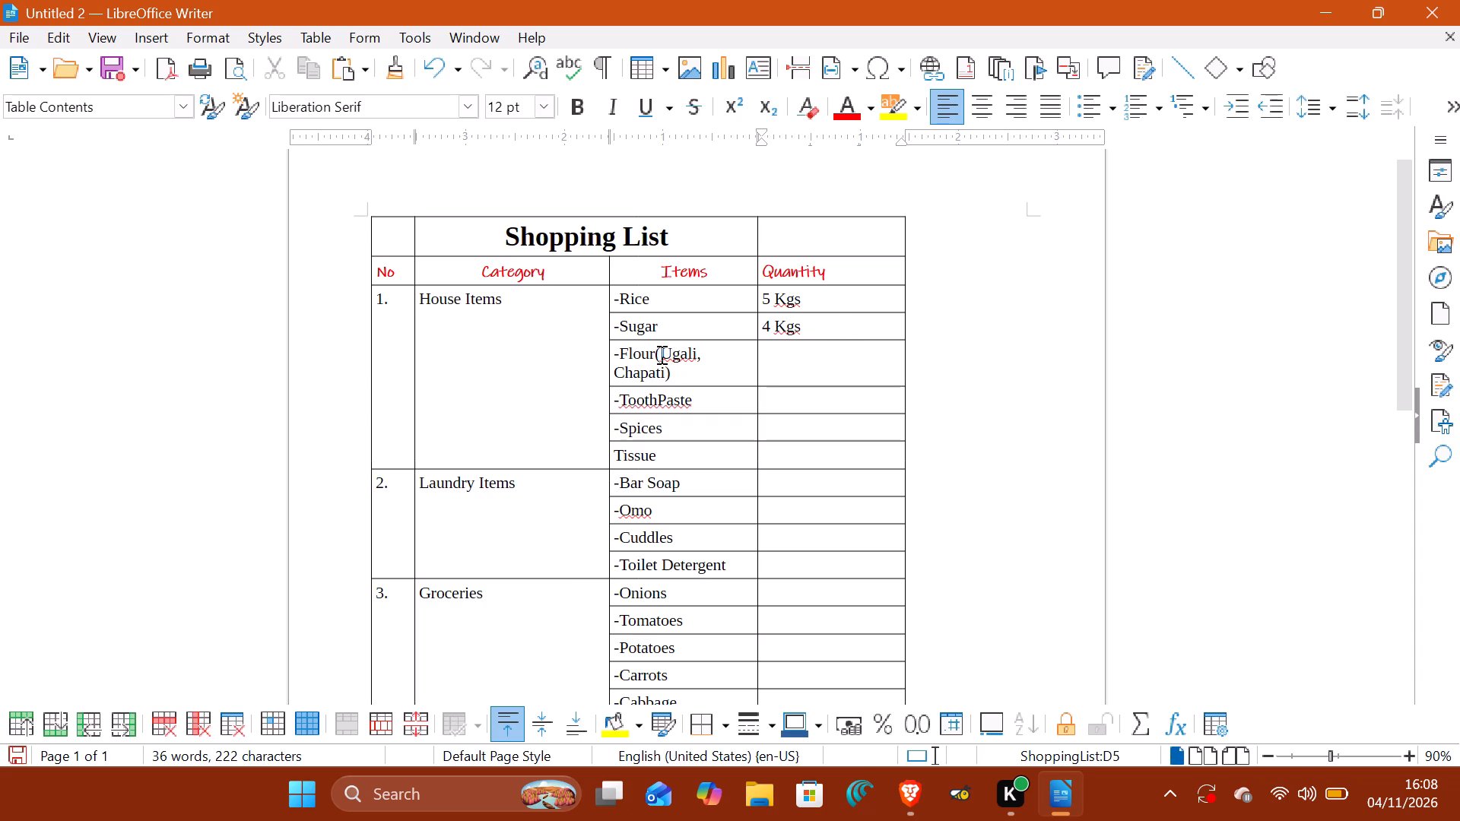
{"action": "type", "text": "10"}
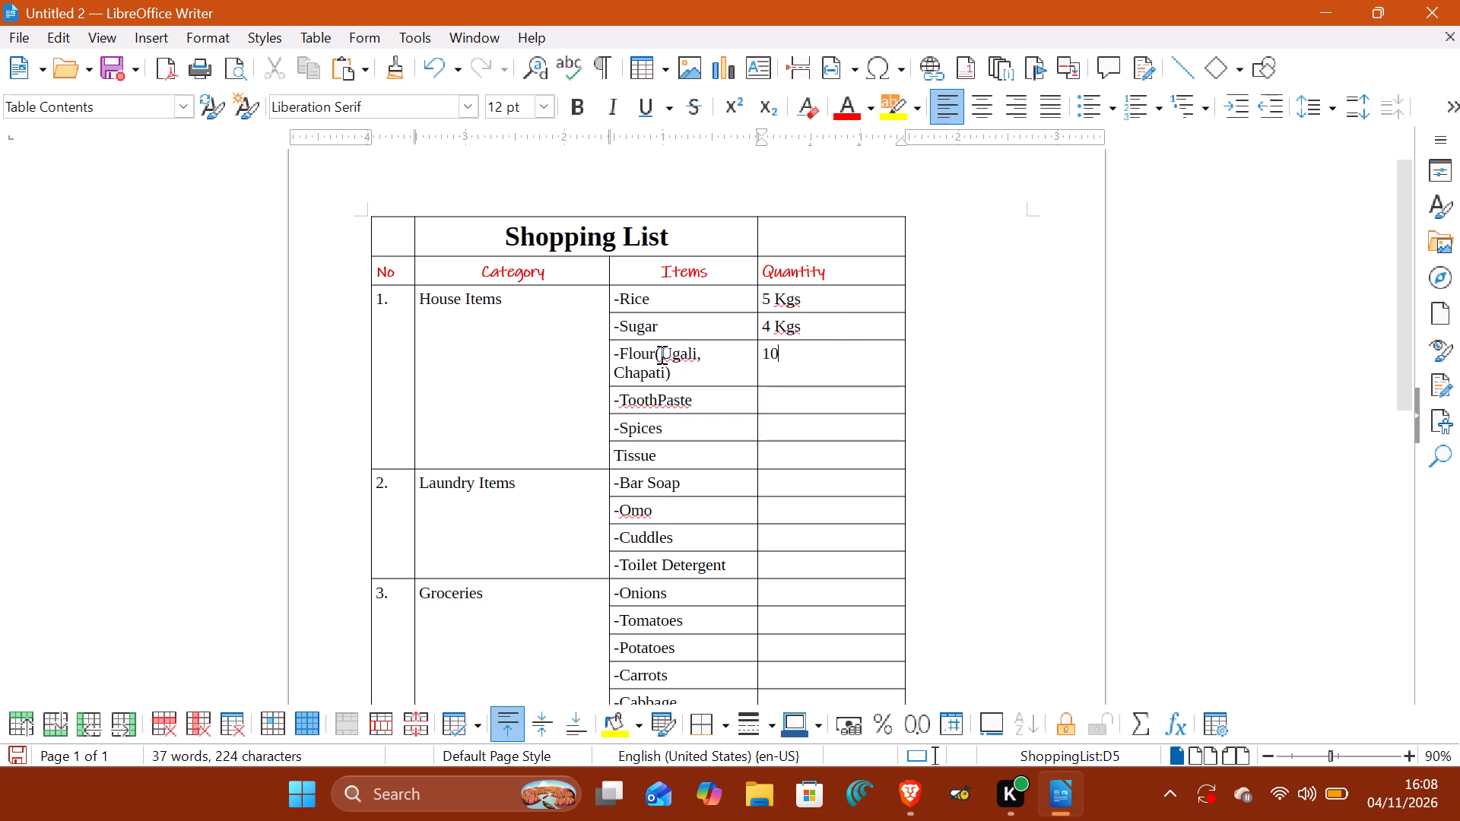
{"action": "key", "text": "space"}
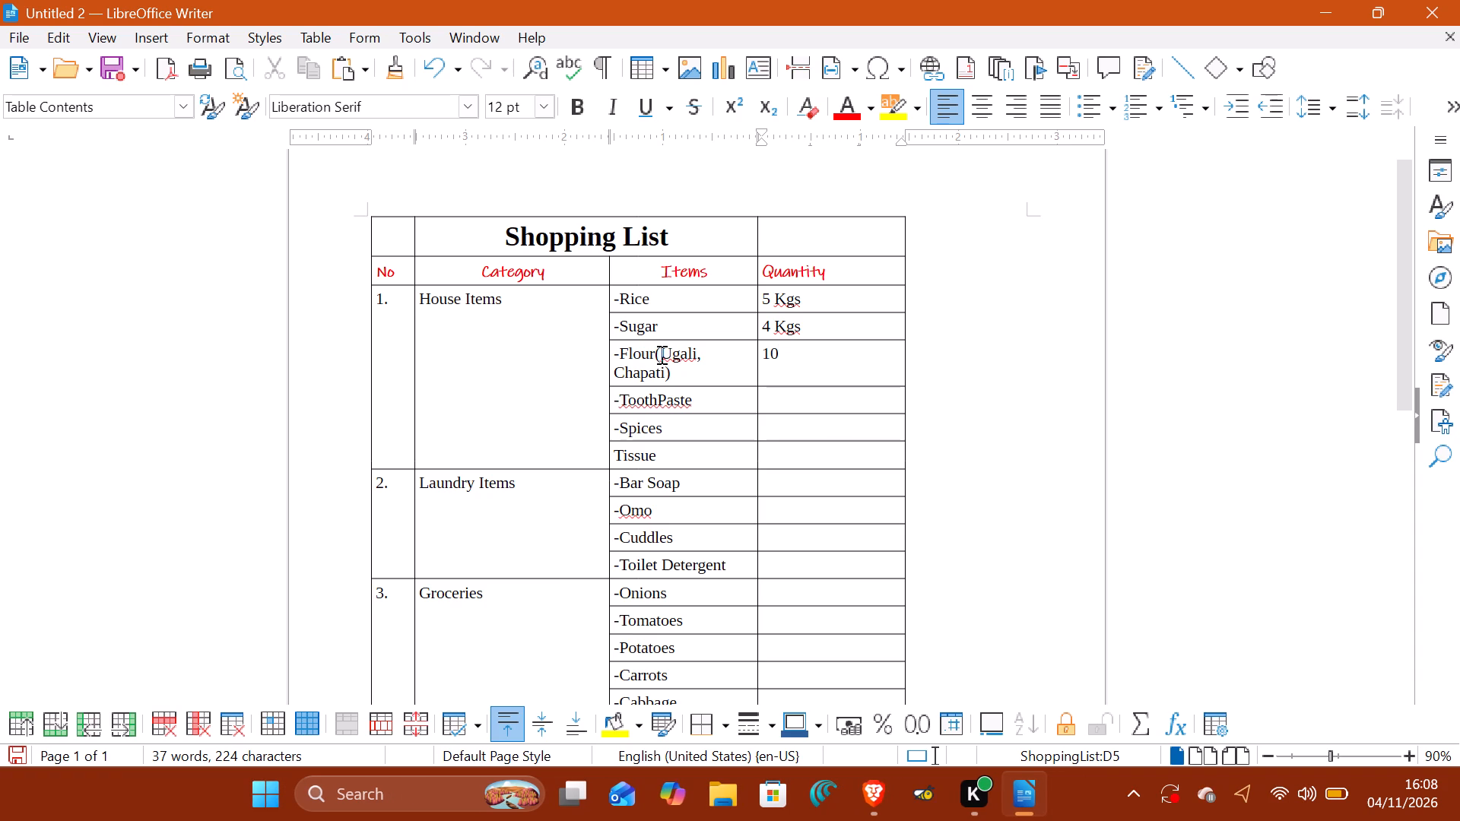
{"action": "key", "text": "BackSpace"}
{"action": "key", "text": "BackSpace"}
{"action": "key", "text": "BackSpace"}
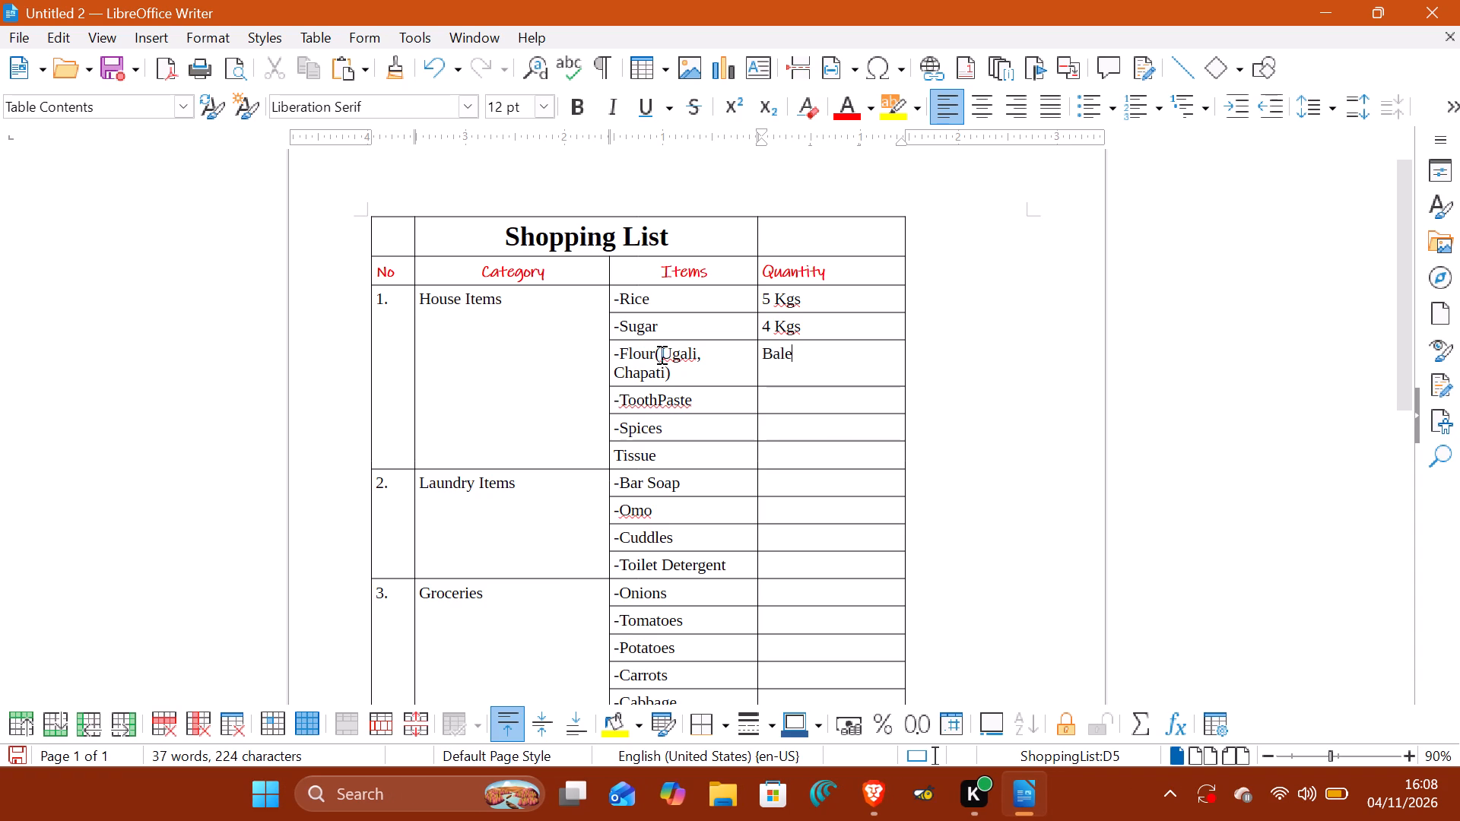
{"action": "left_click", "coordinate": [770, 398]}
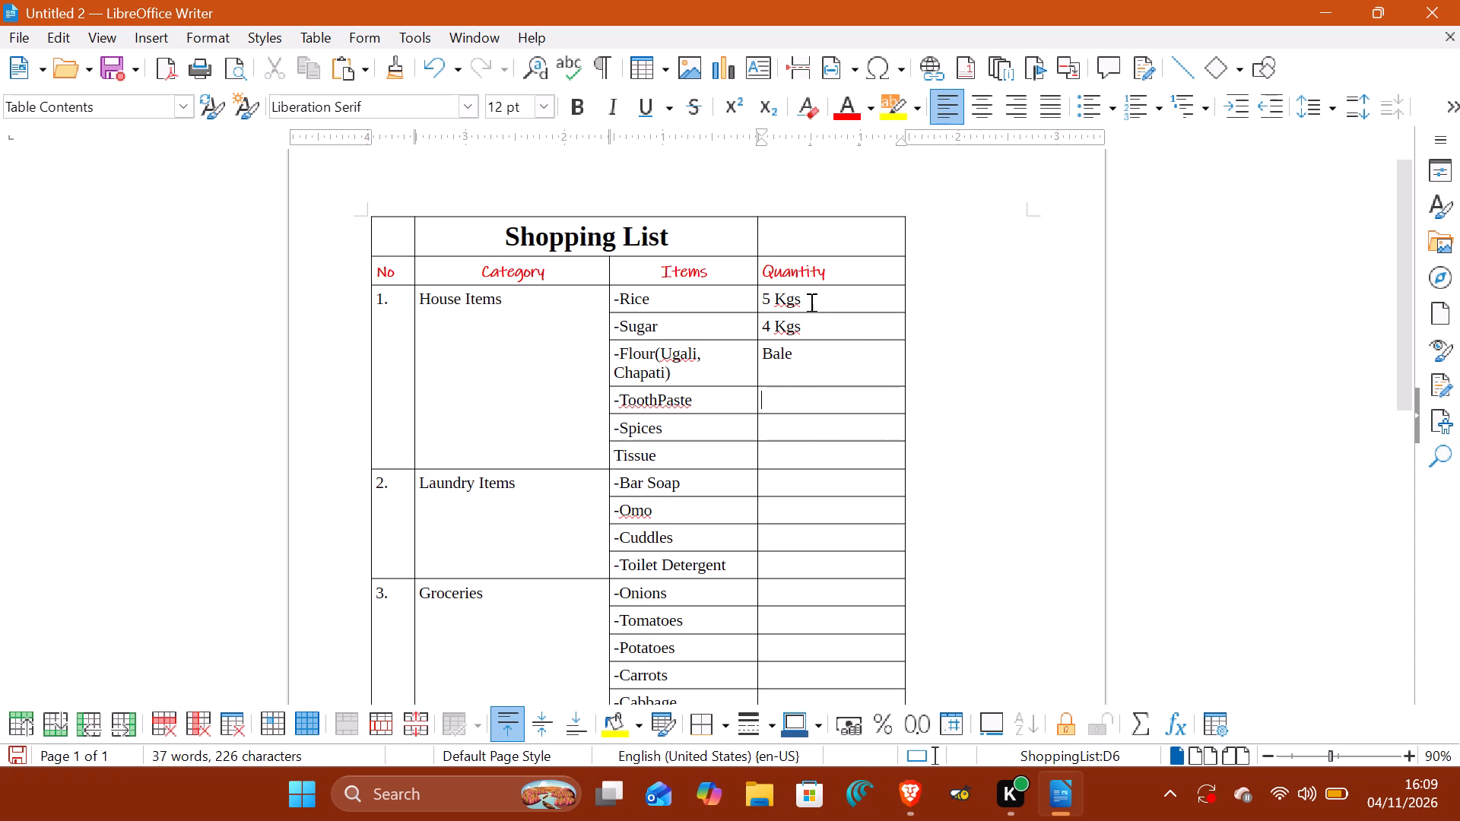
{"action": "left_click", "coordinate": [766, 432]}
{"action": "key", "text": "BackSpace"}
{"action": "type", "text": "rious"}
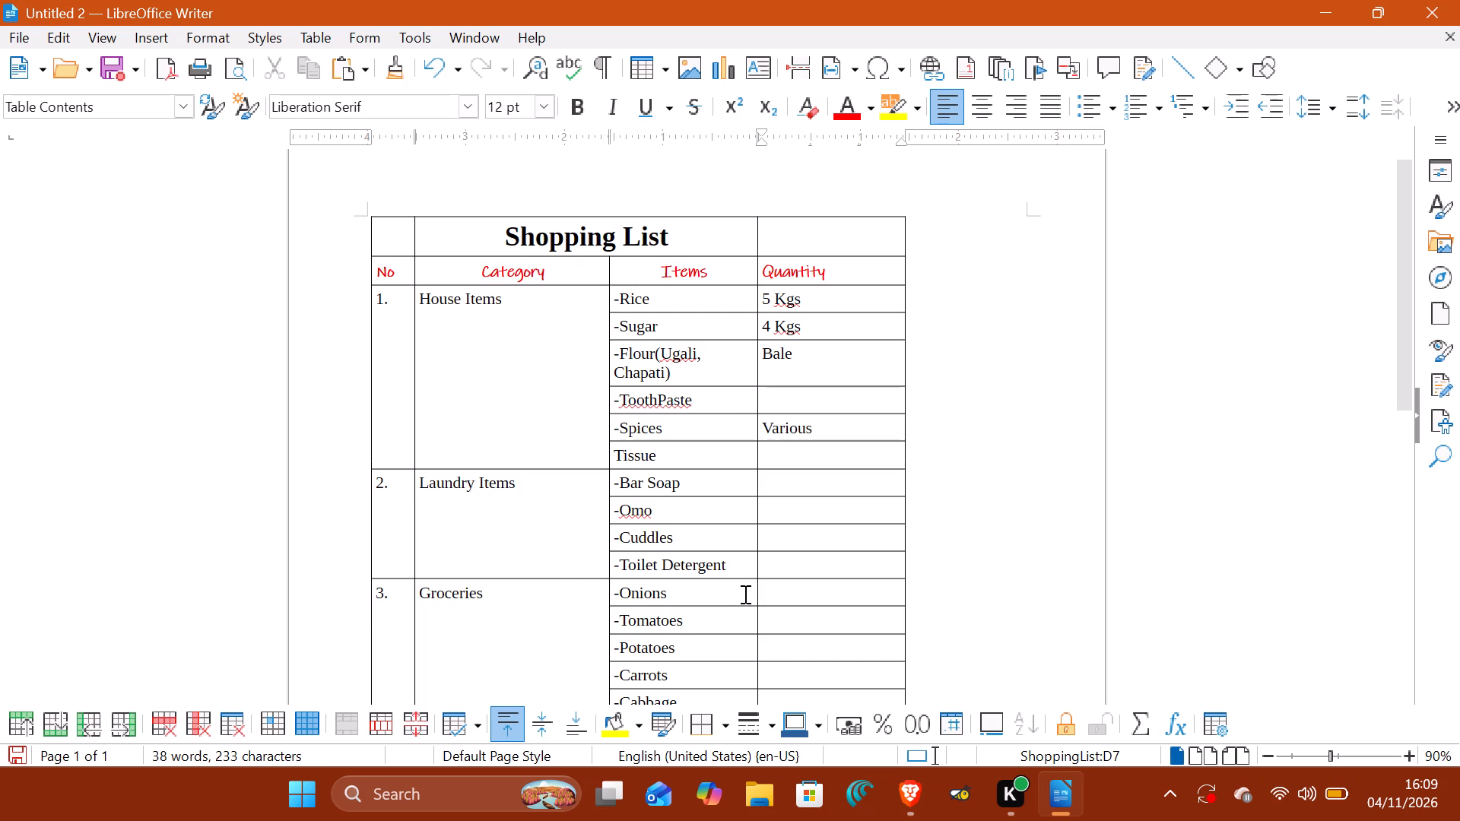
Switch to the YouTube page in Brave, skip ahead in the ZEZE music video and browse its comments.
{"action": "left_click", "coordinate": [910, 784]}
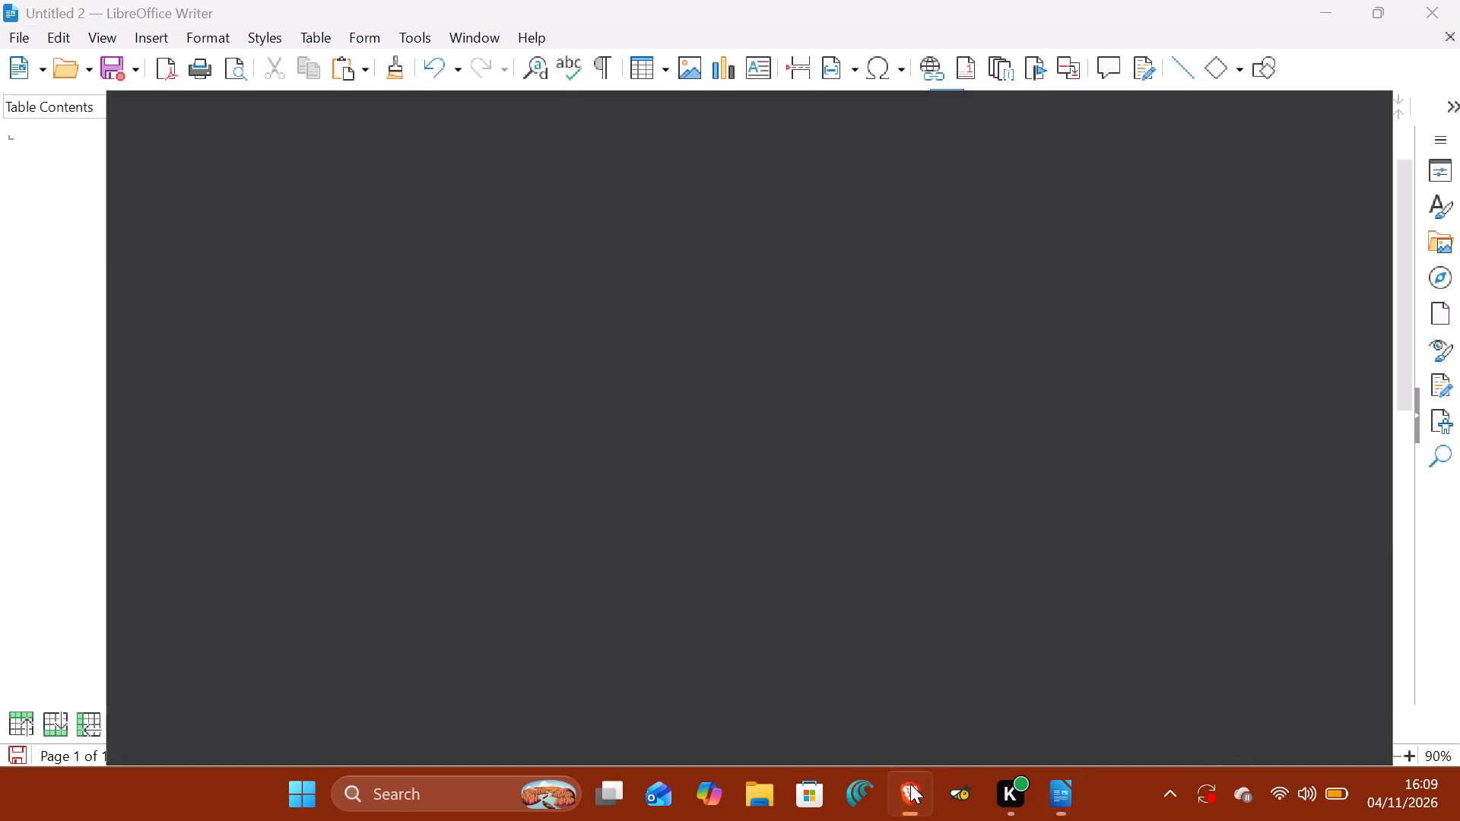
{"action": "left_click", "coordinate": [415, 36]}
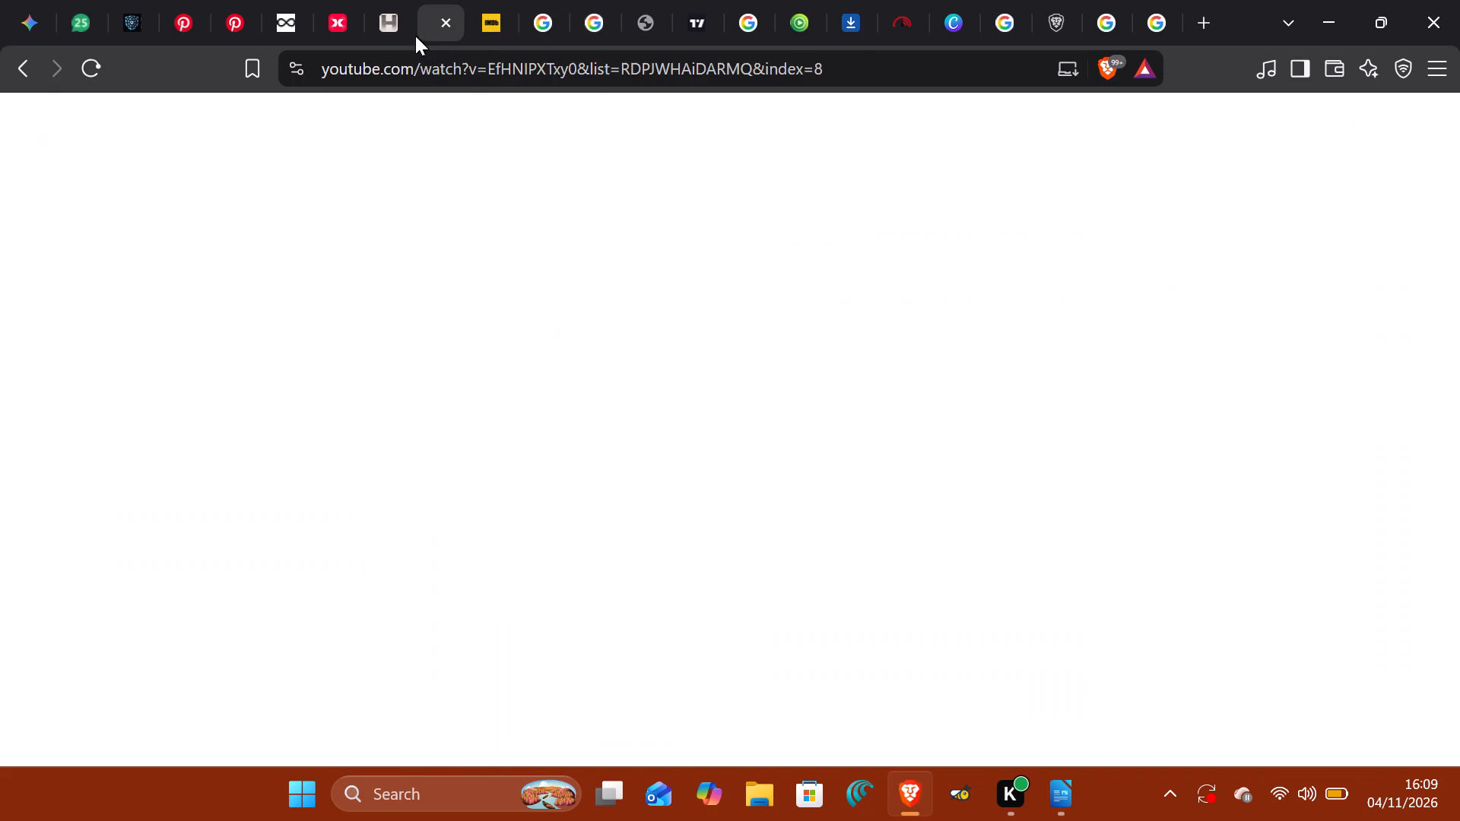
{"action": "scroll", "coordinate": [458, 345], "scroll_direction": "down", "scroll_amount": 1}
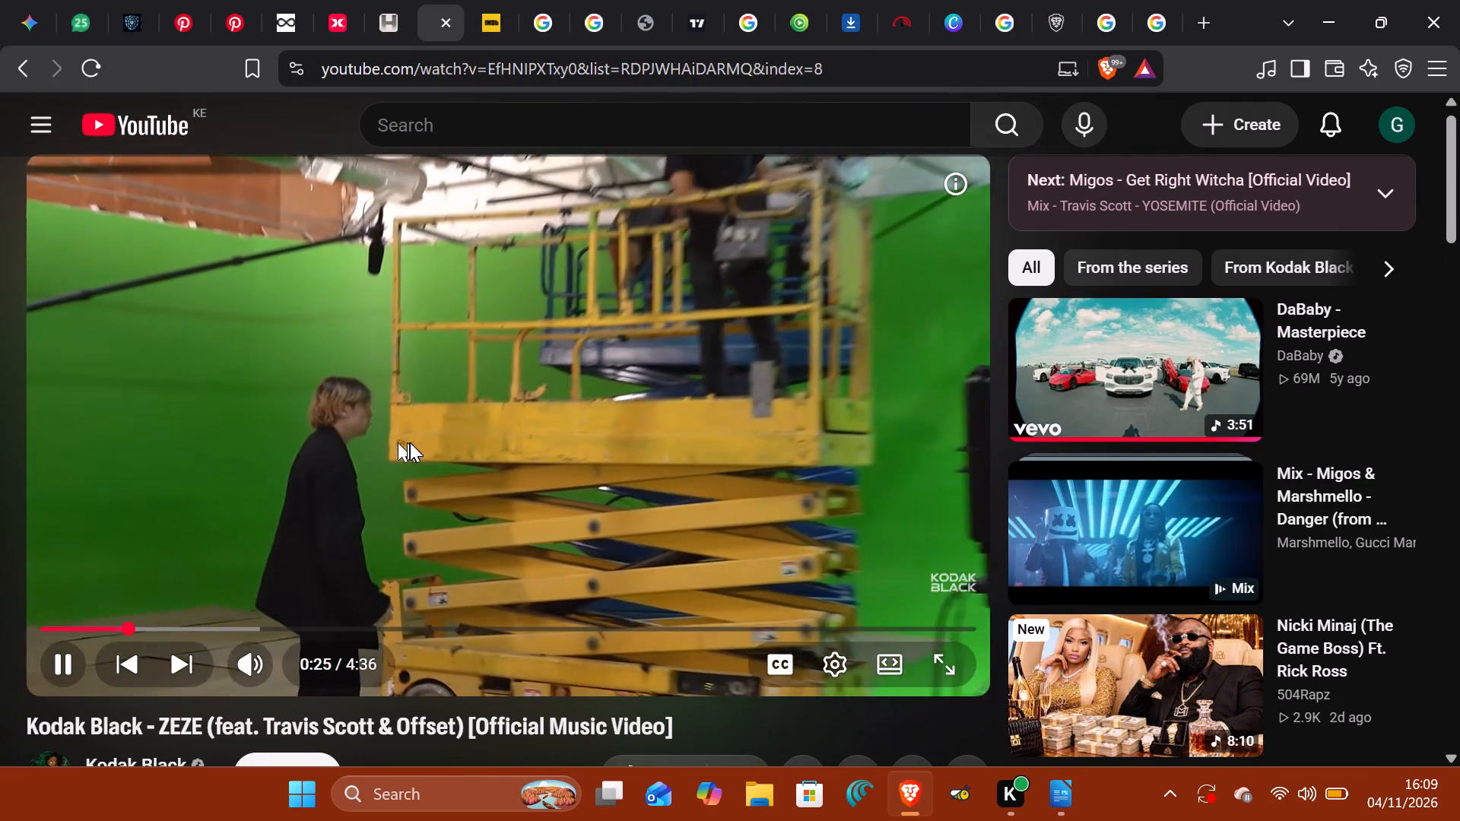
{"action": "key", "text": "Right"}
{"action": "key", "text": "Right"}
{"action": "key", "text": "Right"}
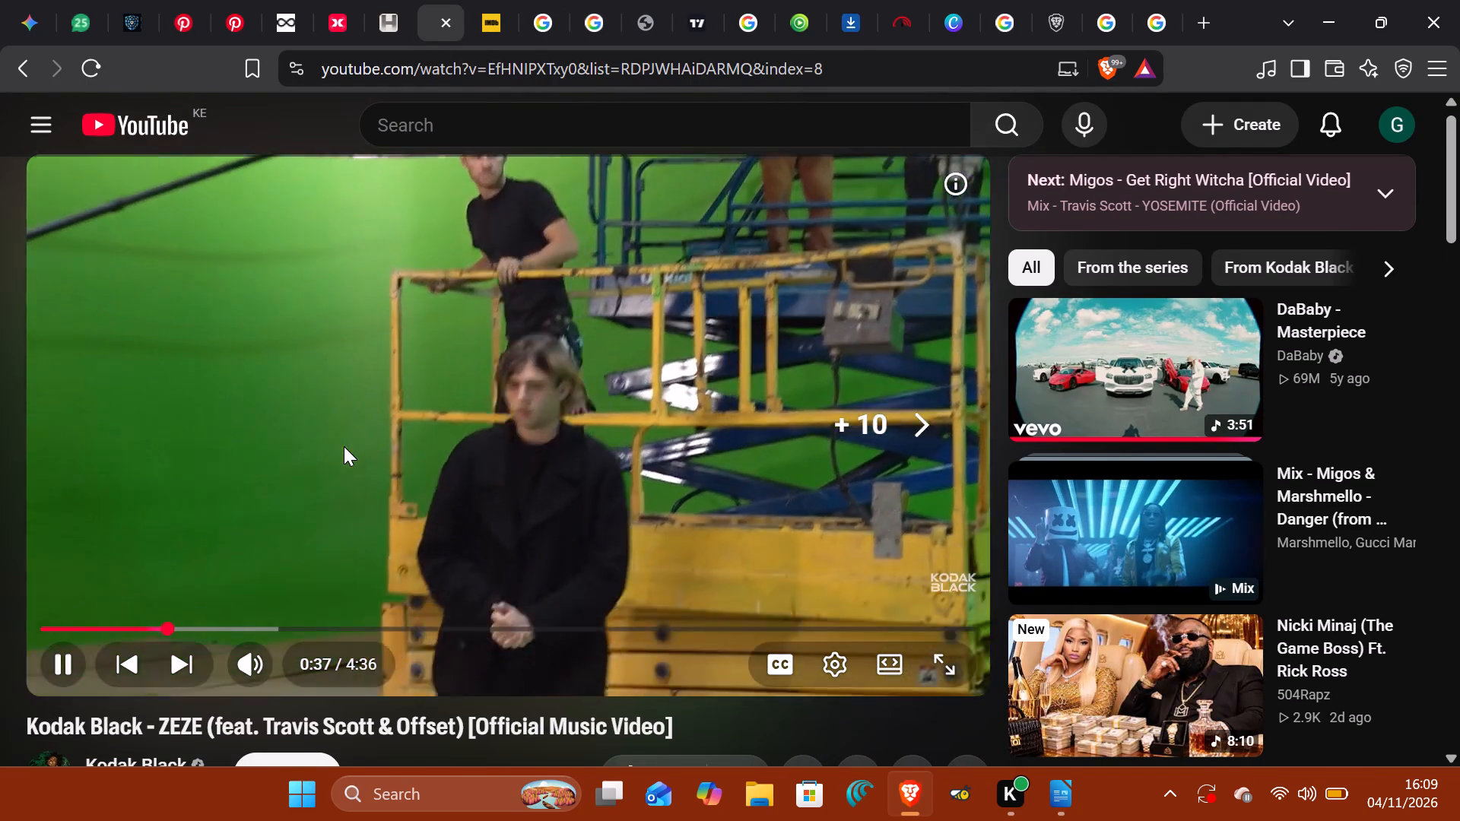
{"action": "key", "text": "Right"}
{"action": "key", "text": "Right"}
{"action": "scroll", "coordinate": [671, 496], "scroll_direction": "down", "scroll_amount": 2}
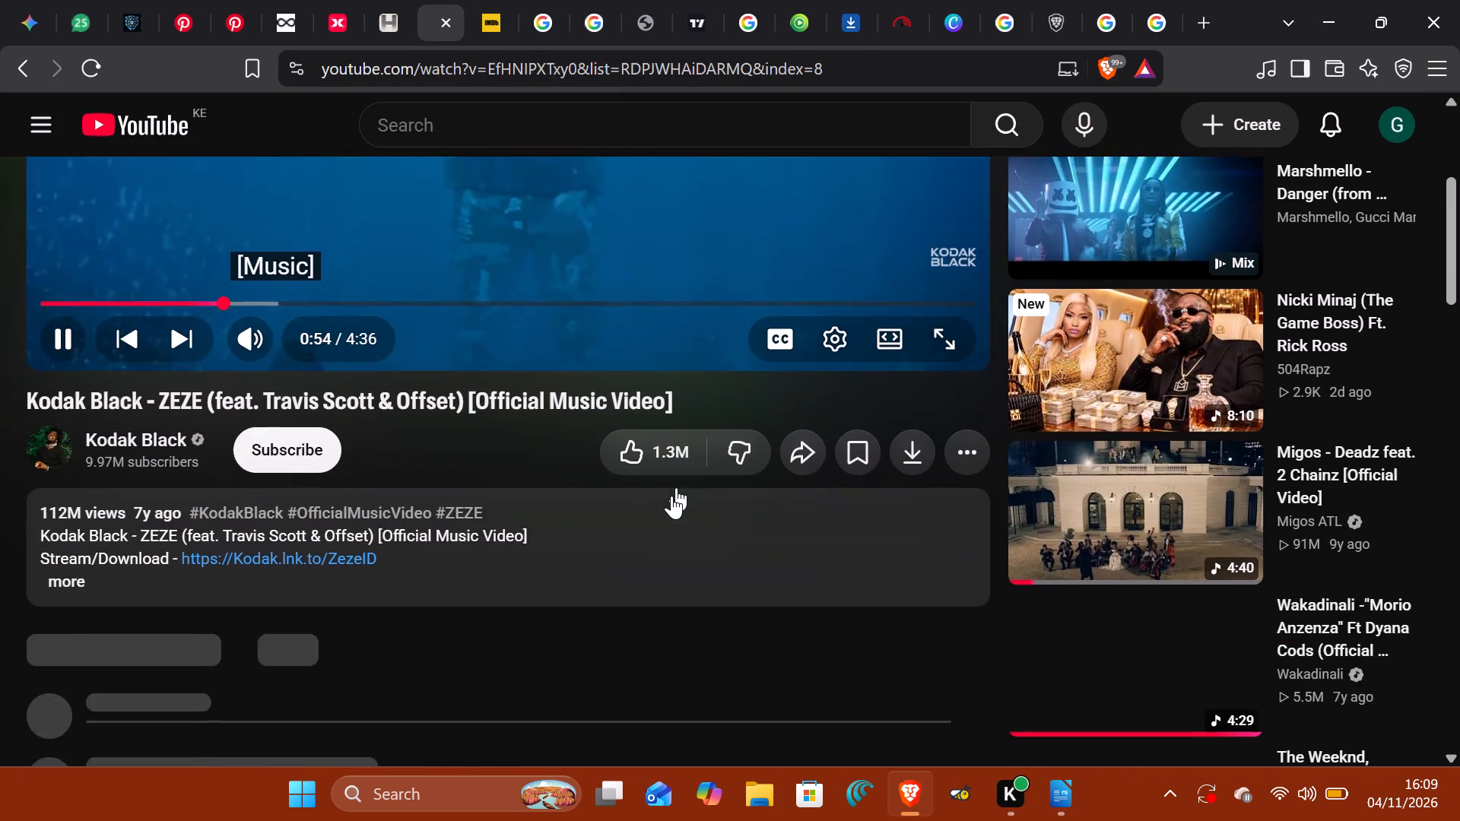
{"action": "scroll", "coordinate": [671, 496], "scroll_direction": "down", "scroll_amount": 5}
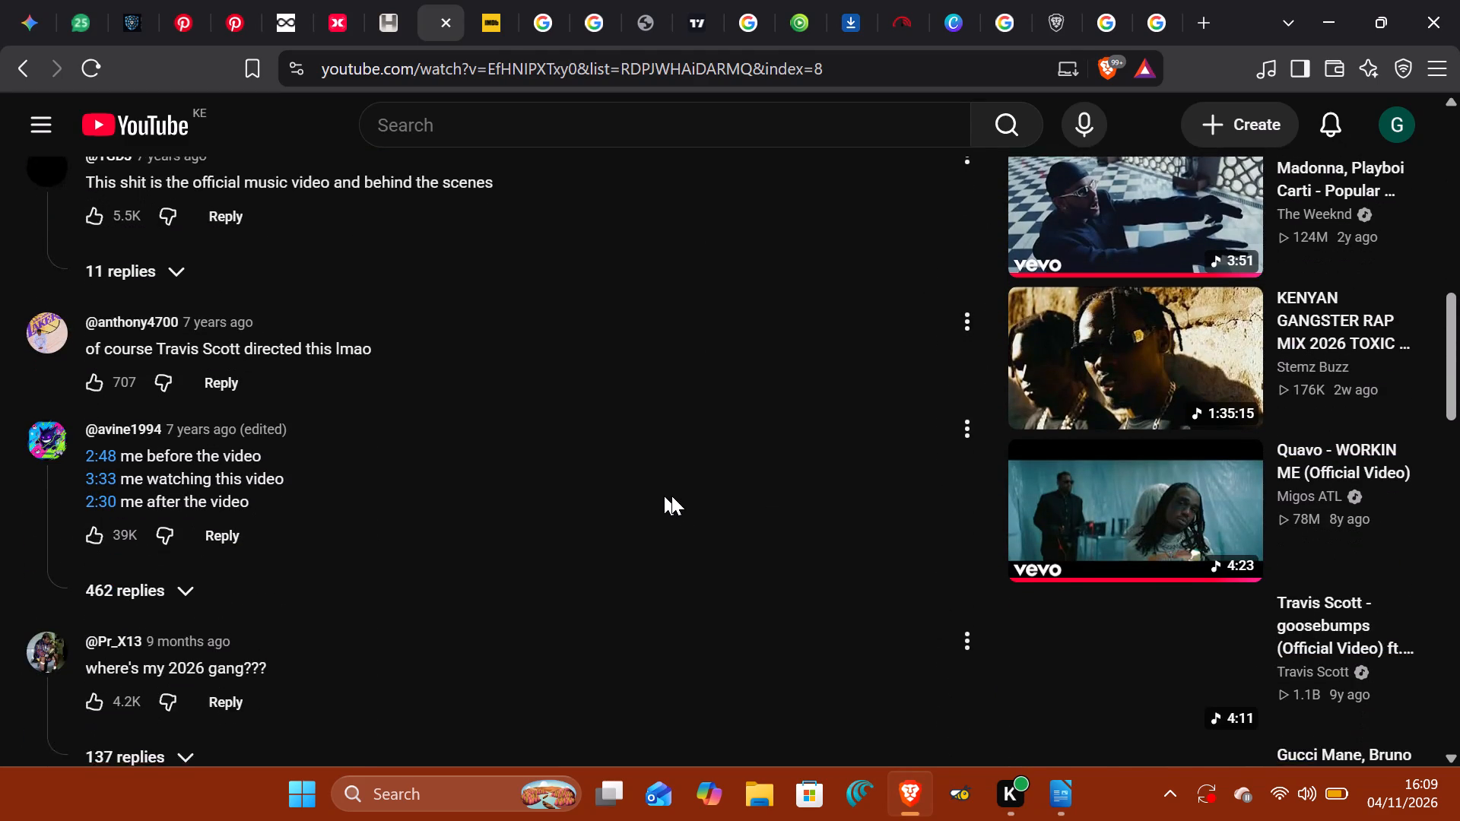
{"action": "scroll", "coordinate": [671, 496], "scroll_direction": "down", "scroll_amount": 4}
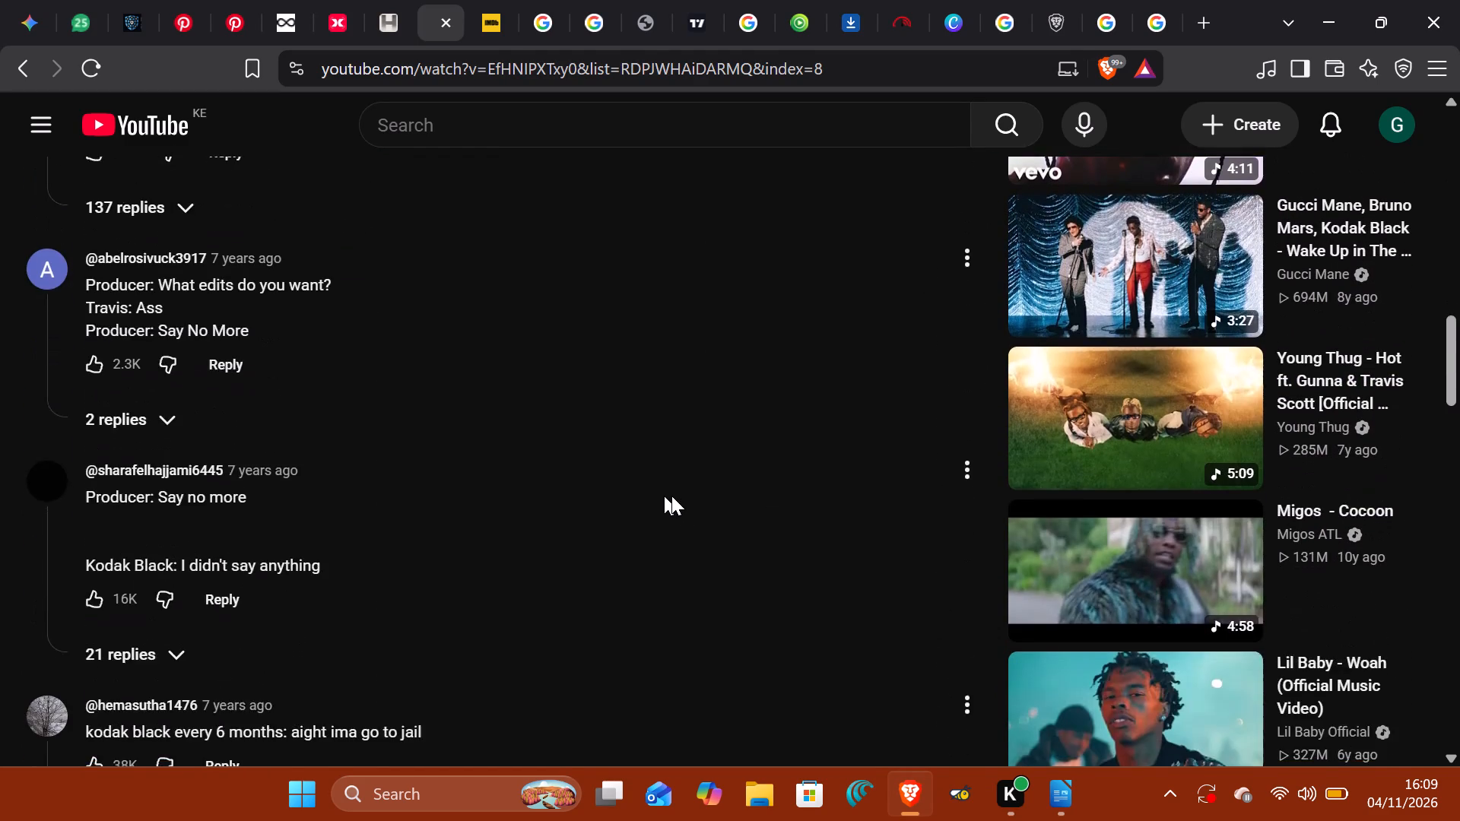
{"action": "scroll", "coordinate": [671, 496], "scroll_direction": "down", "scroll_amount": 3}
{"action": "scroll", "coordinate": [671, 496], "scroll_direction": "up", "scroll_amount": 5}
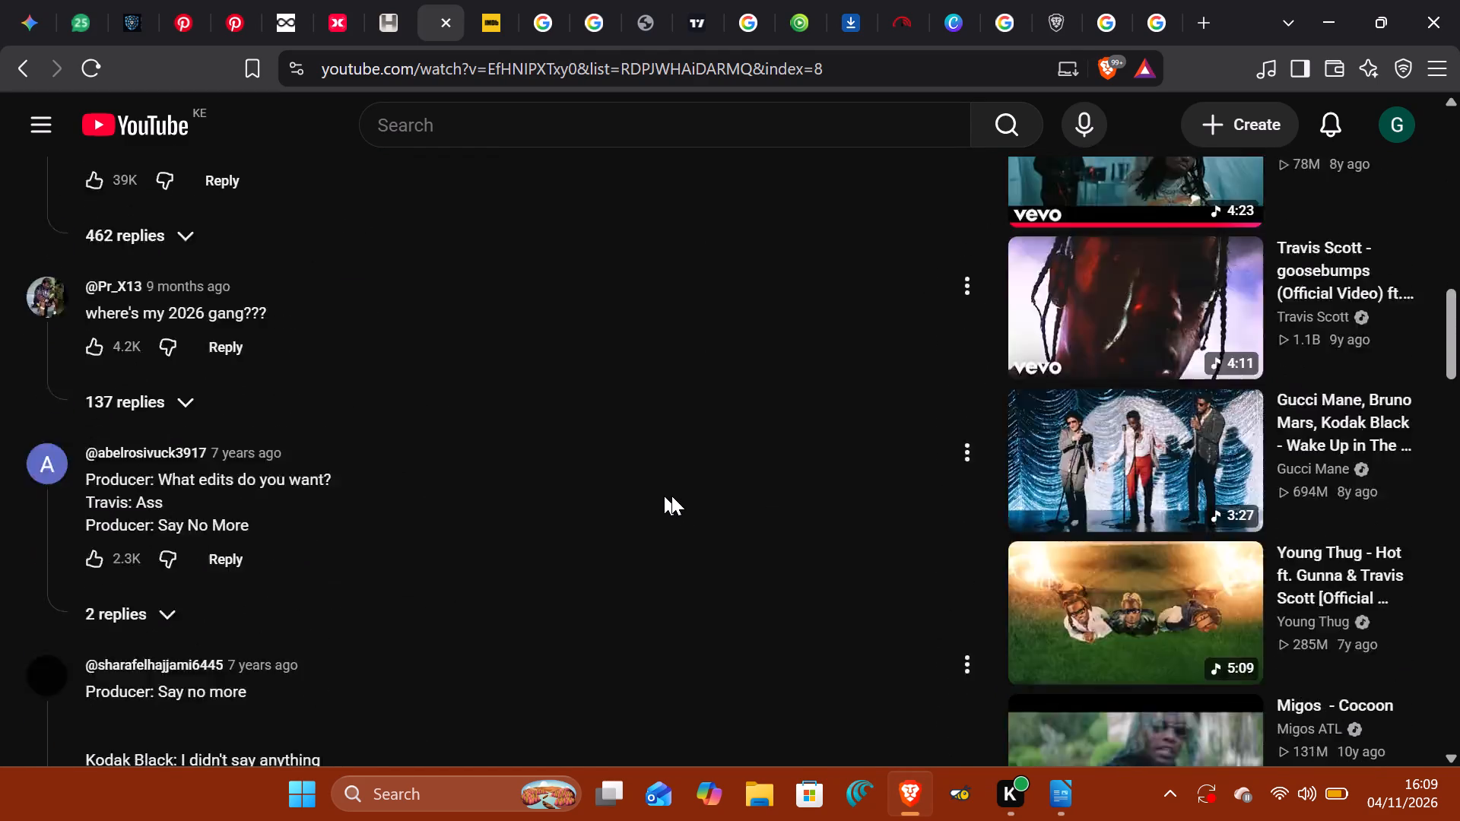
Play the DANCEHALL VIBES 2026 mix from the YouTube home feed and shrink it to the miniplayer.
{"action": "left_click", "coordinate": [36, 135]}
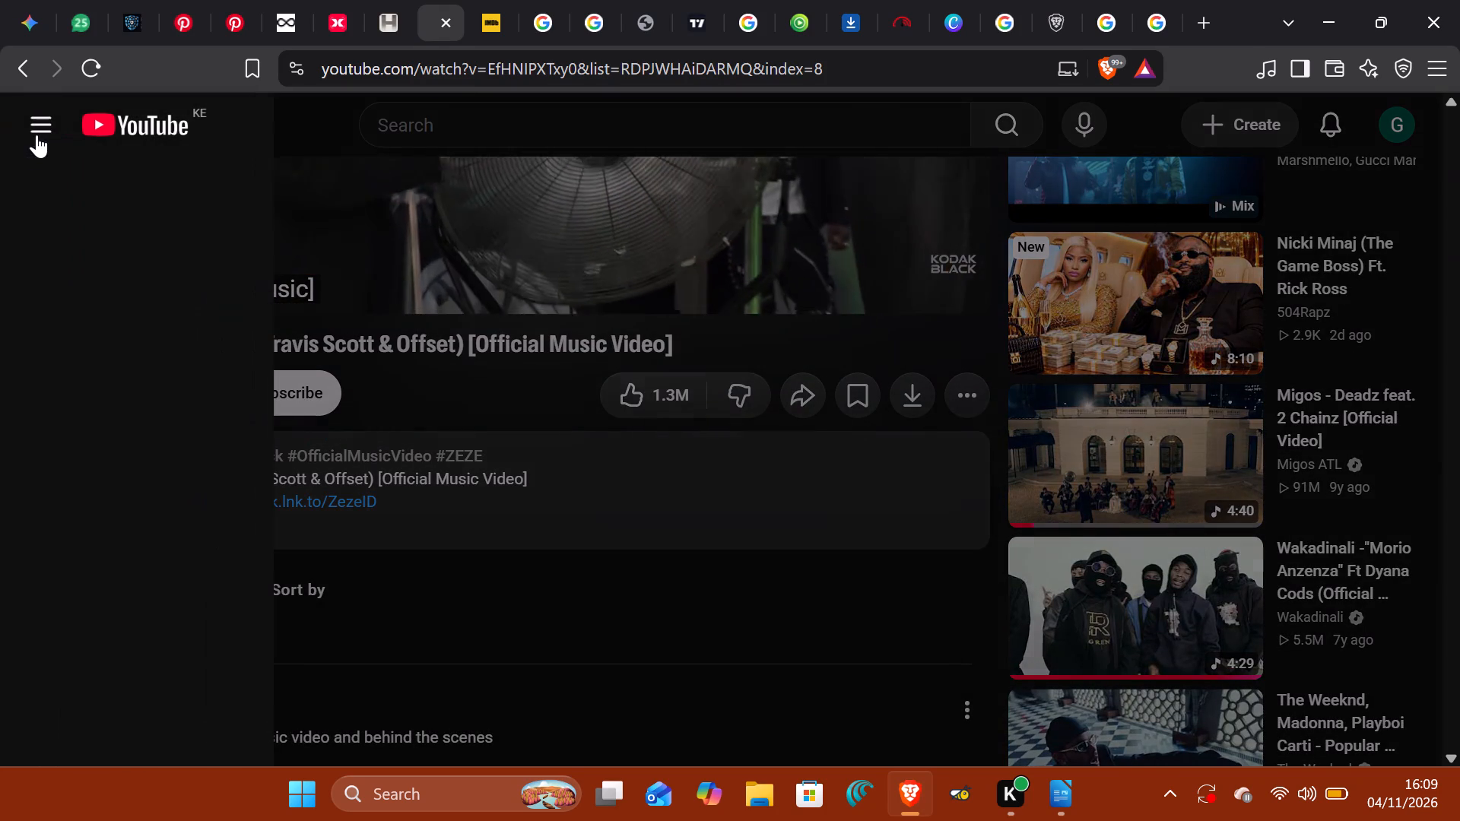
{"action": "left_click", "coordinate": [135, 181]}
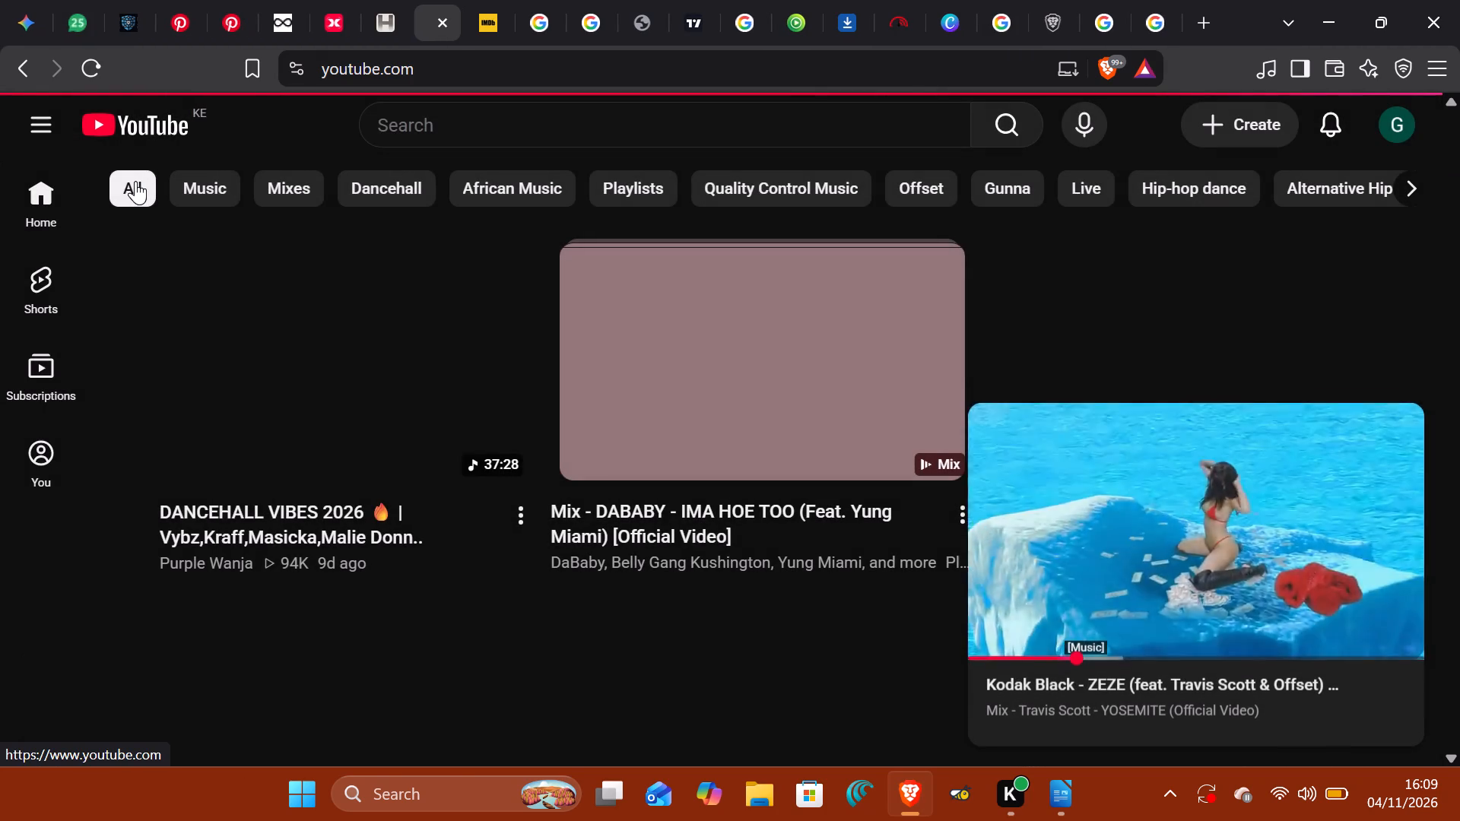
{"action": "scroll", "coordinate": [348, 442], "scroll_direction": "down", "scroll_amount": 1}
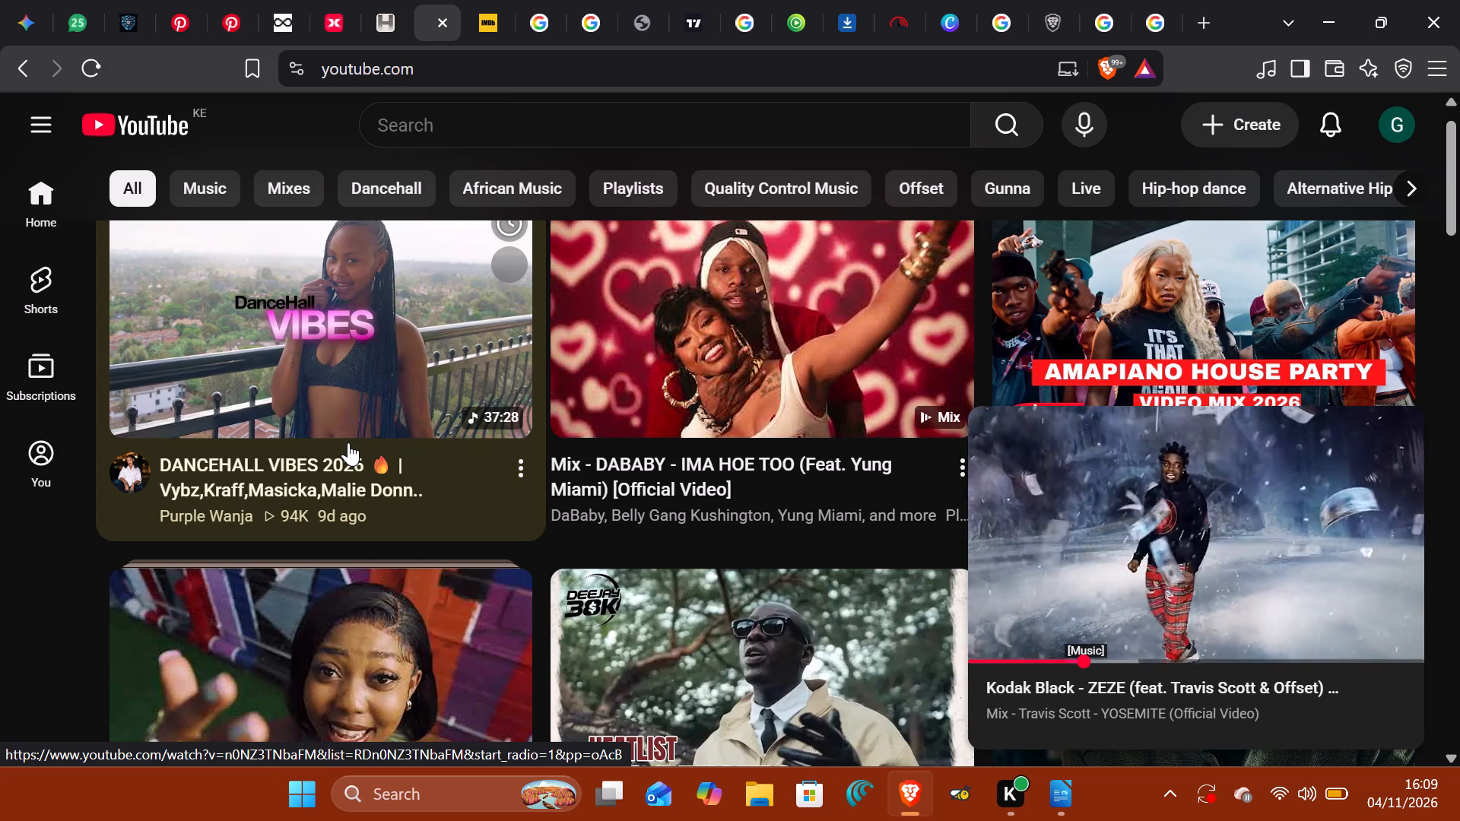
{"action": "scroll", "coordinate": [348, 442], "scroll_direction": "down", "scroll_amount": 1}
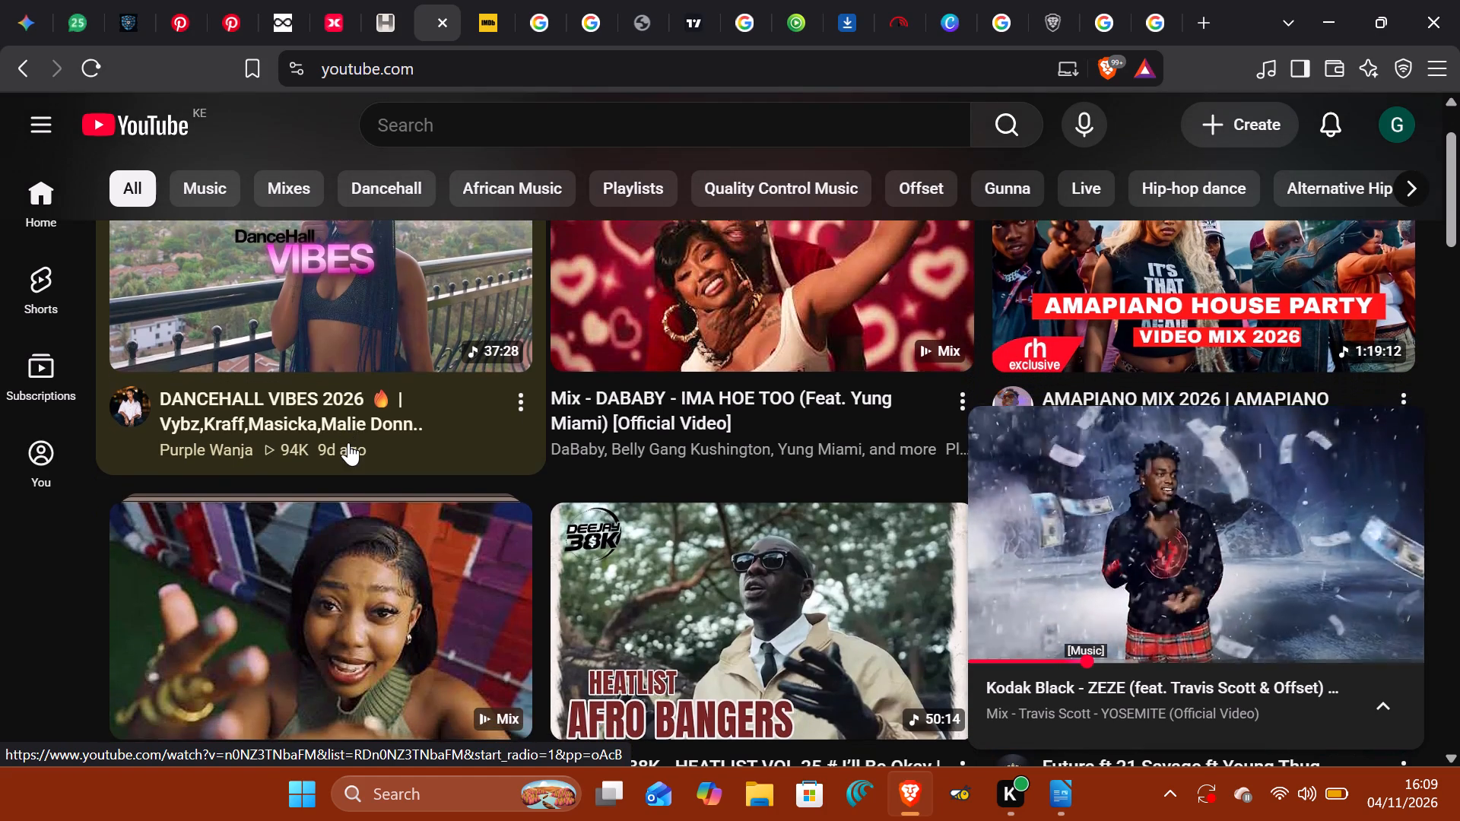
{"action": "left_click", "coordinate": [384, 286]}
{"action": "scroll", "coordinate": [471, 436], "scroll_direction": "down", "scroll_amount": 1}
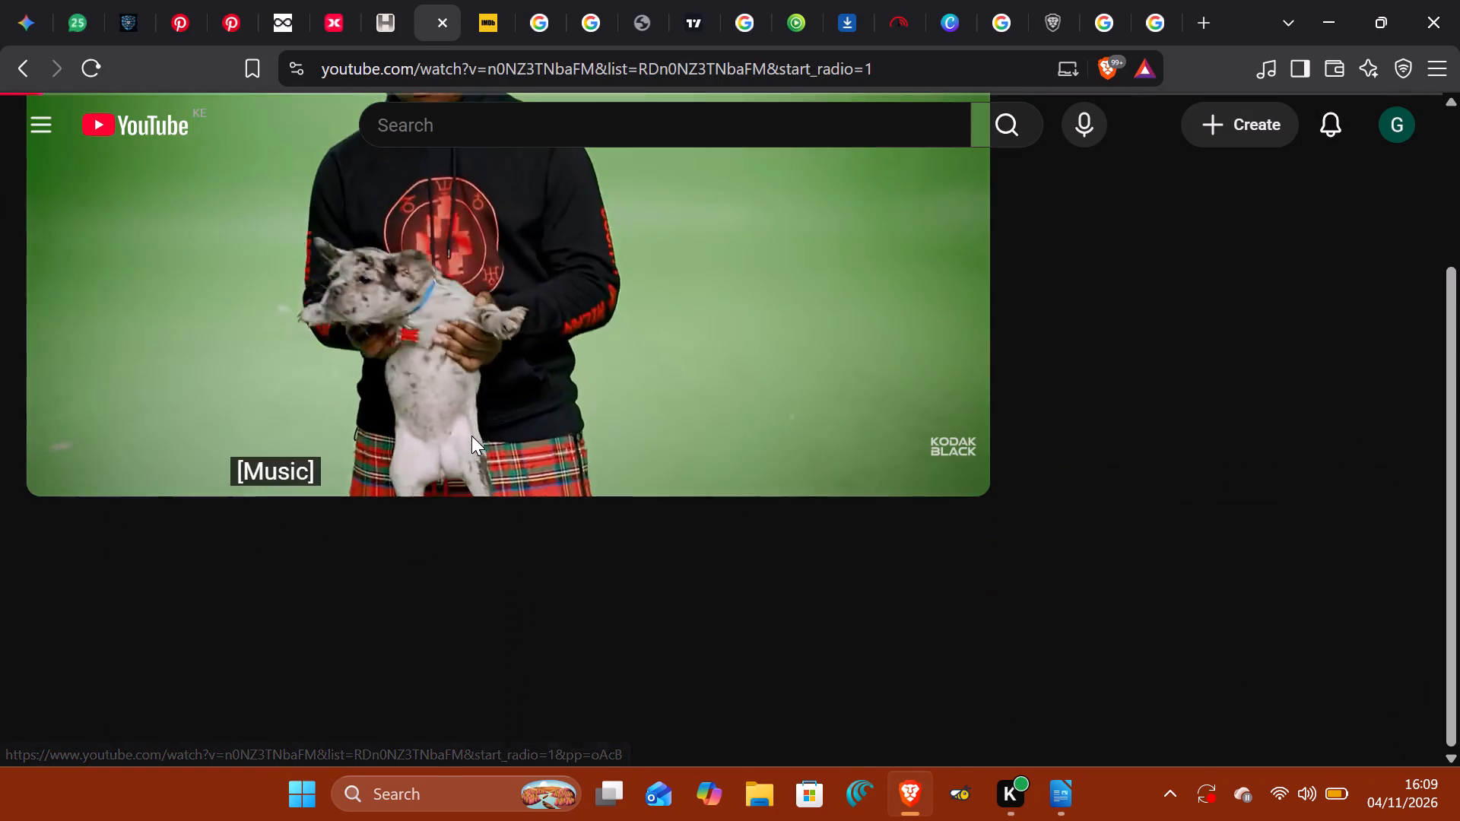
{"action": "scroll", "coordinate": [471, 436], "scroll_direction": "down", "scroll_amount": 1}
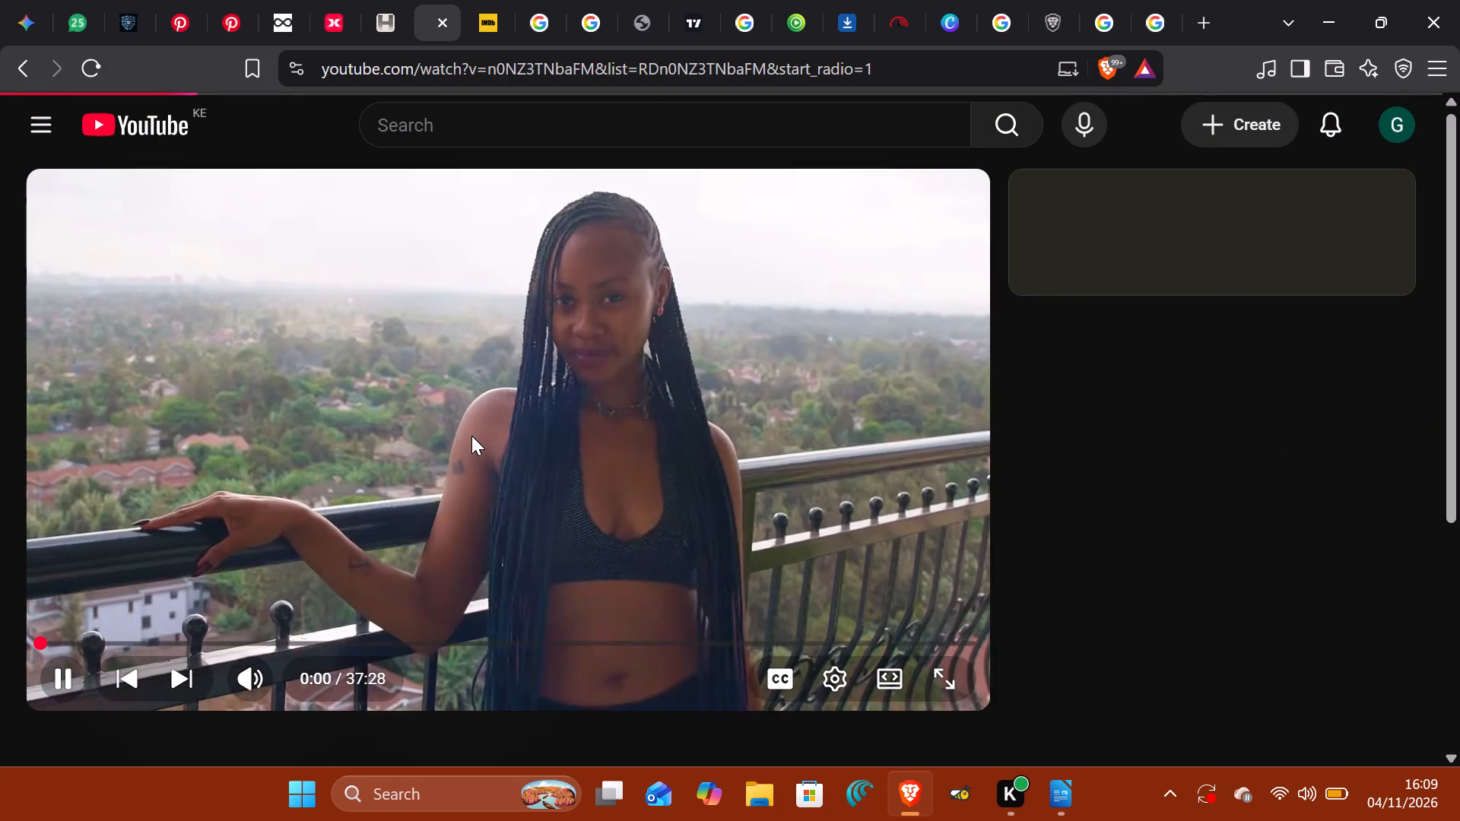
{"action": "key", "text": "i"}
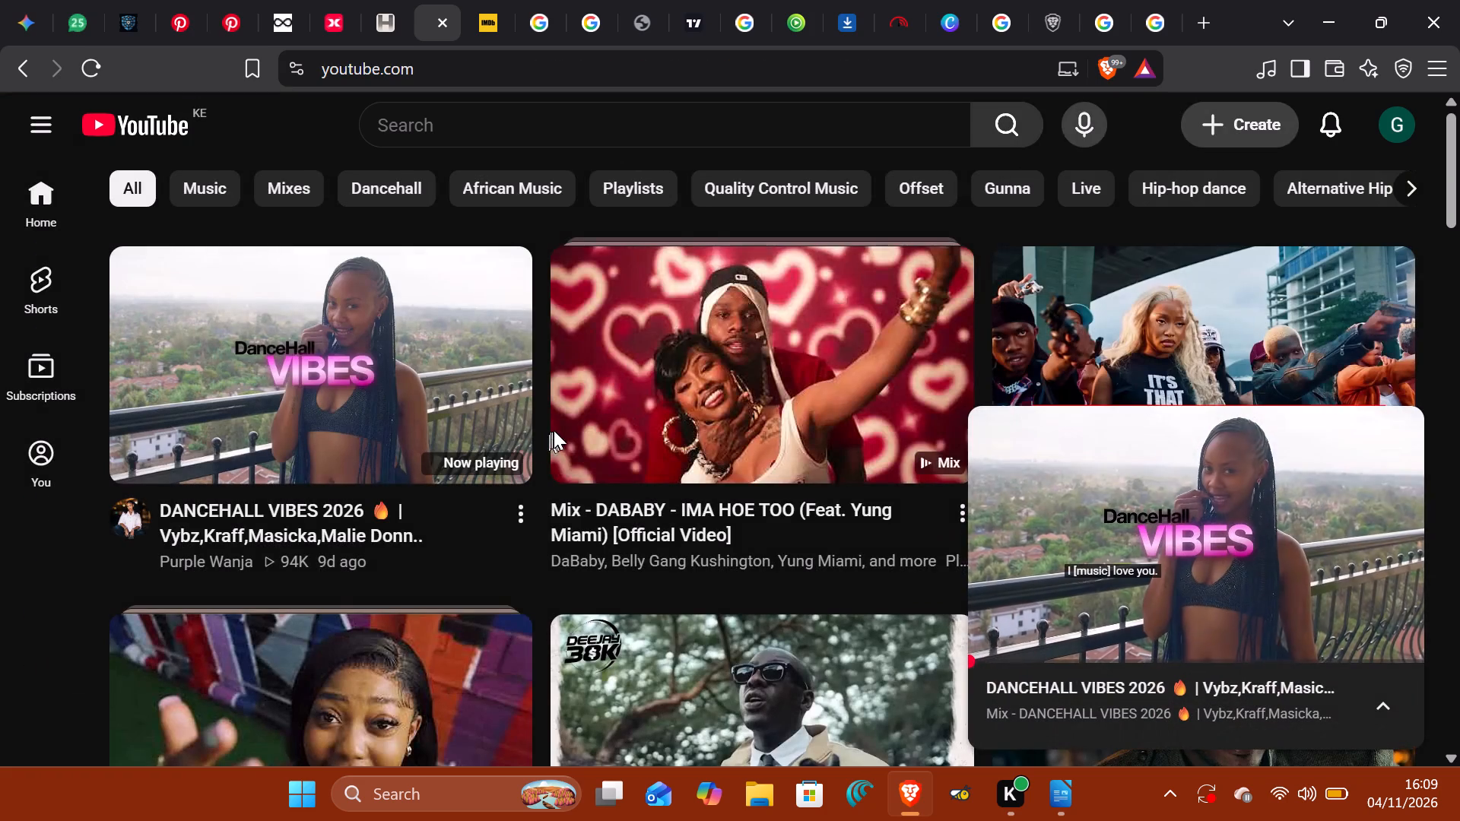
{"action": "scroll", "coordinate": [554, 430], "scroll_direction": "down", "scroll_amount": 2}
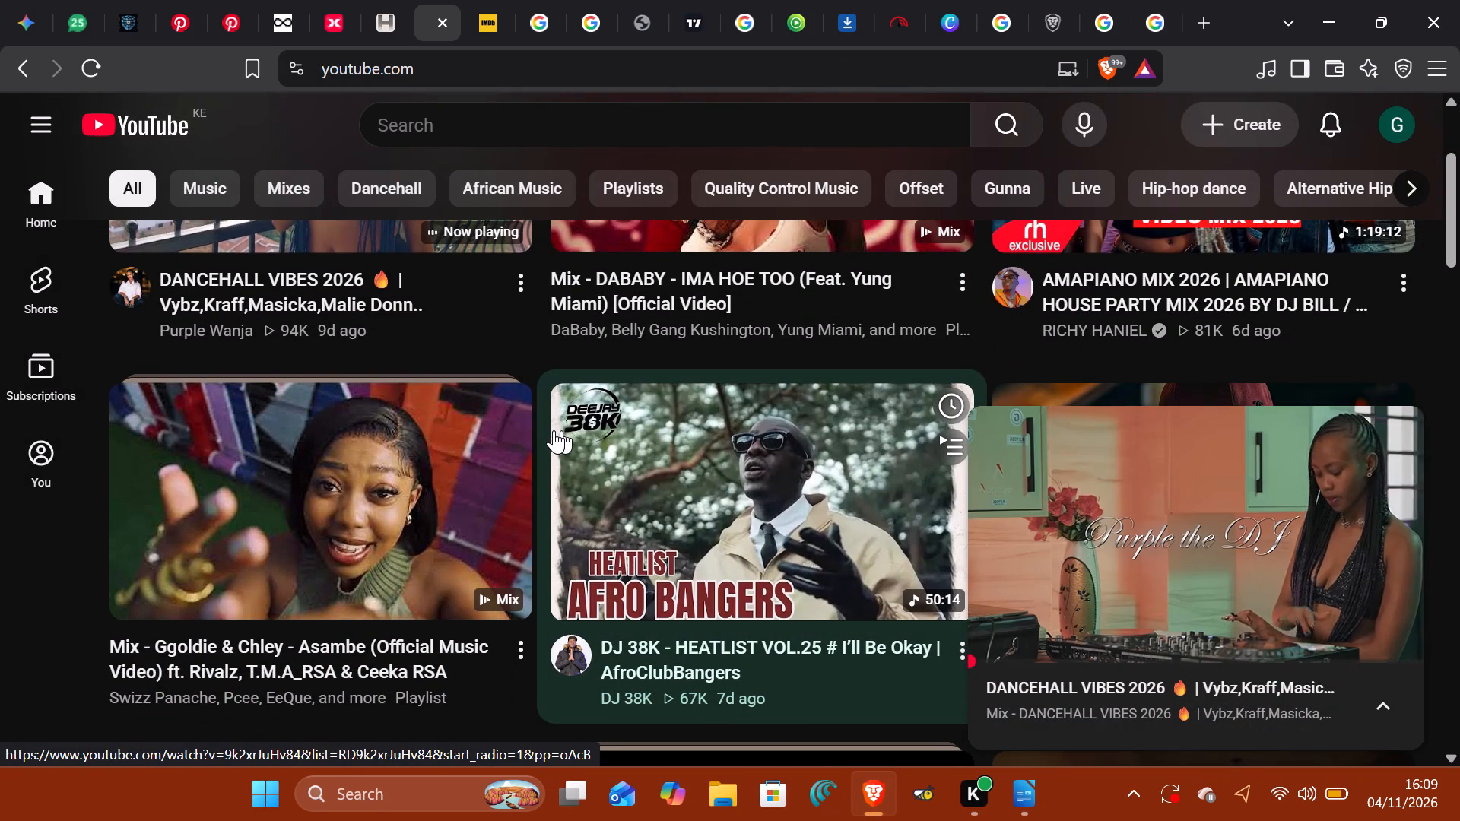
Browse the YouTube home feed and play the "Dyana Cods Ft Toxic Lyrikali - Get busy" mix in the miniplayer.
{"action": "scroll", "coordinate": [554, 430], "scroll_direction": "down", "scroll_amount": 1}
{"action": "key", "text": "Left"}
{"action": "key", "text": "Left"}
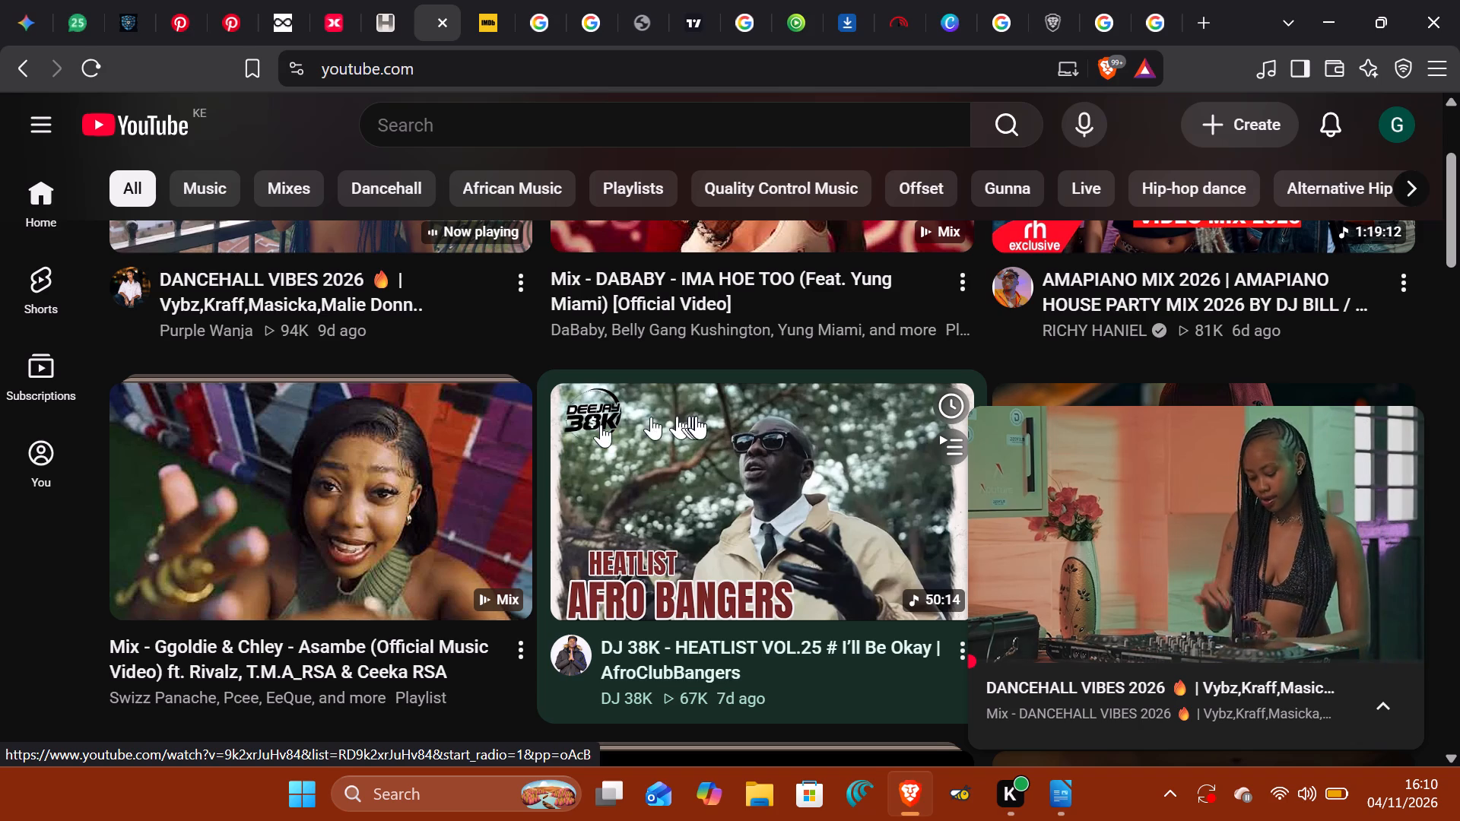
{"action": "scroll", "coordinate": [705, 419], "scroll_direction": "down", "scroll_amount": 1}
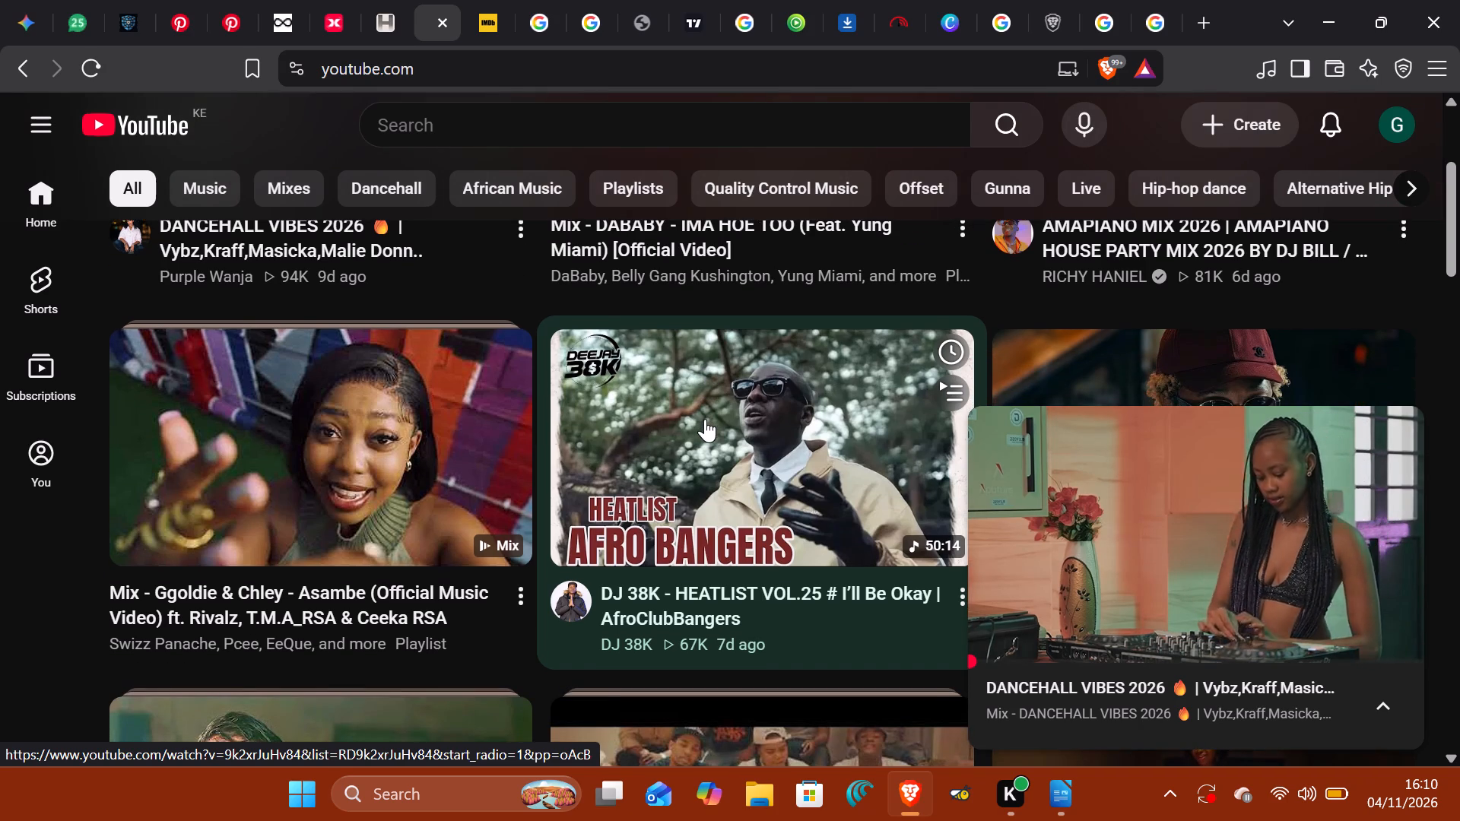
{"action": "scroll", "coordinate": [705, 419], "scroll_direction": "down", "scroll_amount": 2}
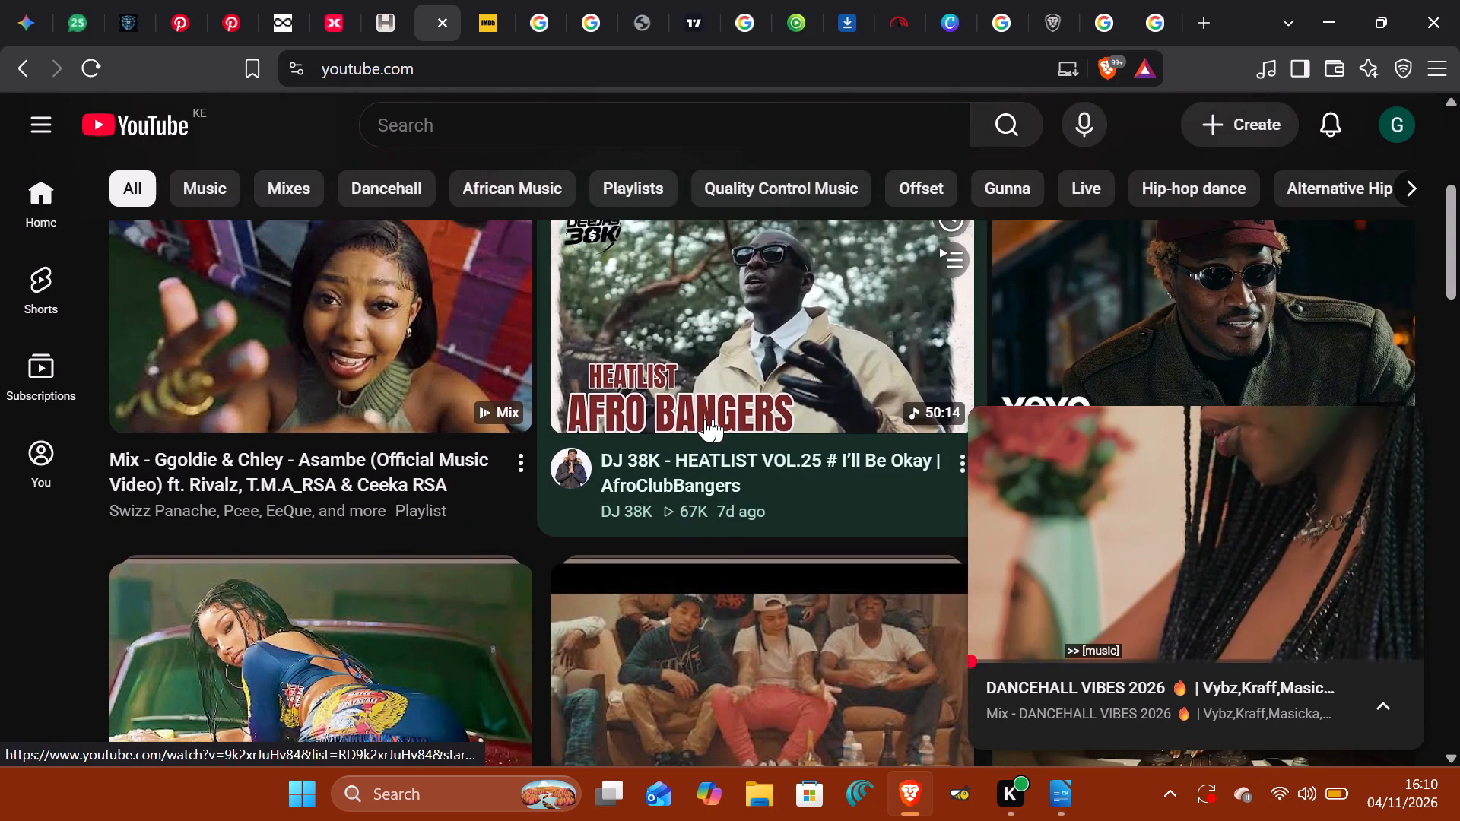
{"action": "scroll", "coordinate": [705, 419], "scroll_direction": "down", "scroll_amount": 3}
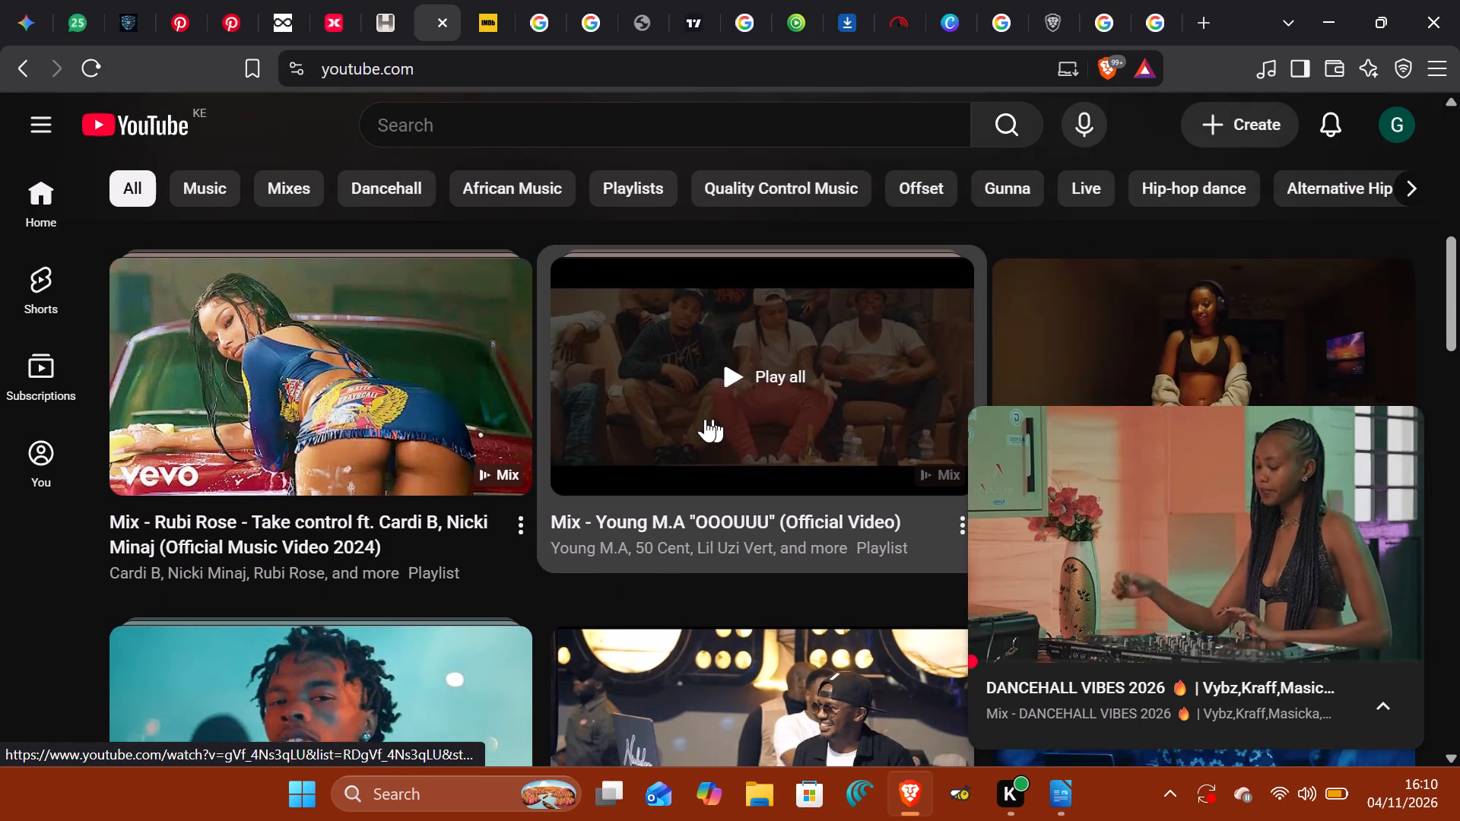
{"action": "scroll", "coordinate": [705, 419], "scroll_direction": "down", "scroll_amount": 6}
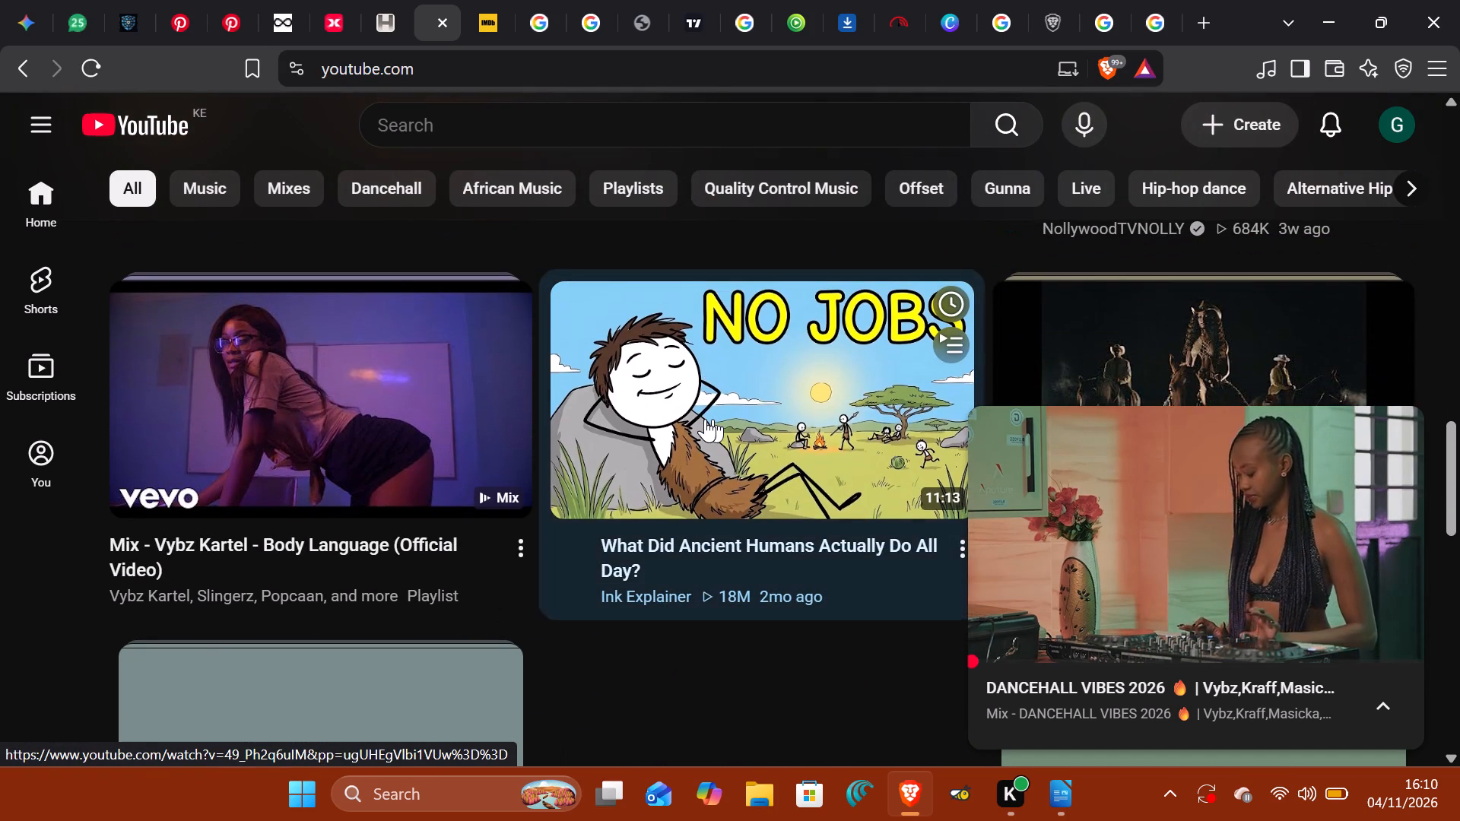
{"action": "scroll", "coordinate": [705, 419], "scroll_direction": "down", "scroll_amount": 1}
{"action": "scroll", "coordinate": [684, 143], "scroll_direction": "down", "scroll_amount": 1}
{"action": "scroll", "coordinate": [625, 322], "scroll_direction": "down", "scroll_amount": 1}
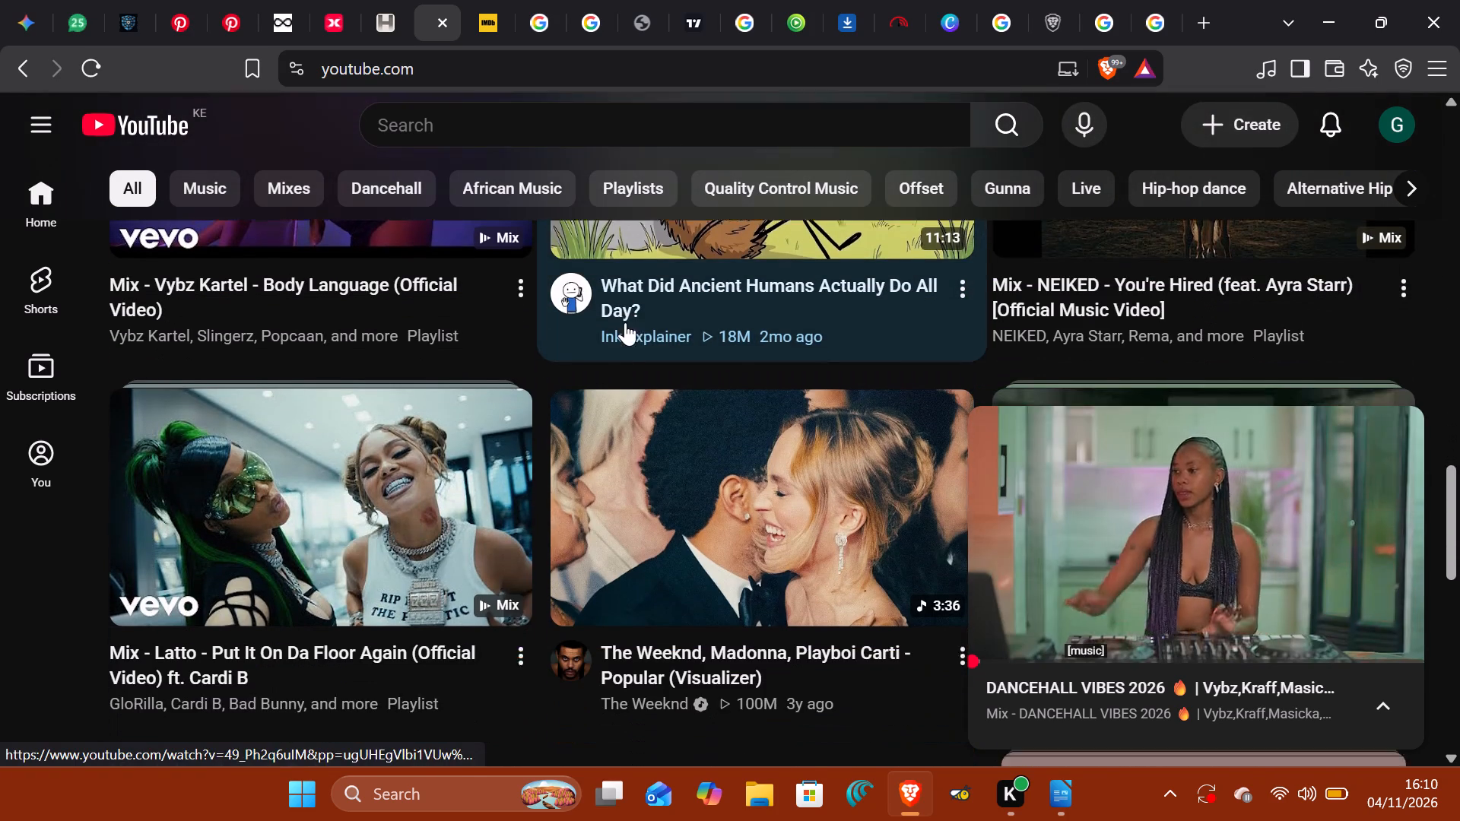
{"action": "scroll", "coordinate": [625, 322], "scroll_direction": "down", "scroll_amount": 2}
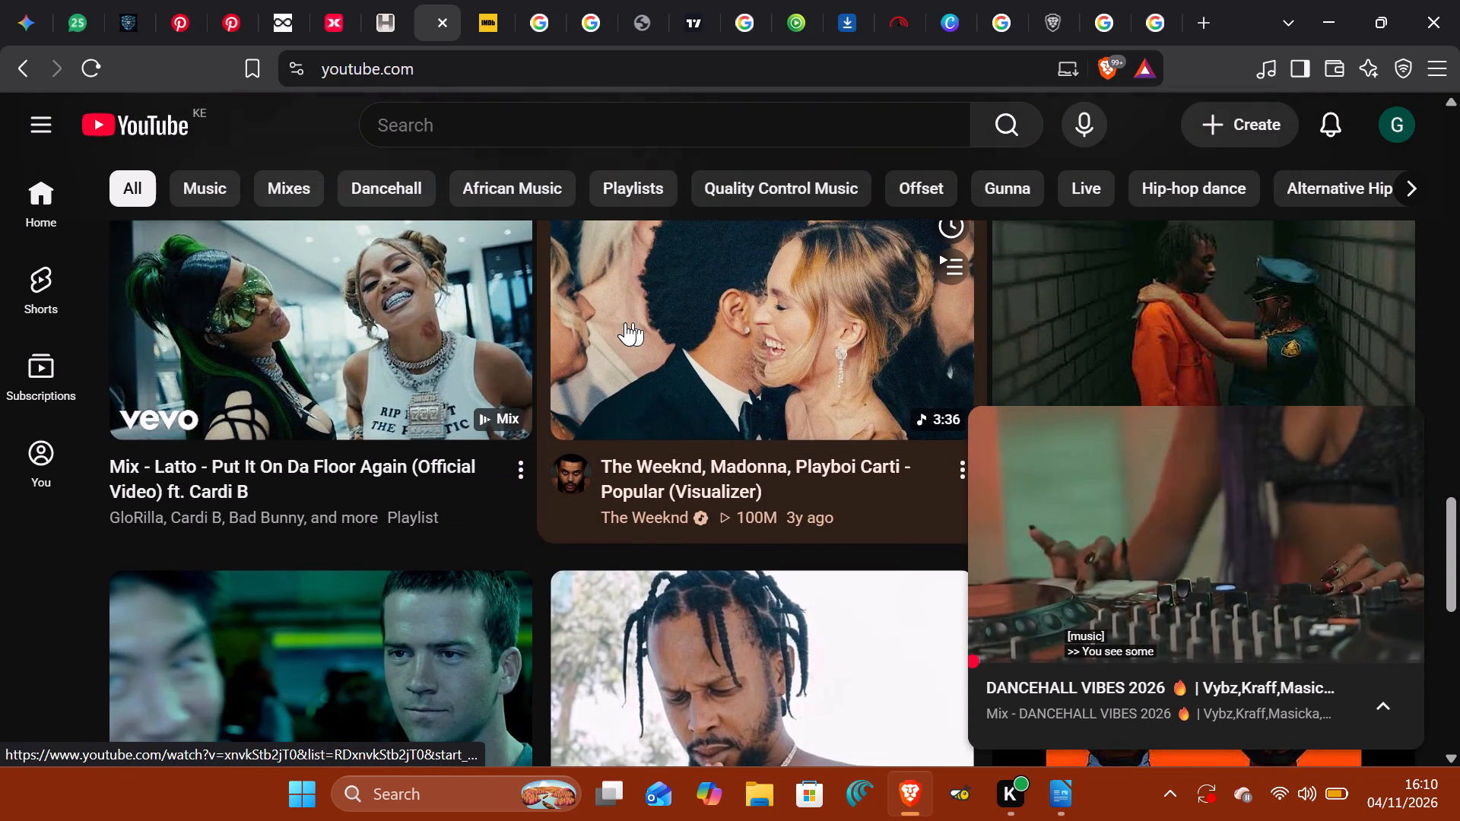
{"action": "scroll", "coordinate": [625, 322], "scroll_direction": "down", "scroll_amount": 2}
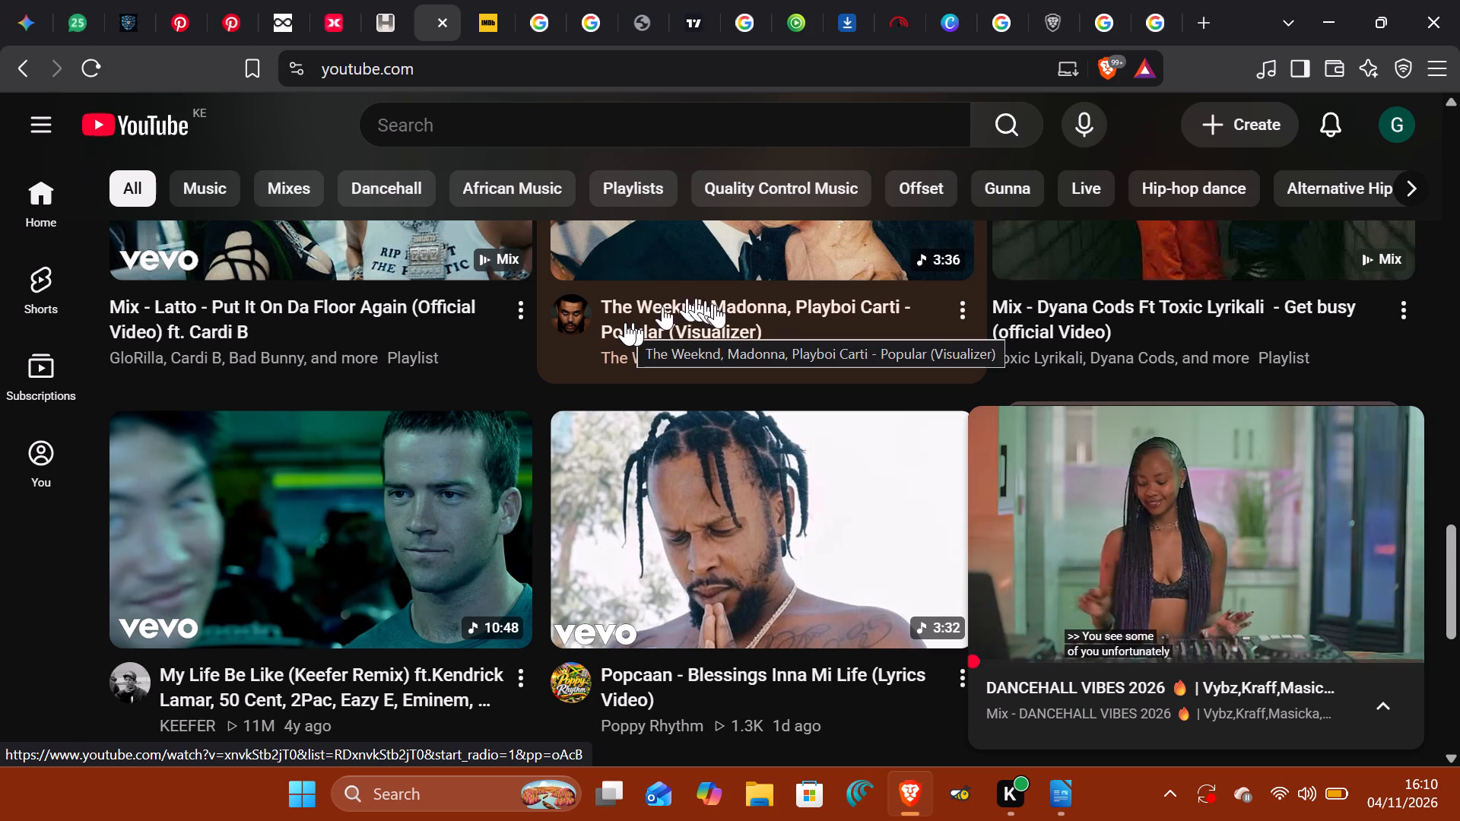
{"action": "scroll", "coordinate": [811, 388], "scroll_direction": "up", "scroll_amount": 1}
{"action": "left_click", "coordinate": [1101, 282]}
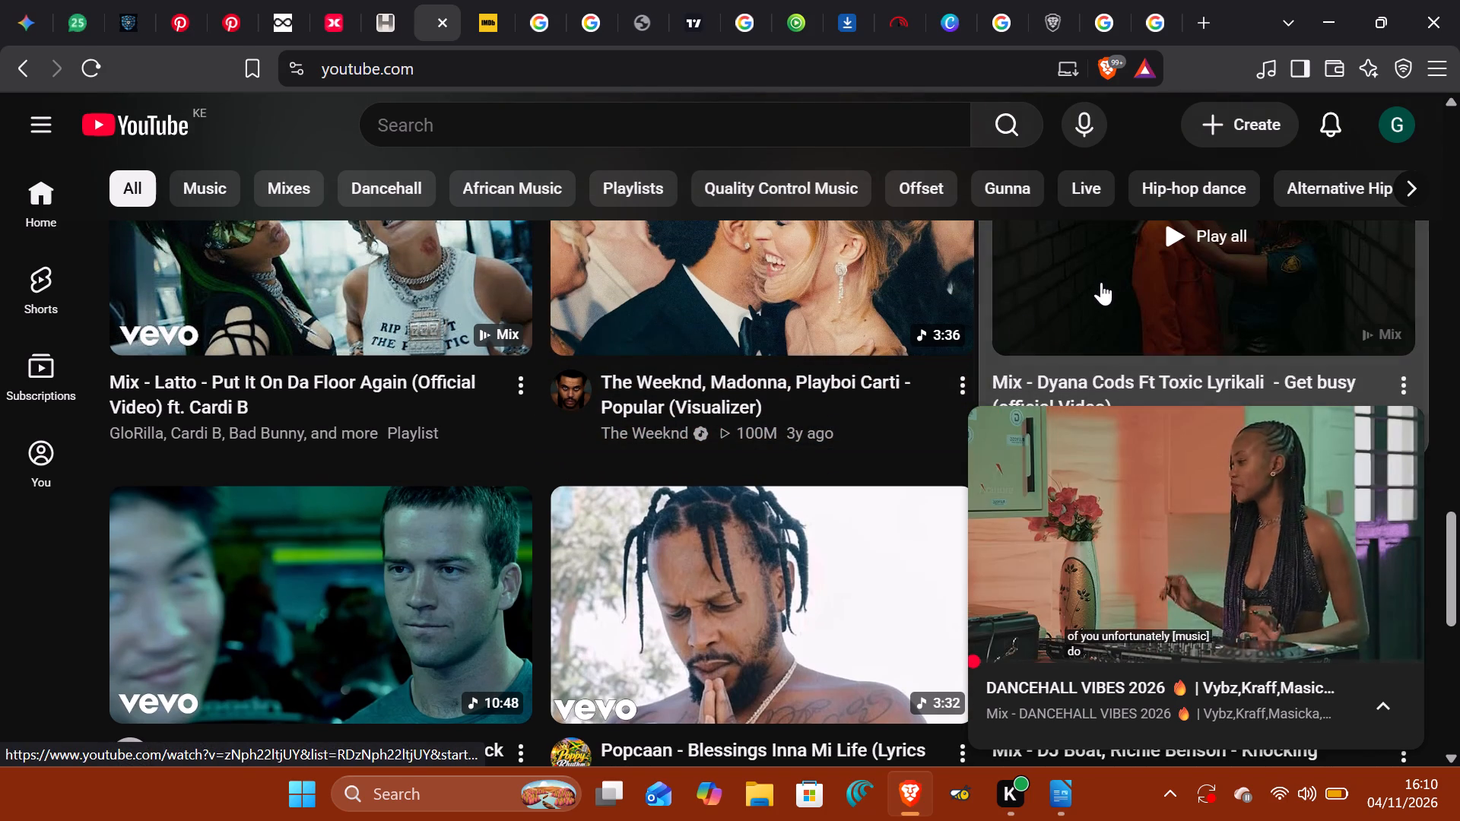
{"action": "scroll", "coordinate": [947, 341], "scroll_direction": "up", "scroll_amount": 1}
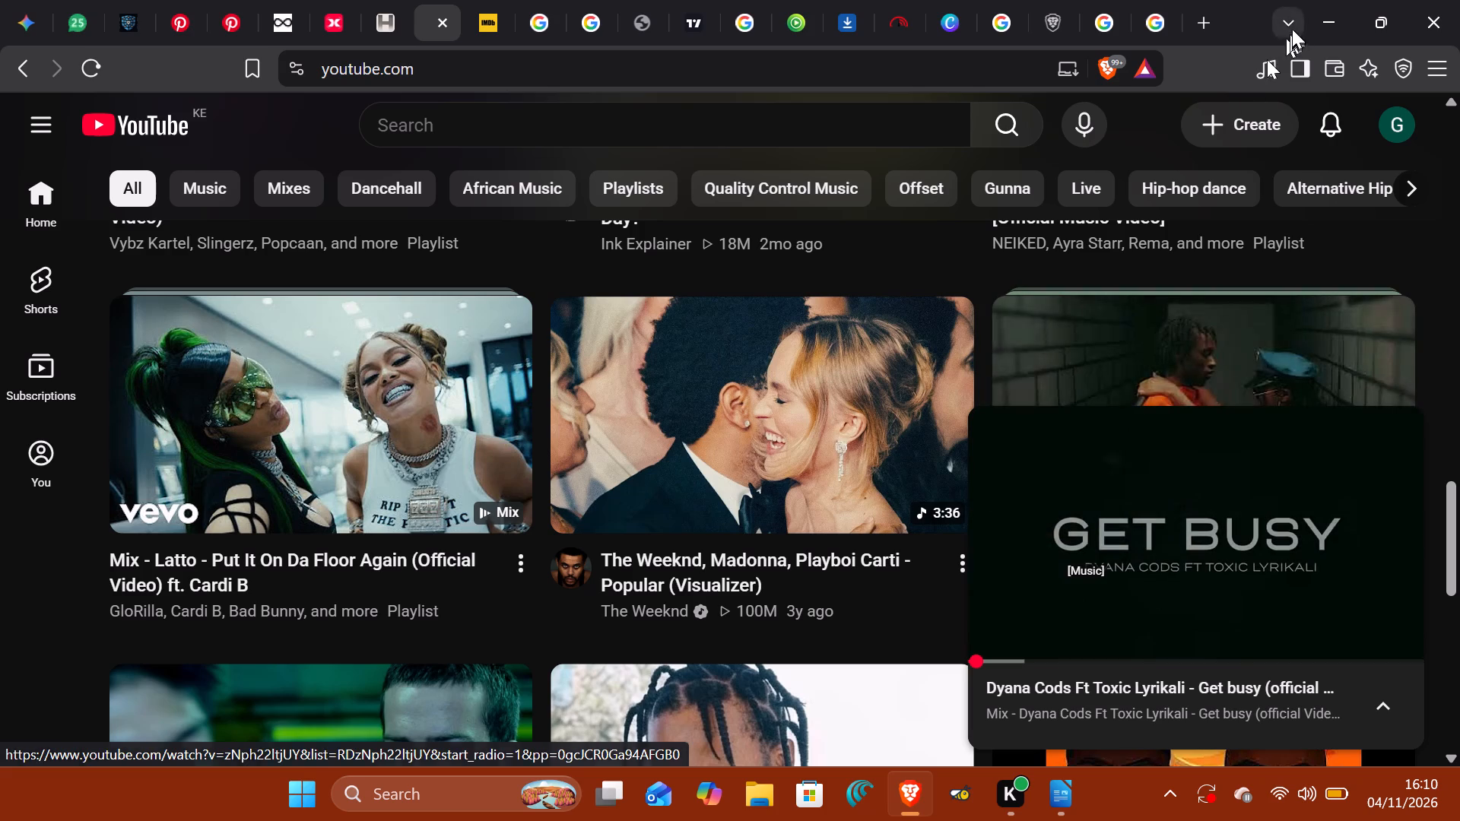
Switch back to the LibreOffice Writer shopping list and enter "120 Ksh" in the Quantity cell for ToothPaste.
{"action": "left_click", "coordinate": [1317, 10]}
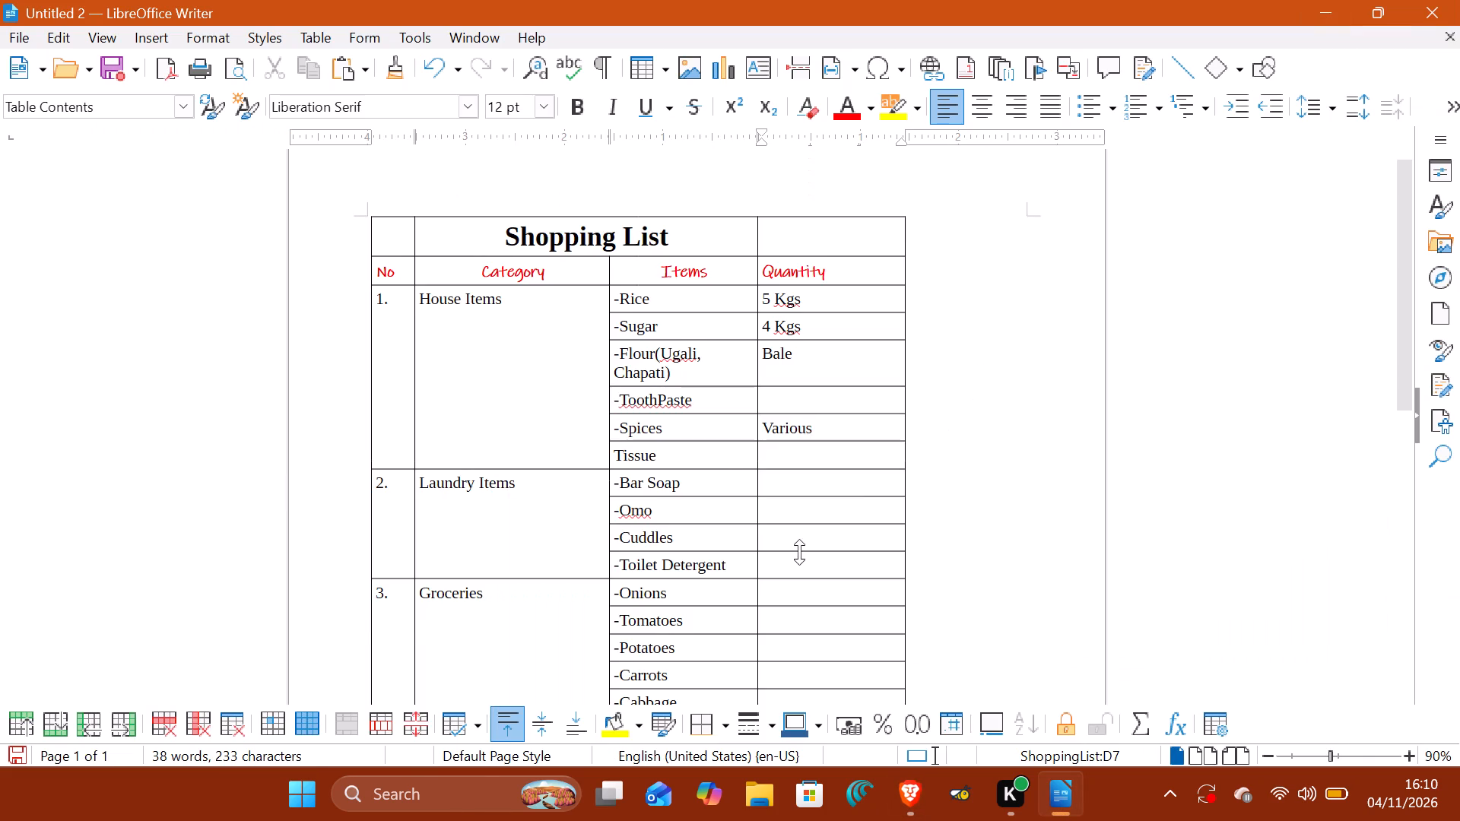
{"action": "scroll", "coordinate": [779, 573], "scroll_direction": "down", "scroll_amount": 1}
{"action": "left_click", "coordinate": [801, 309]}
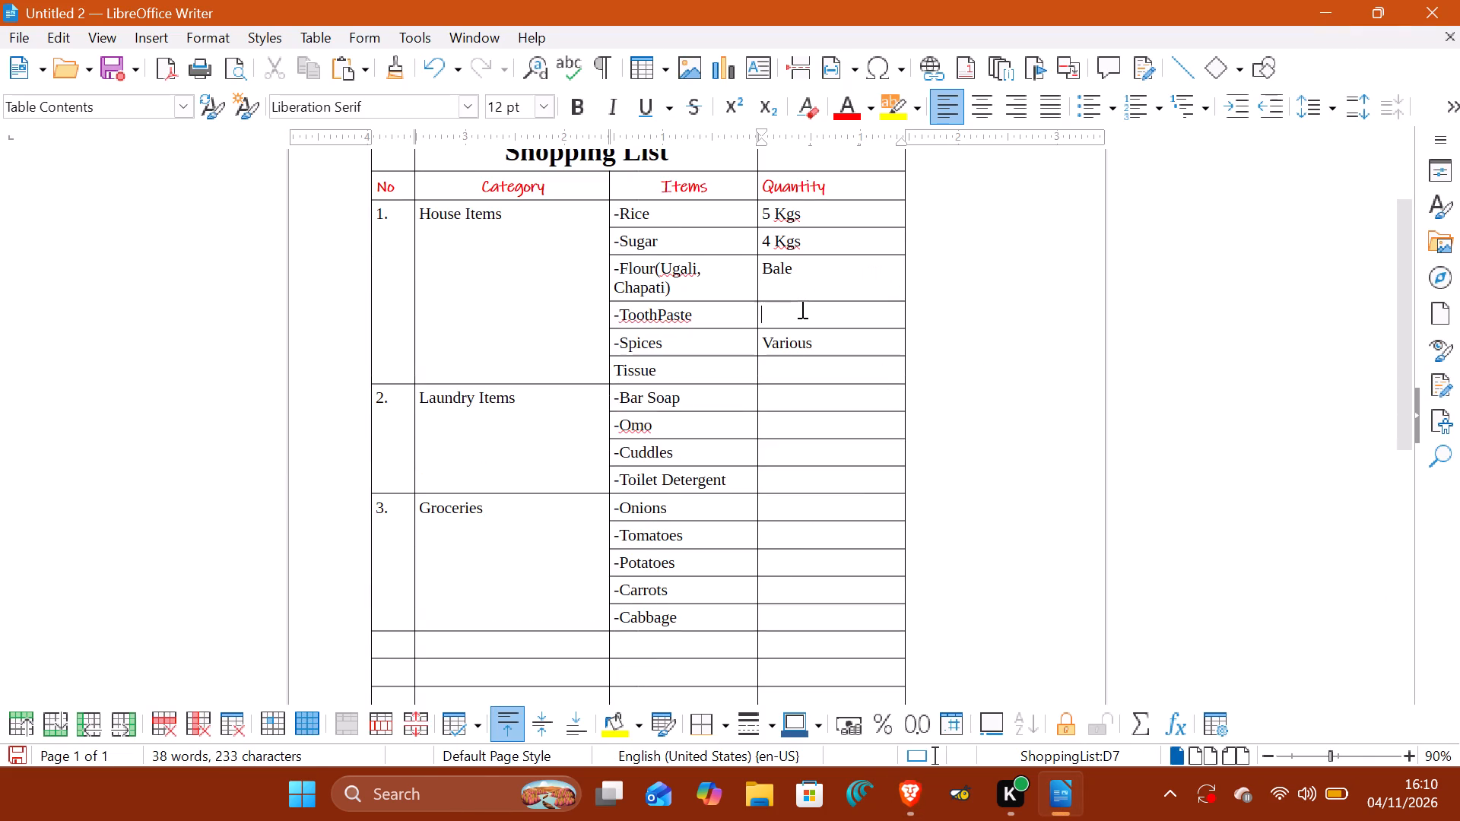
{"action": "type", "text": "120"}
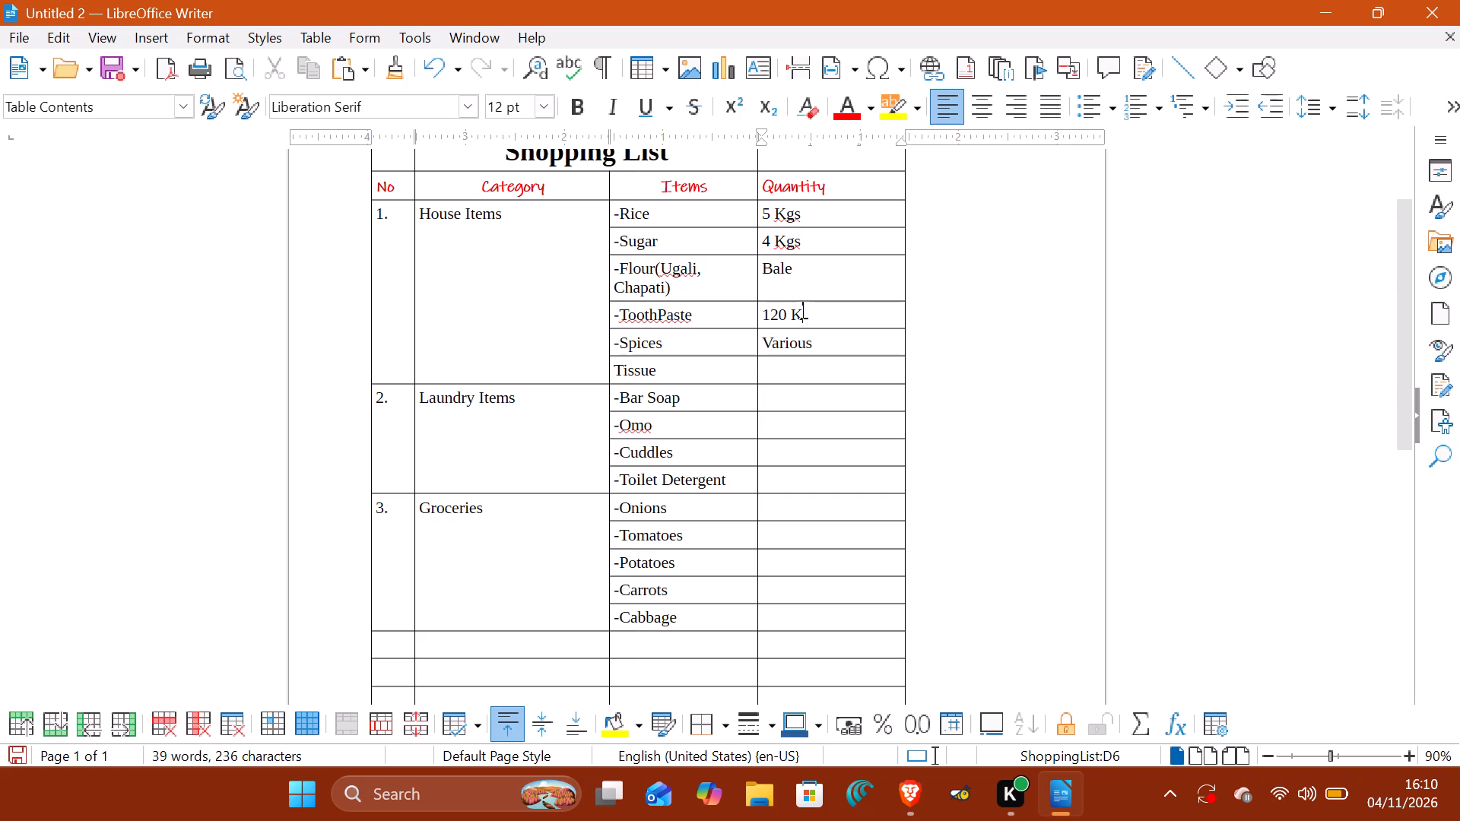
{"action": "type", "text": "sh"}
Change the ToothPaste quantity to "150 Ksh".
{"action": "key", "text": "Left"}
{"action": "key", "text": "Left"}
{"action": "key", "text": "Left"}
{"action": "key", "text": "Left"}
{"action": "key", "text": "Left"}
{"action": "key", "text": "BackSpace"}
{"action": "key", "text": "5"}
Enter the quantity "10 pcs" for Tissue.
{"action": "key", "text": "Down"}
{"action": "key", "text": "Down"}
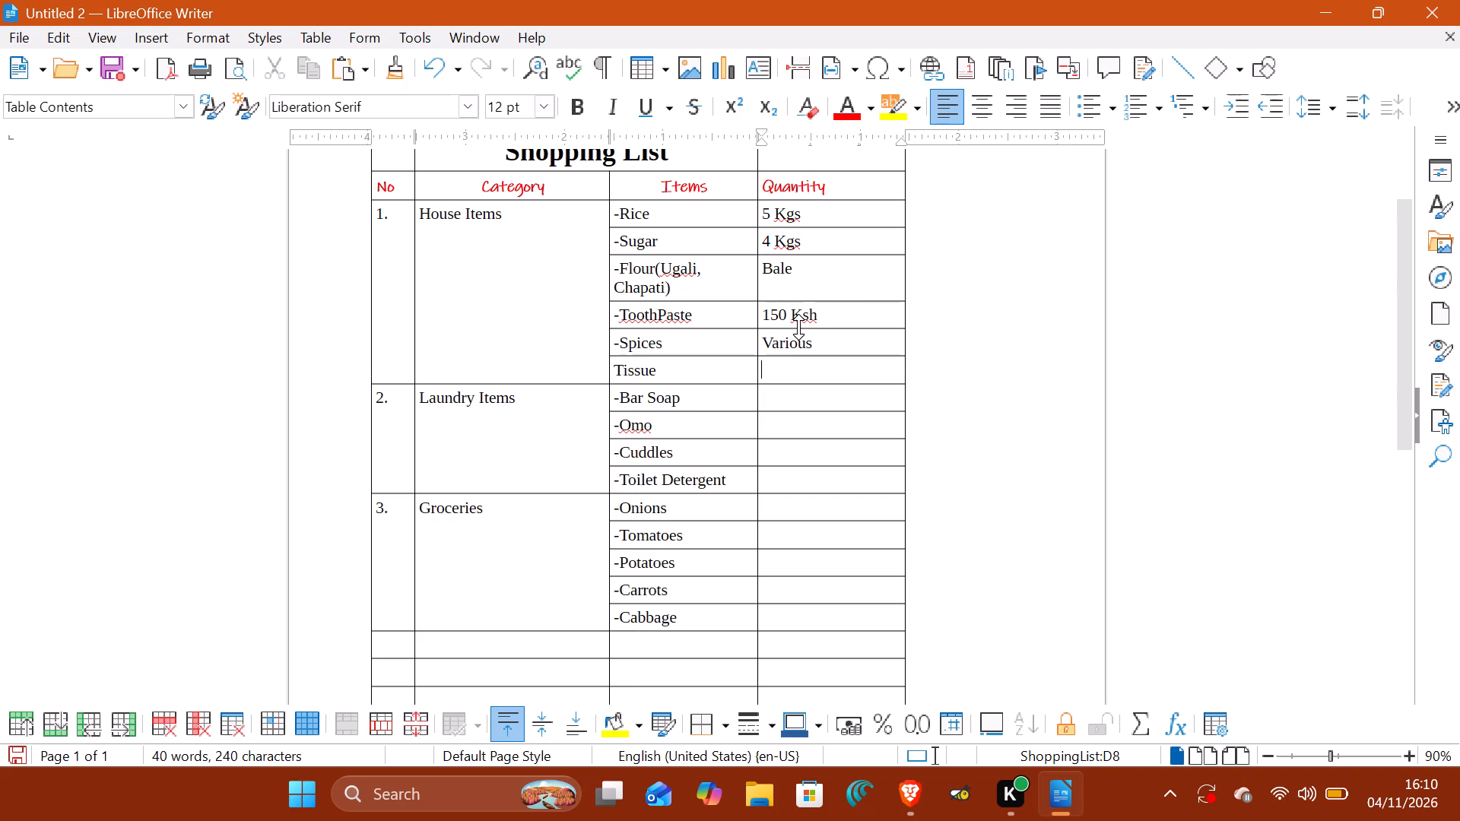
{"action": "type", "text": "10"}
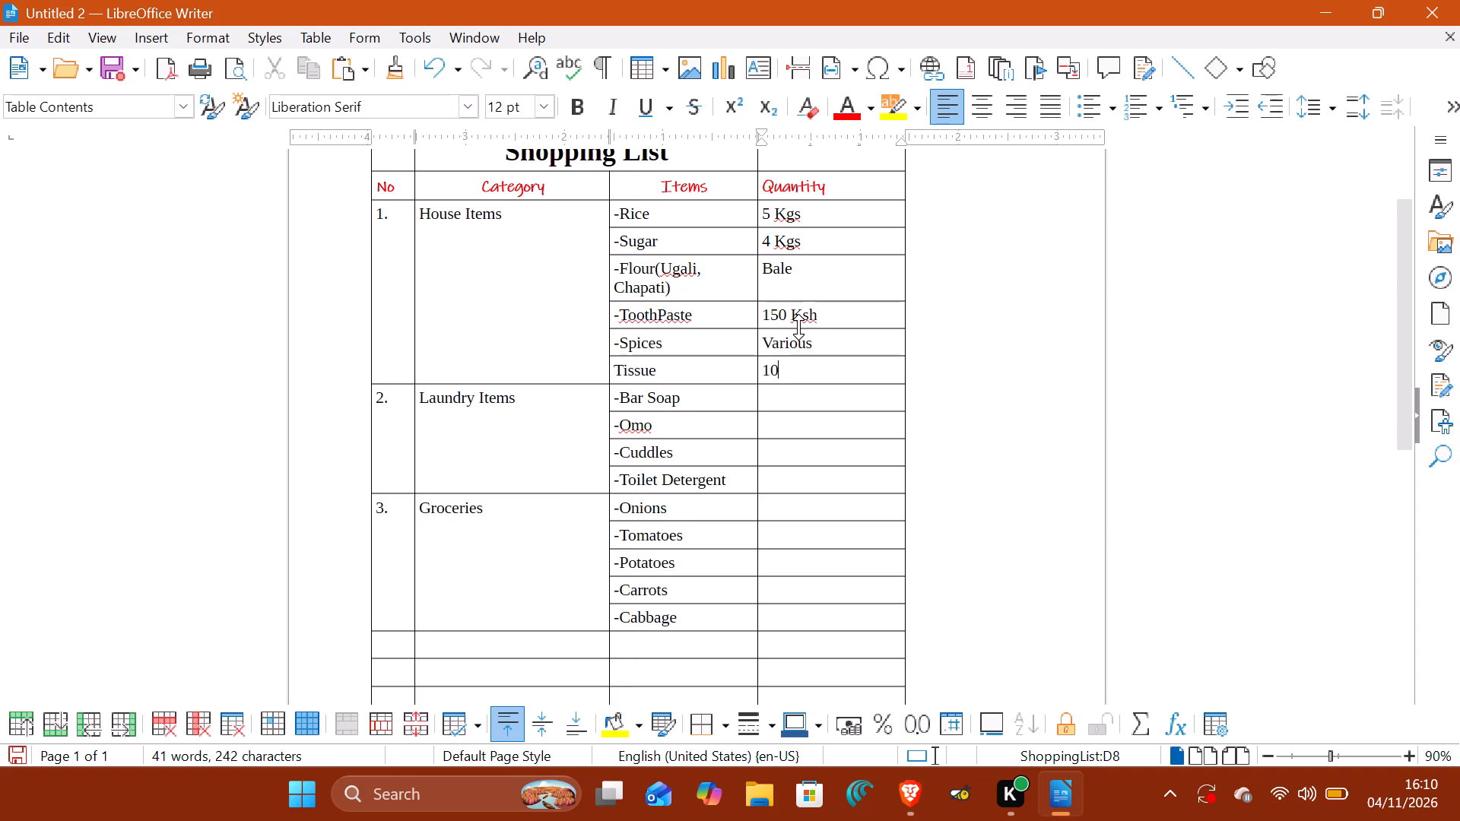
{"action": "key", "text": "space"}
{"action": "type", "text": "pcs"}
{"action": "left_click", "coordinate": [784, 391]}
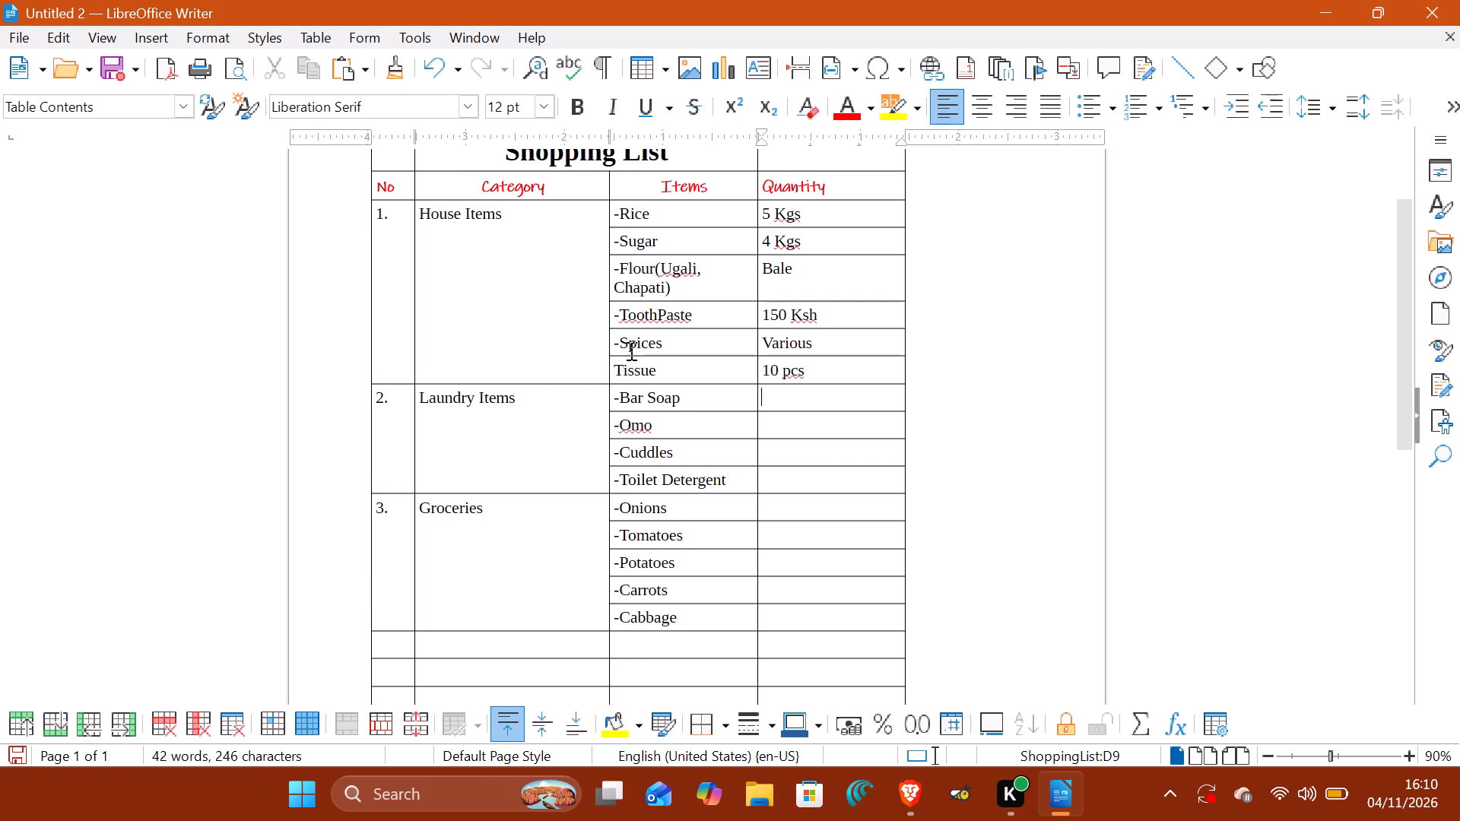
Insert a table row below Tissue and enter "-Bathing Soap" in its Items cell.
{"action": "left_click", "coordinate": [649, 371]}
{"action": "right_click", "coordinate": [649, 371]}
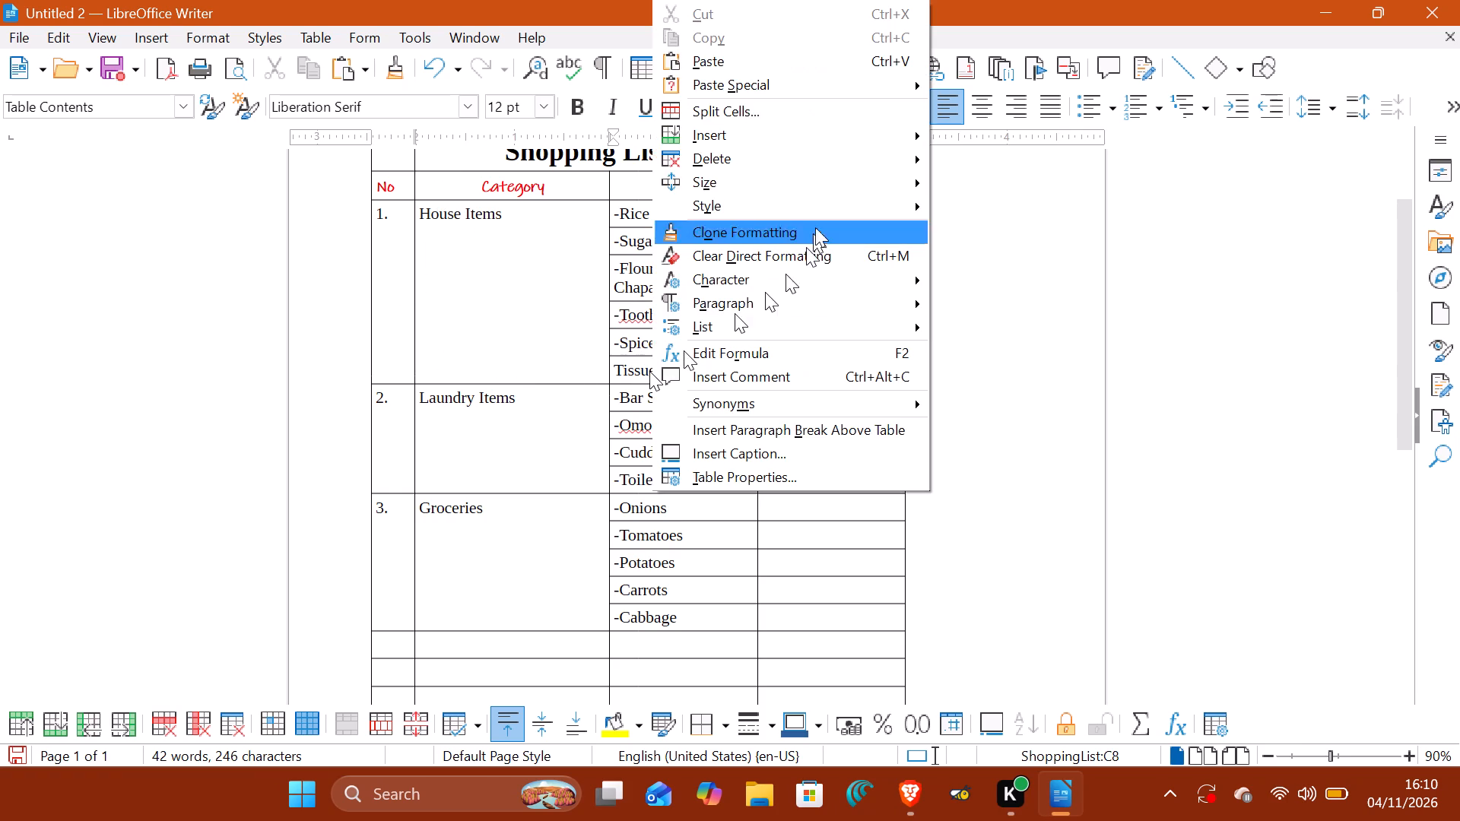
{"action": "left_click", "coordinate": [790, 132]}
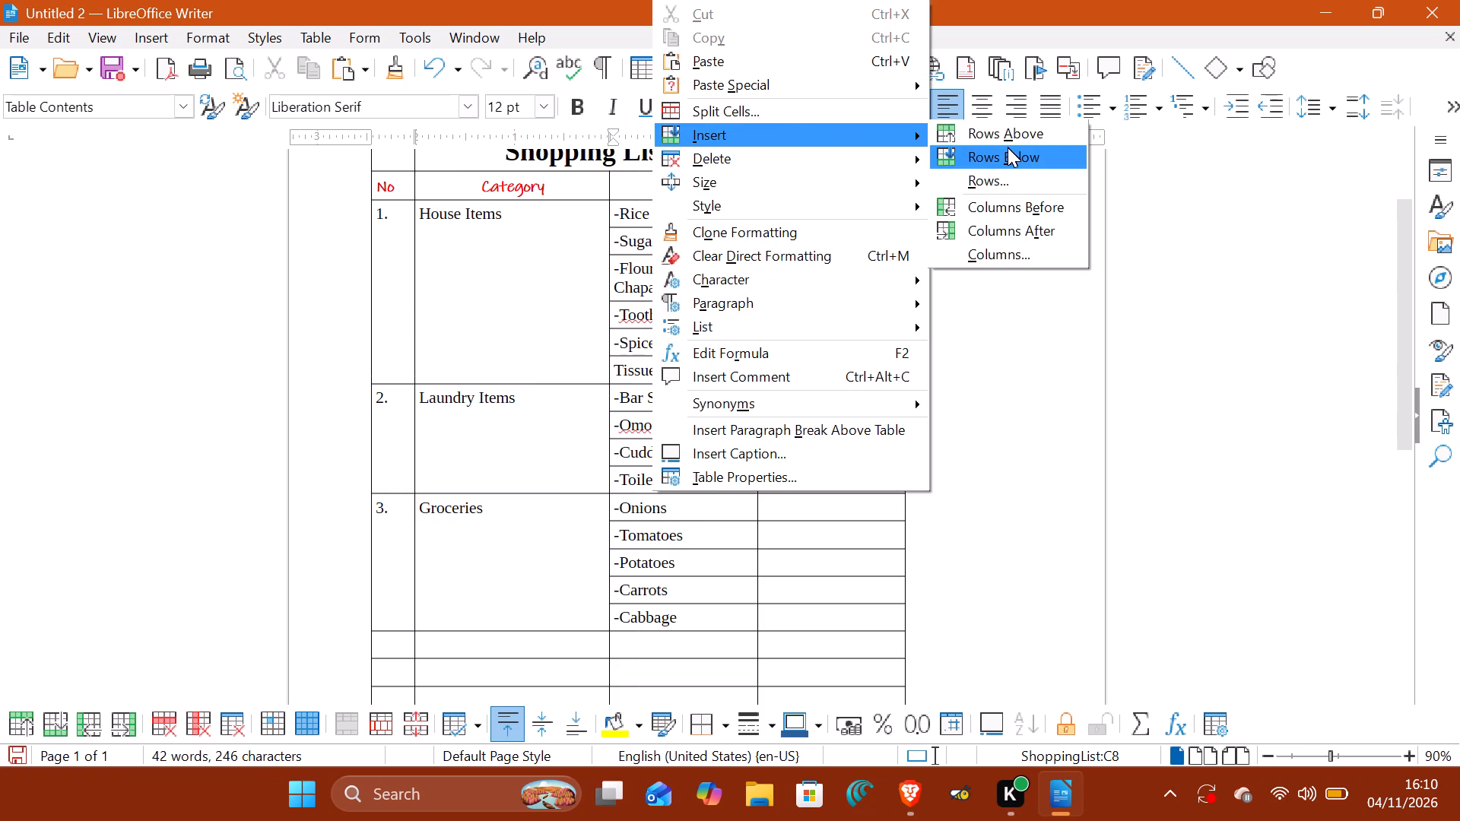
{"action": "left_click", "coordinate": [1008, 147]}
{"action": "left_click", "coordinate": [727, 394]}
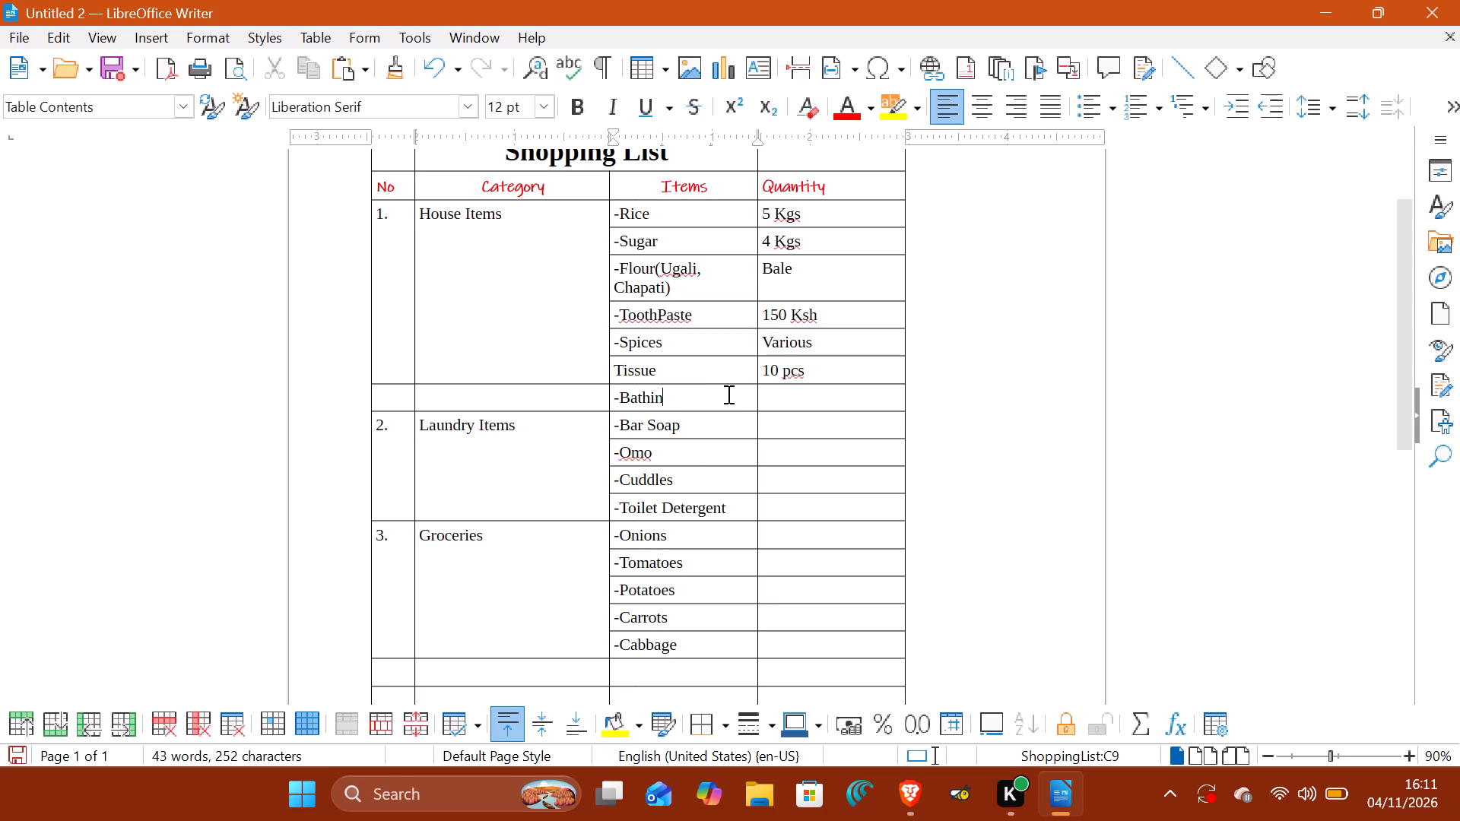
{"action": "type", "text": "oap"}
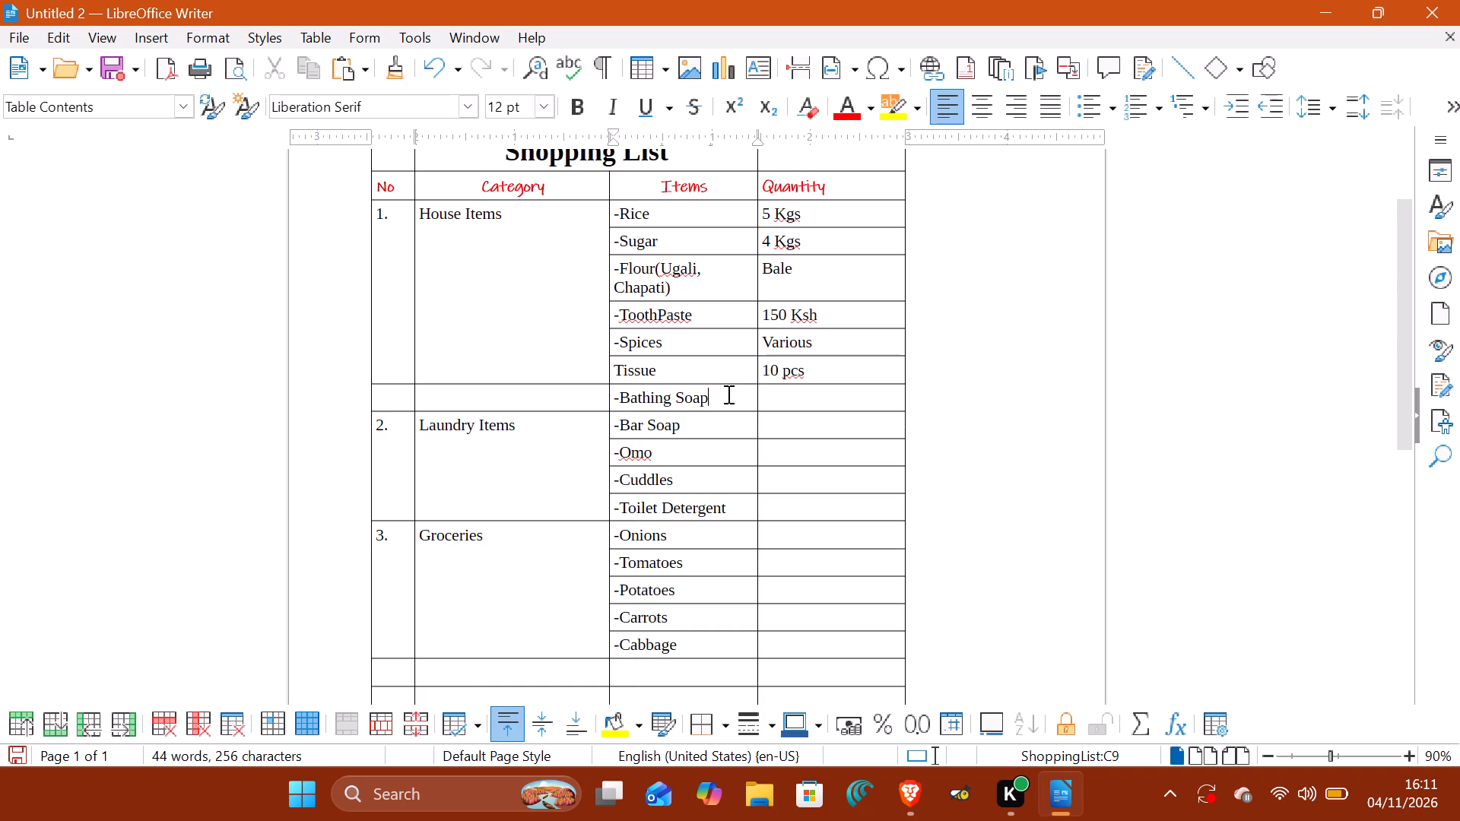
Insert a table row below Bathing Soap and enter "-Shower Gel" in its Items cell.
{"action": "right_click", "coordinate": [740, 391]}
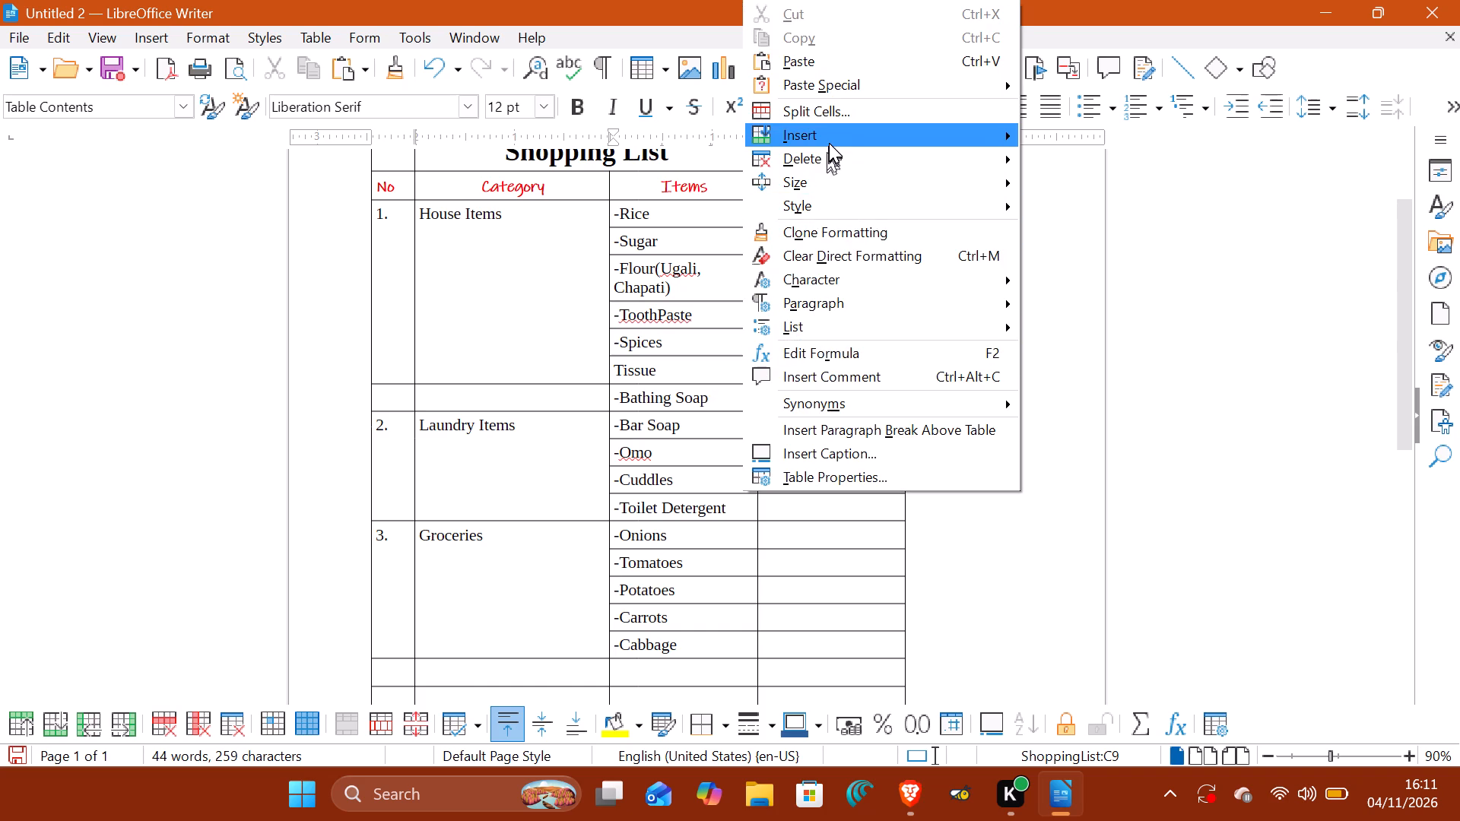
{"action": "left_click", "coordinate": [830, 143]}
{"action": "left_click", "coordinate": [1085, 157]}
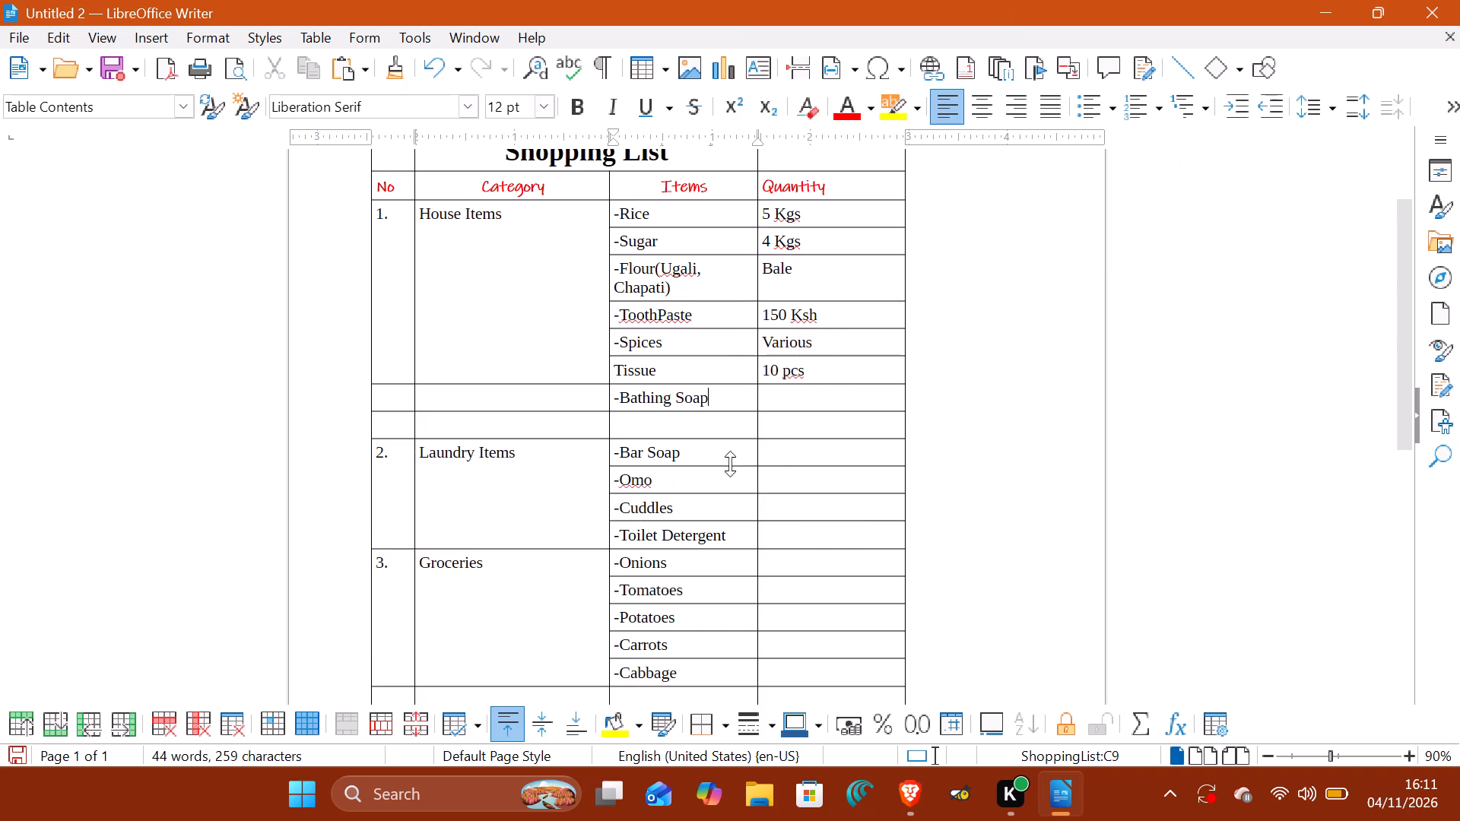
{"action": "left_click", "coordinate": [689, 432]}
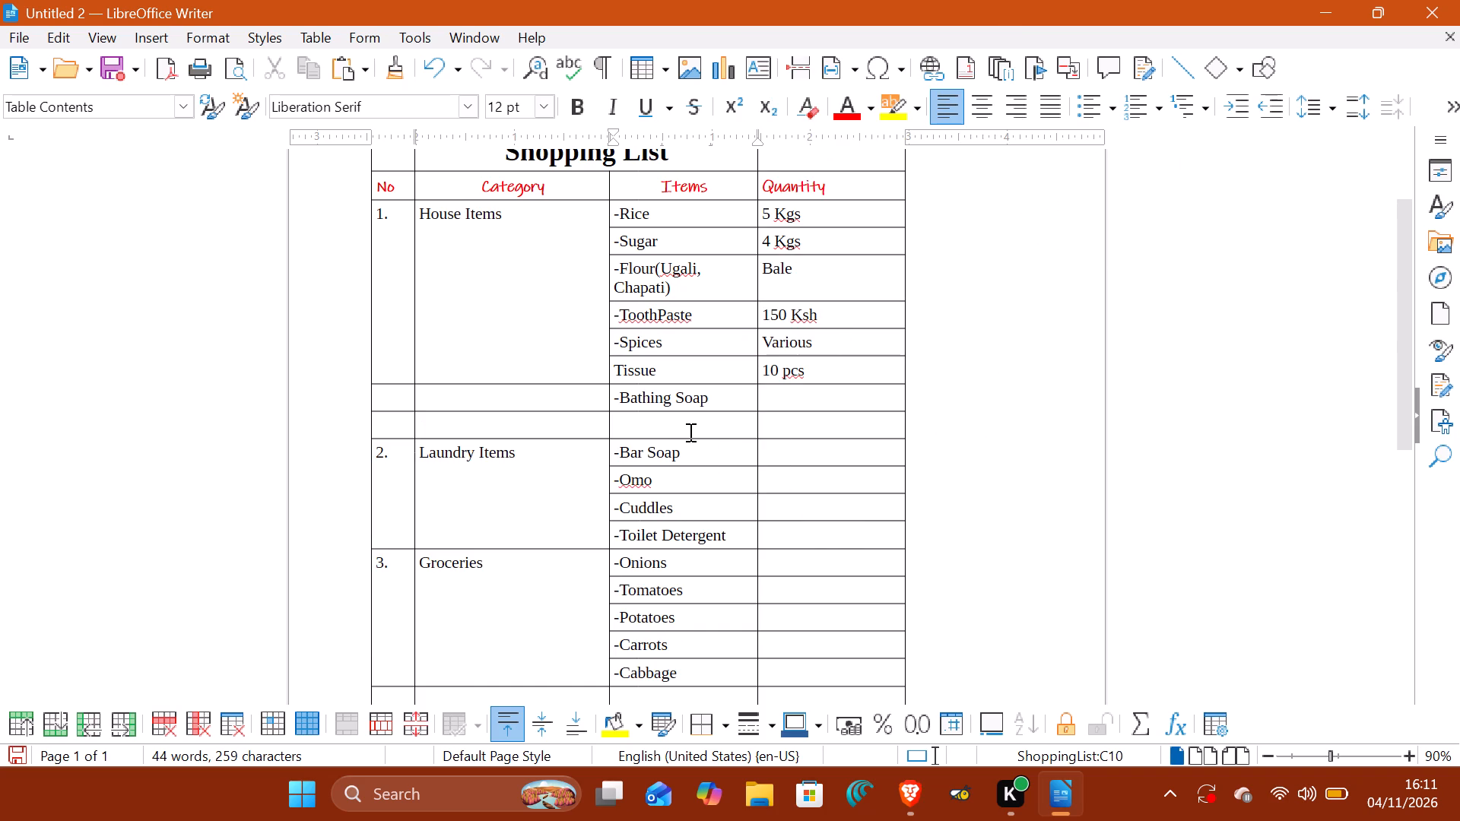
{"action": "key", "text": "minus"}
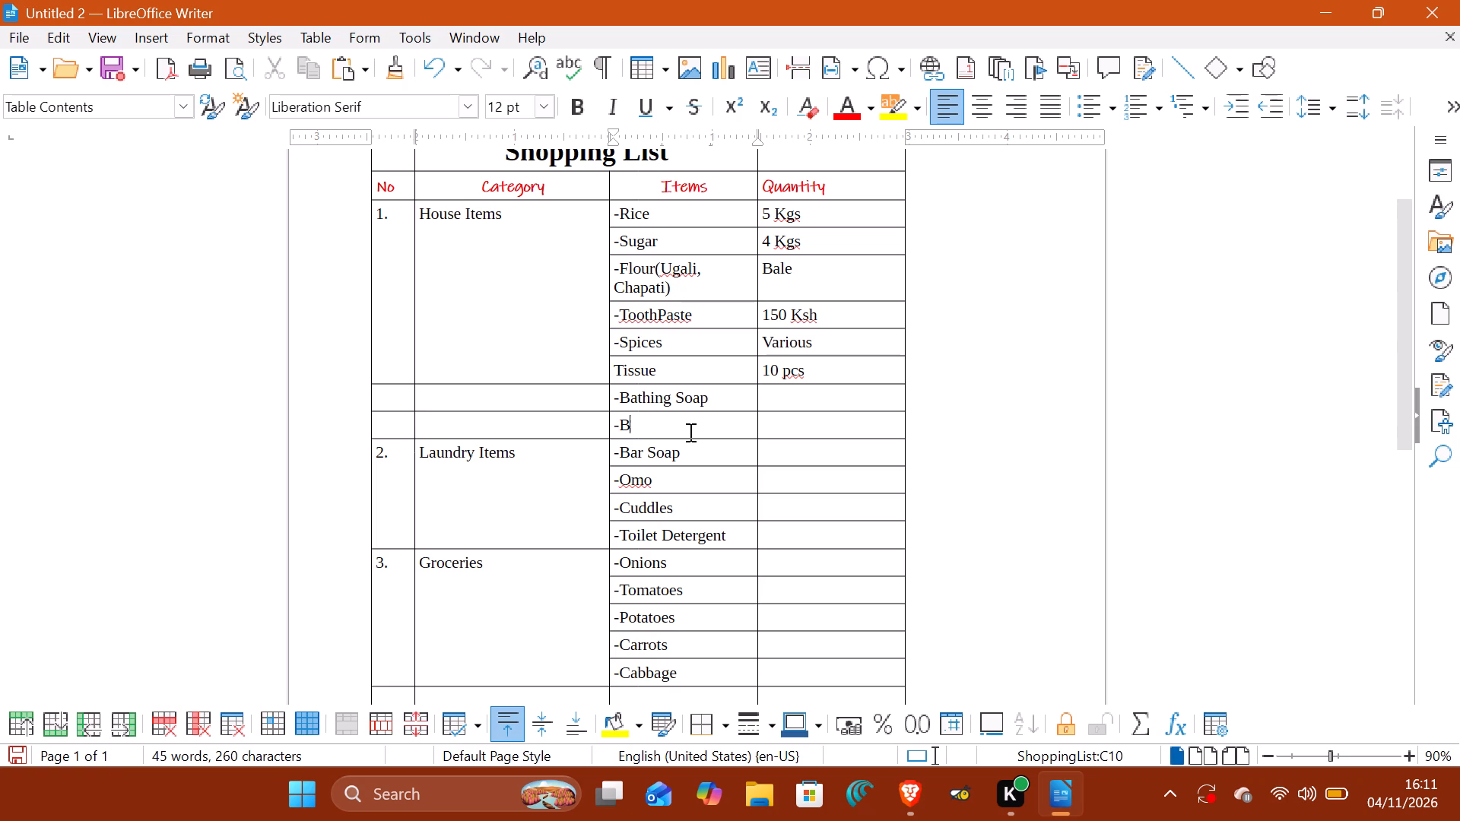
{"action": "key", "text": "BackSpace"}
{"action": "key", "text": "h"}
{"action": "key", "text": "BackSpace"}
{"action": "key", "text": "BackSpace"}
{"action": "type", "text": "hower"}
{"action": "key", "text": "space"}
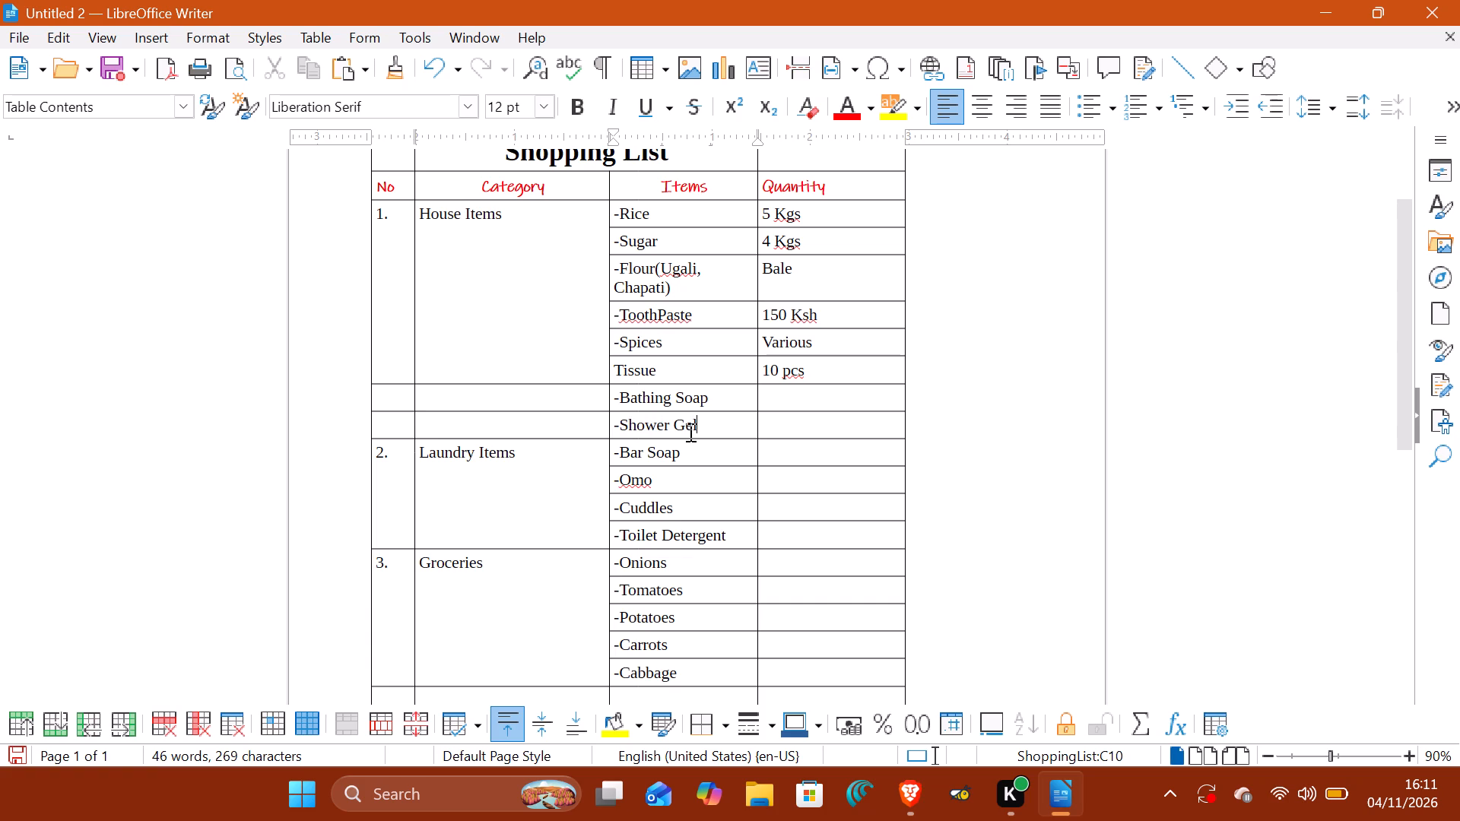
{"action": "left_click", "coordinate": [786, 423]}
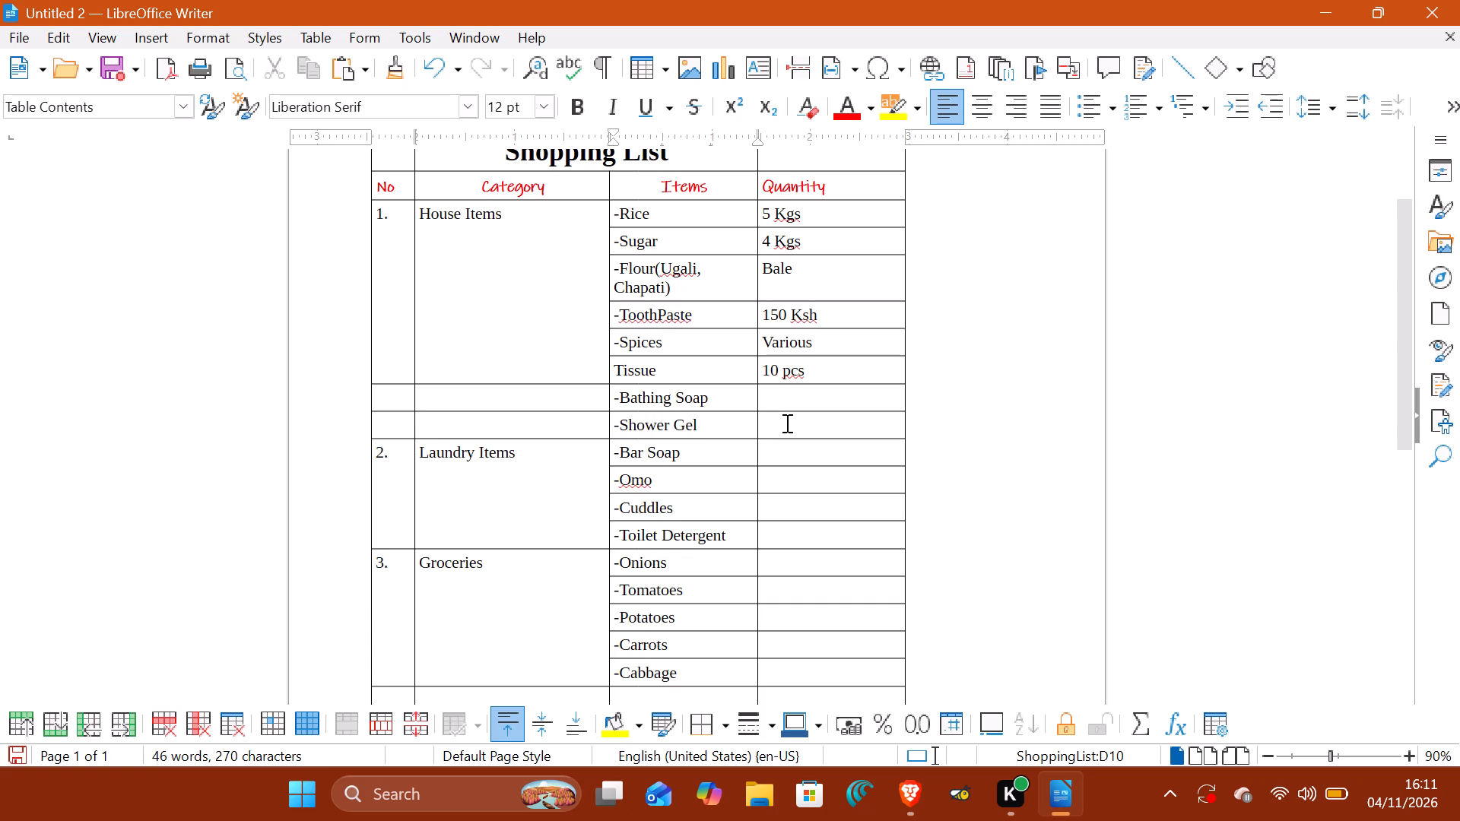
Merge the House Items category cell with the two empty Category cells below it.
{"action": "left_click_drag", "start_coordinate": [460, 308], "coordinate": [519, 372]}
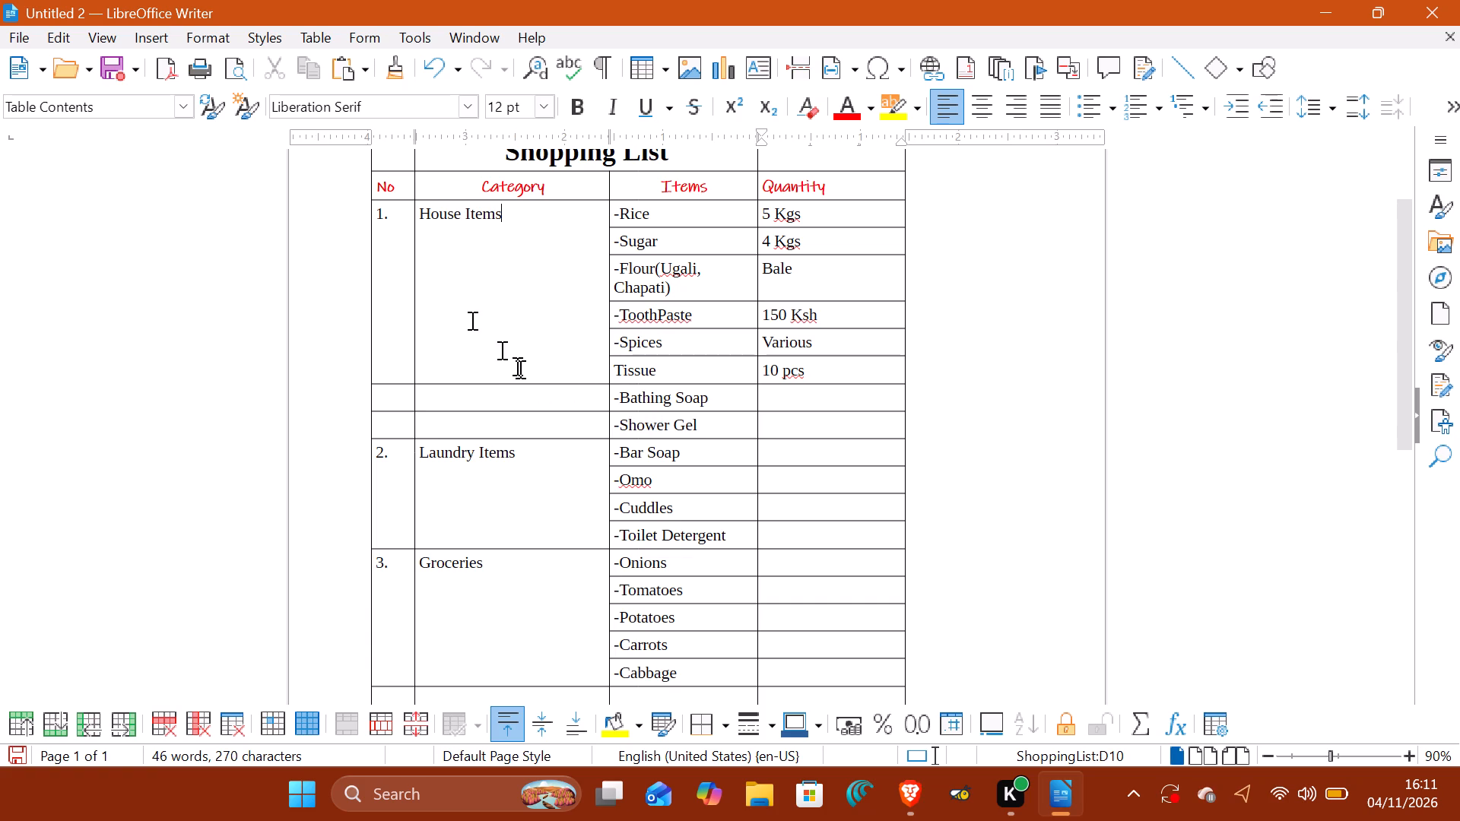
{"action": "left_click_drag", "start_coordinate": [519, 372], "coordinate": [534, 412]}
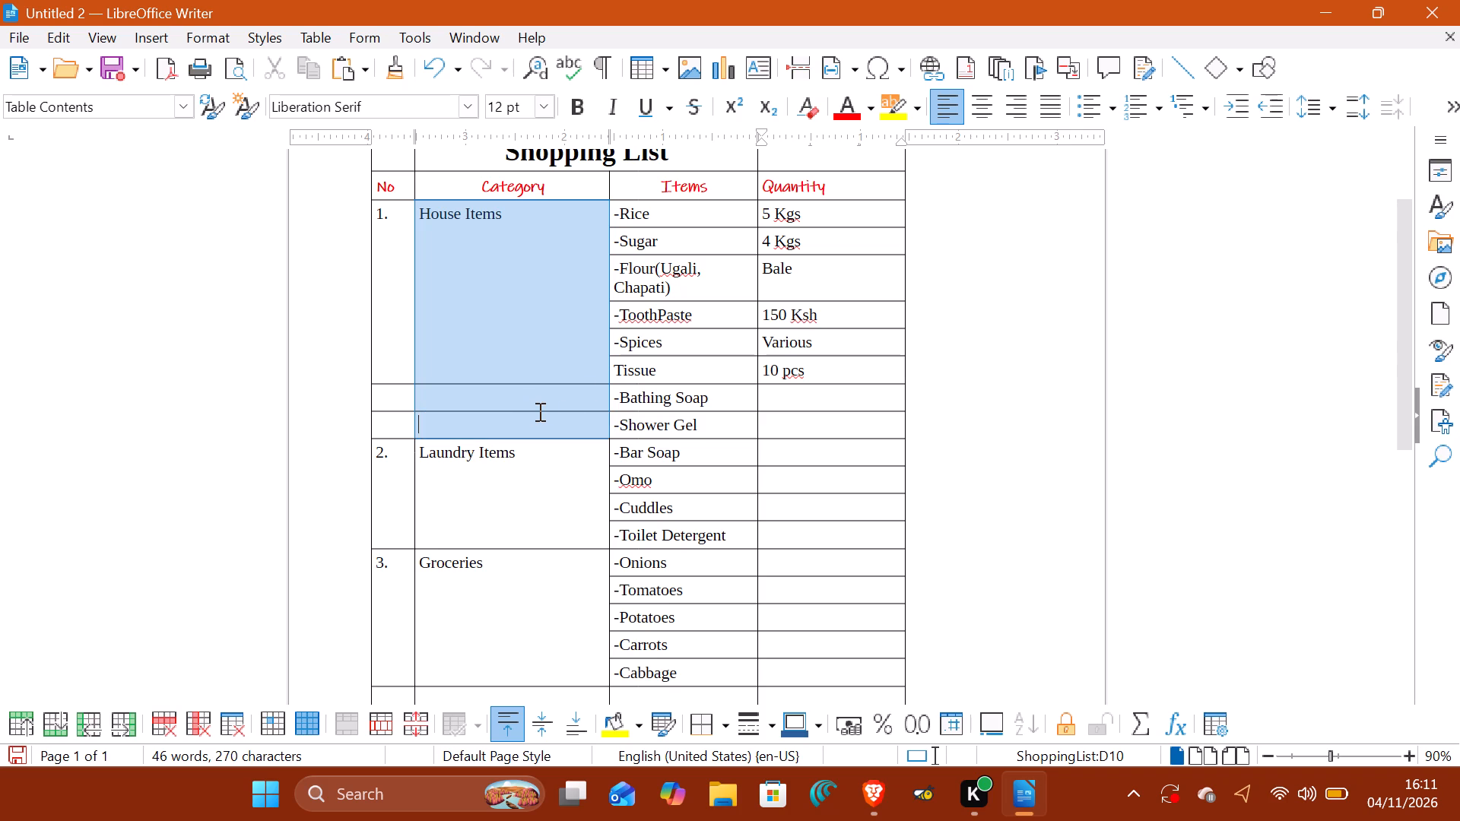
{"action": "right_click", "coordinate": [571, 345]}
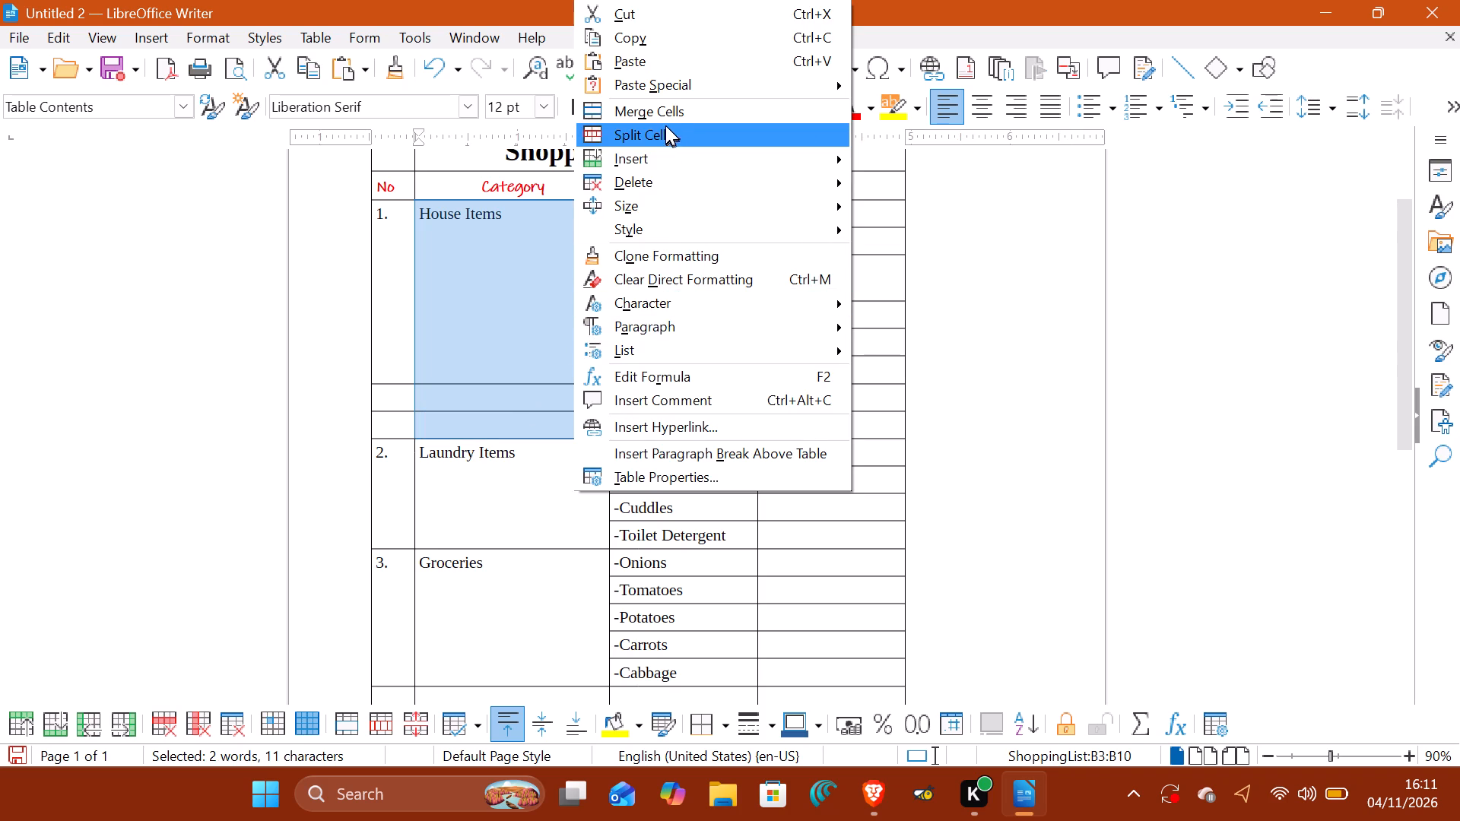
{"action": "left_click", "coordinate": [665, 116]}
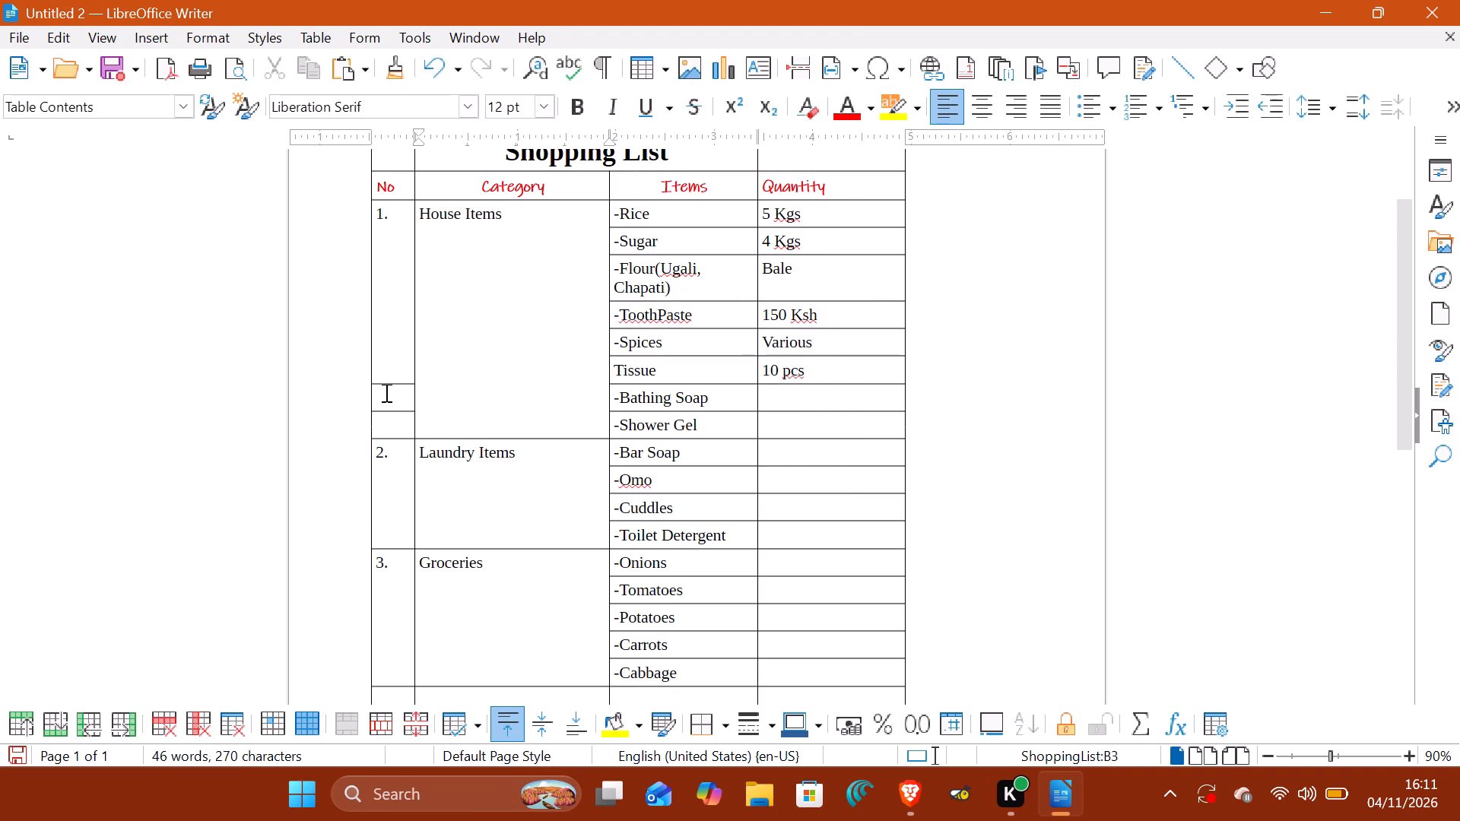
Merge the No cell containing "1." with the two empty No cells below it.
{"action": "left_click_drag", "start_coordinate": [382, 366], "coordinate": [389, 418]}
{"action": "right_click", "coordinate": [389, 418]}
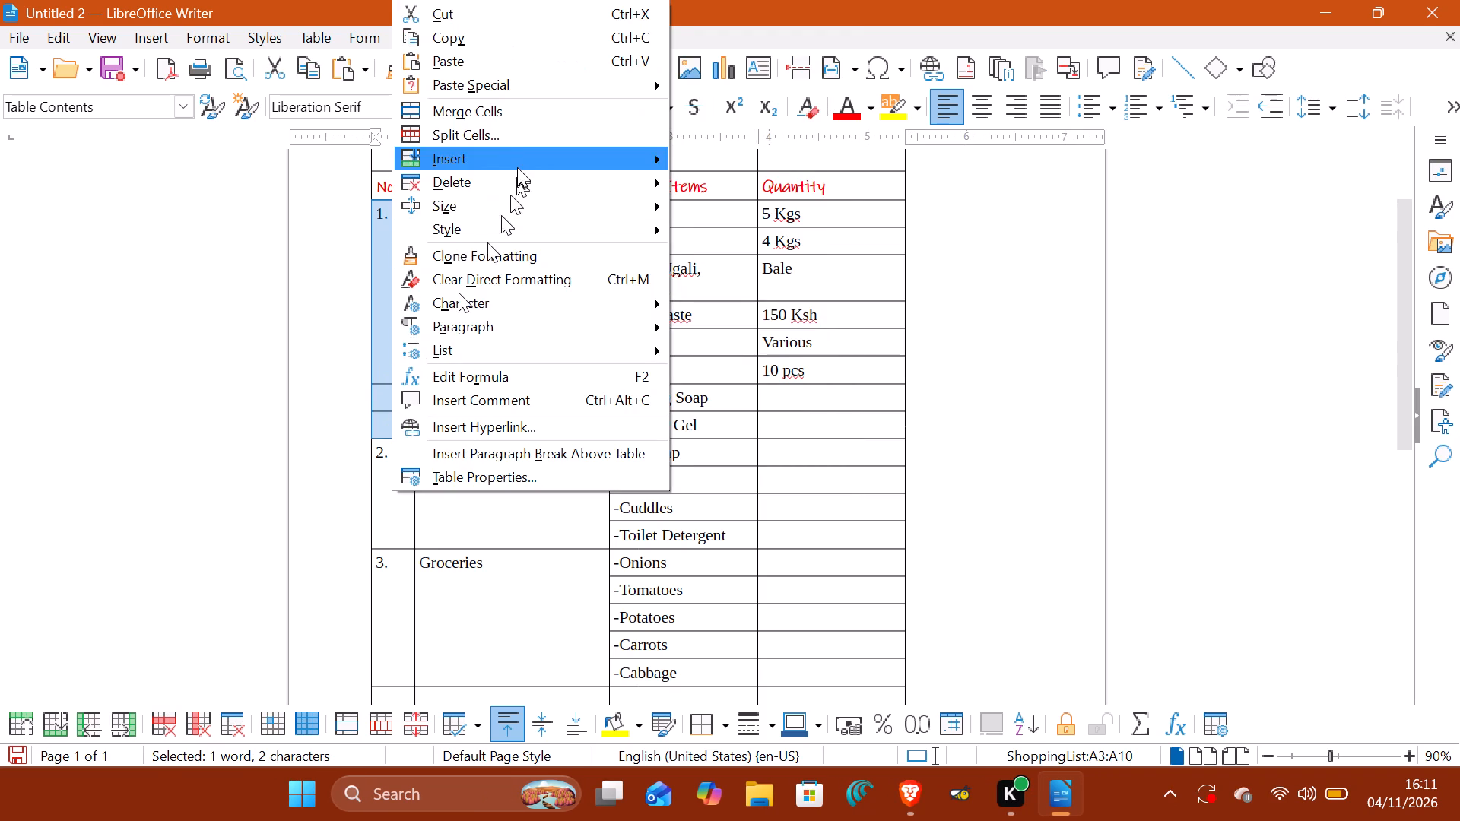
{"action": "left_click", "coordinate": [500, 113]}
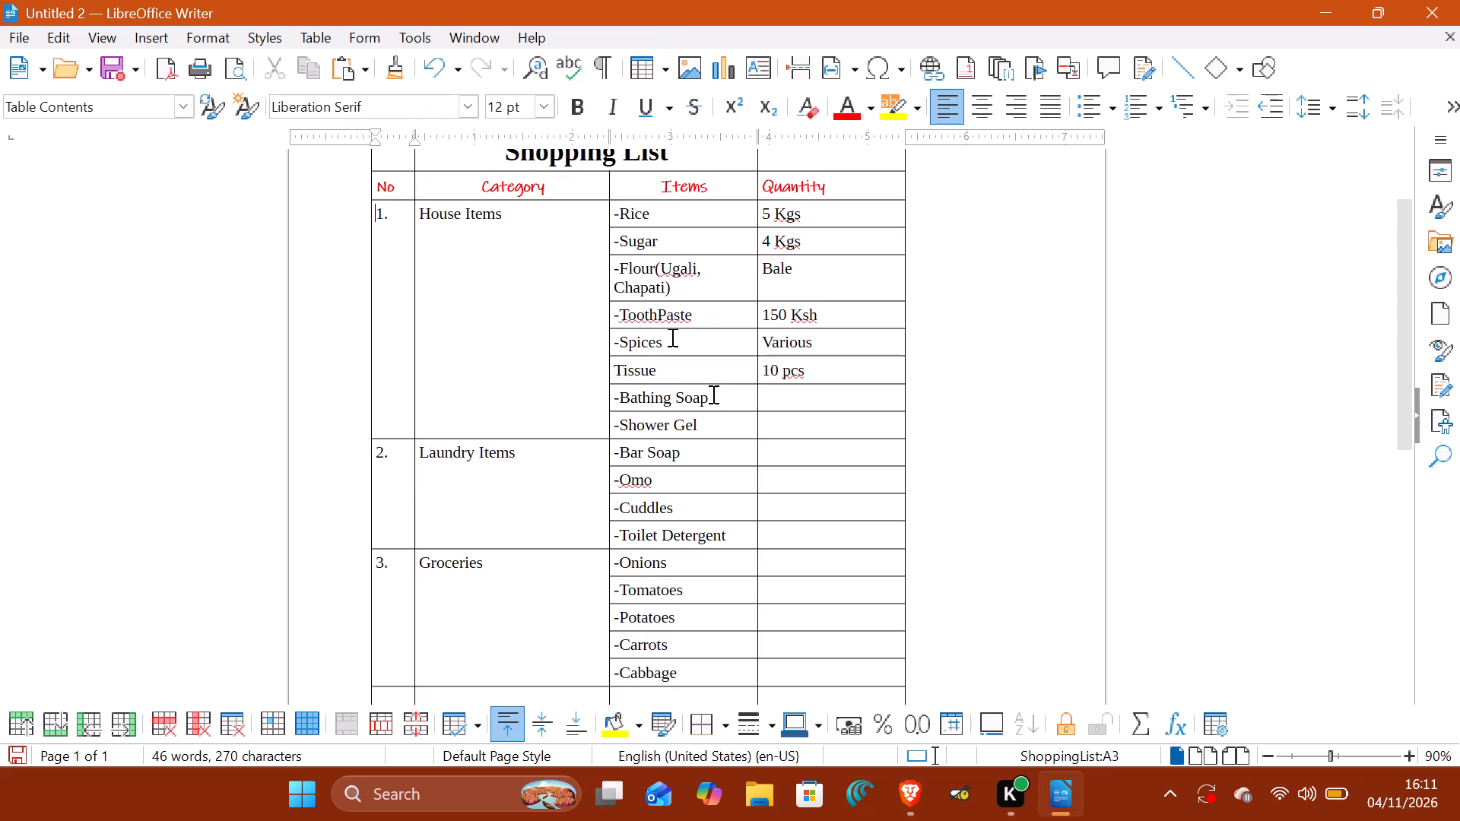
Enter the quantity "5 pcs" for Bathing Soap, with a lowercase p and extra spacing before the unit.
{"action": "left_click", "coordinate": [789, 394]}
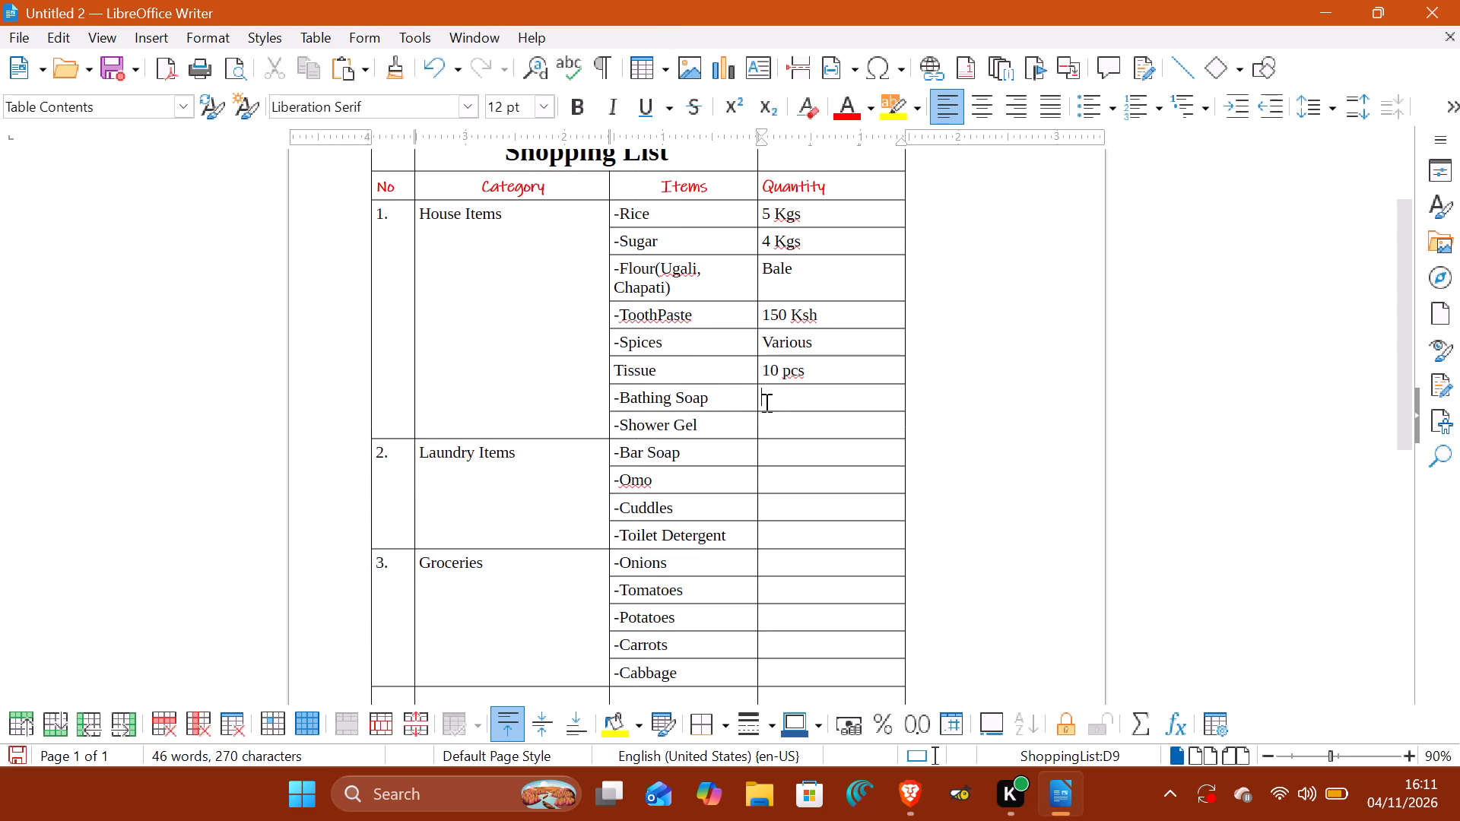
{"action": "type", "text": "5"}
{"action": "key", "text": "space"}
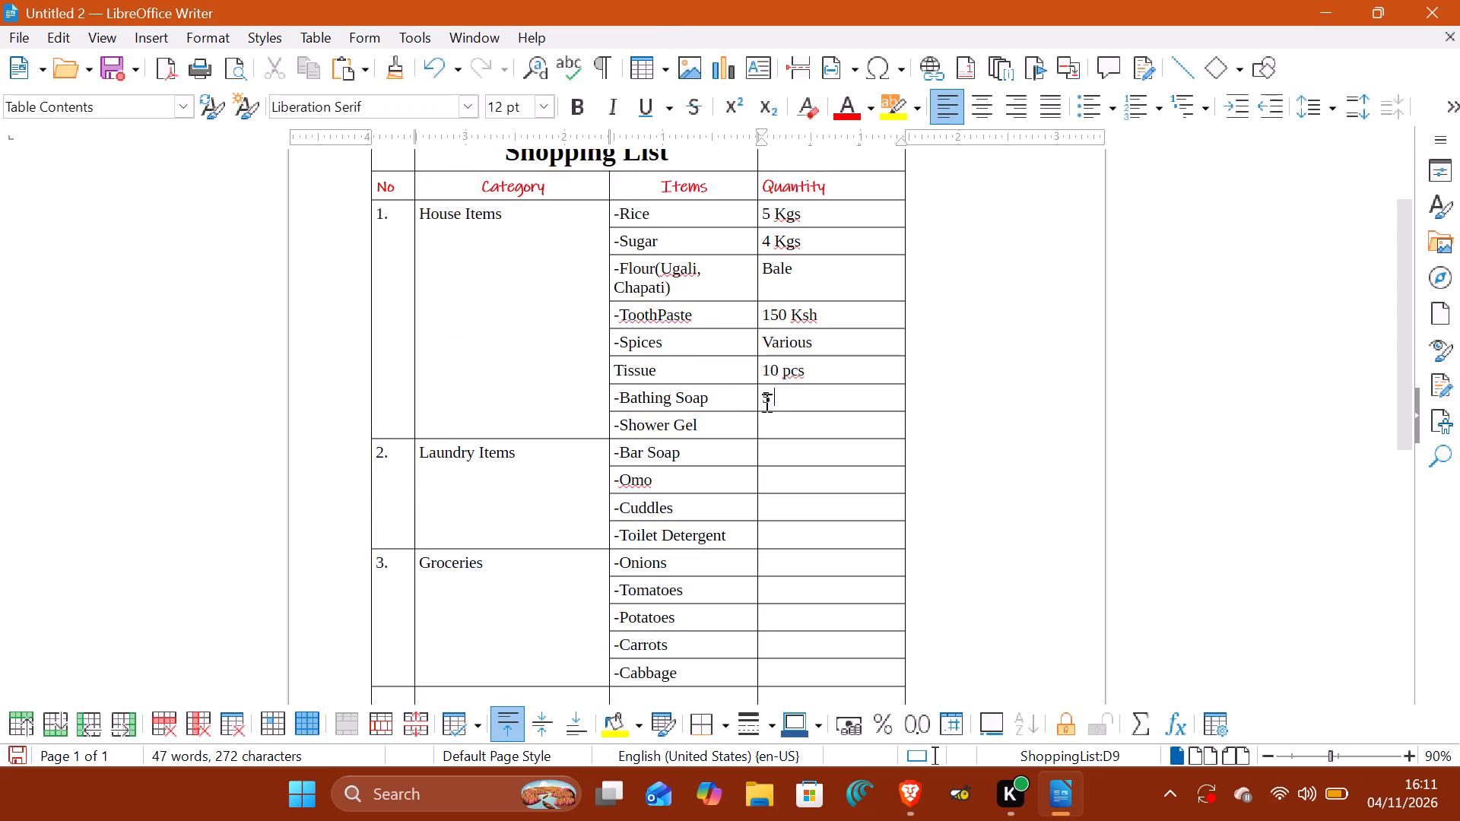
{"action": "type", "text": "cs"}
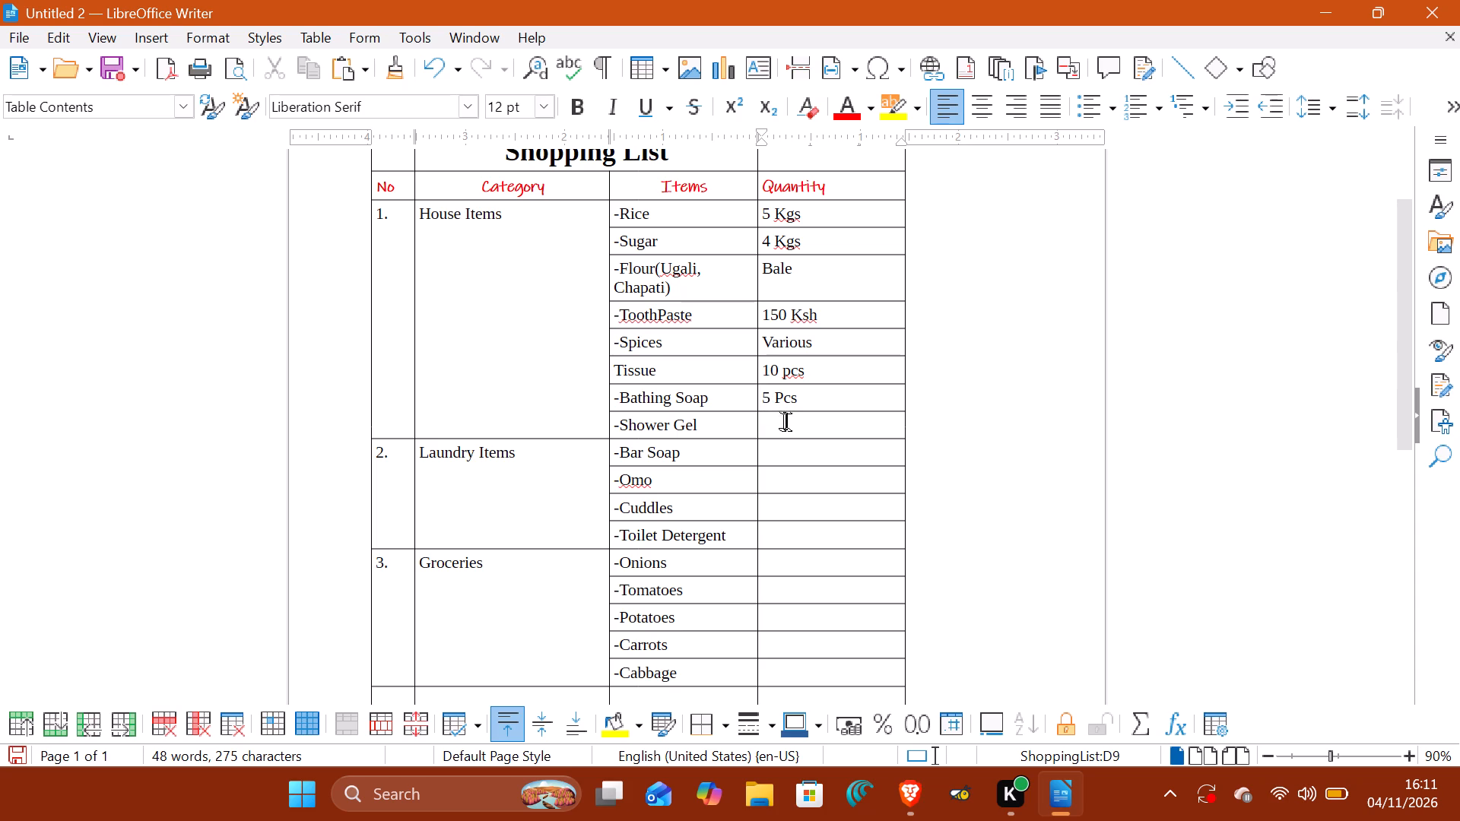
{"action": "left_click", "coordinate": [786, 421]}
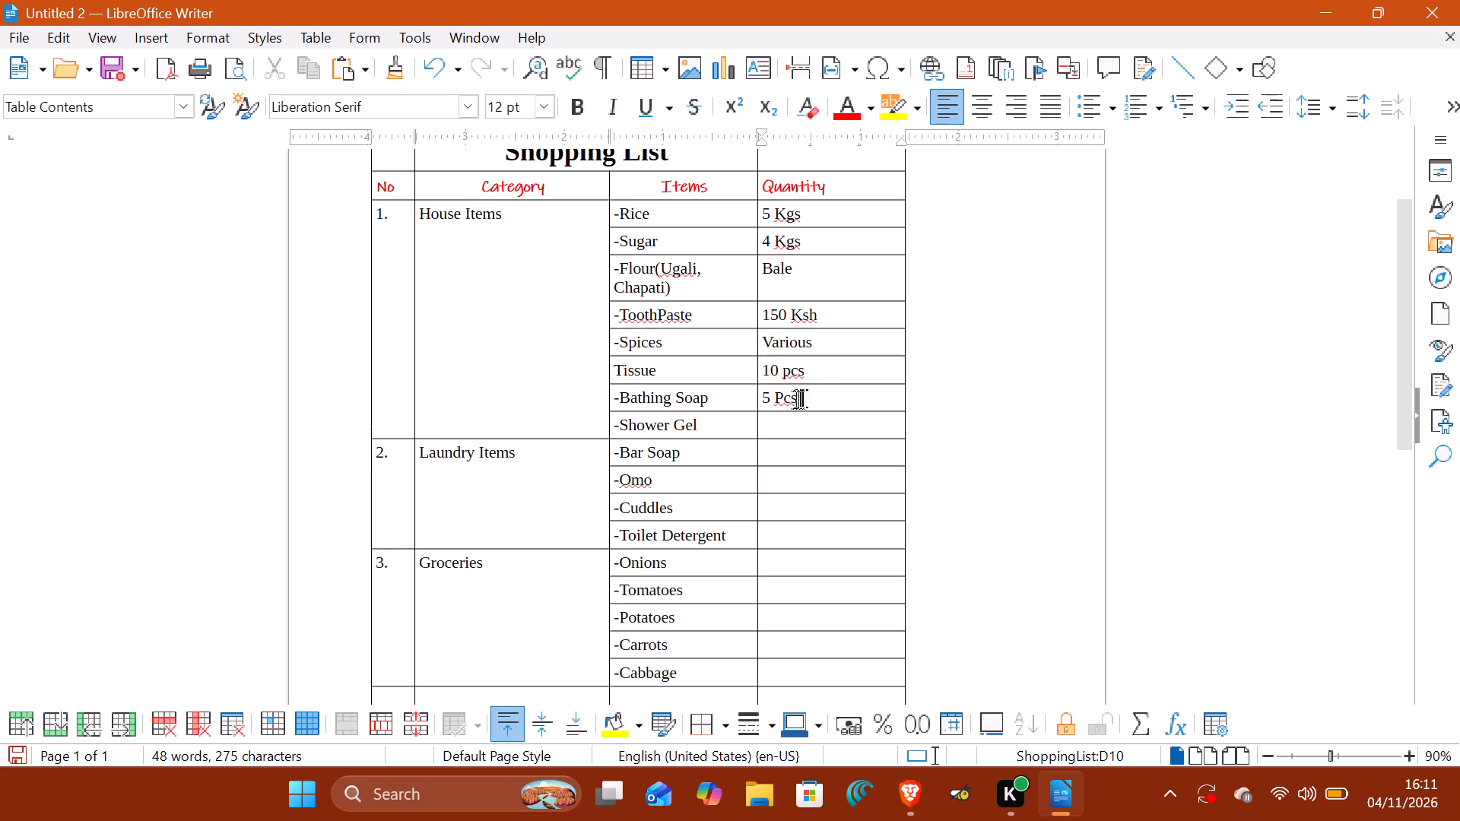
{"action": "left_click", "coordinate": [786, 399]}
{"action": "key", "text": "Left"}
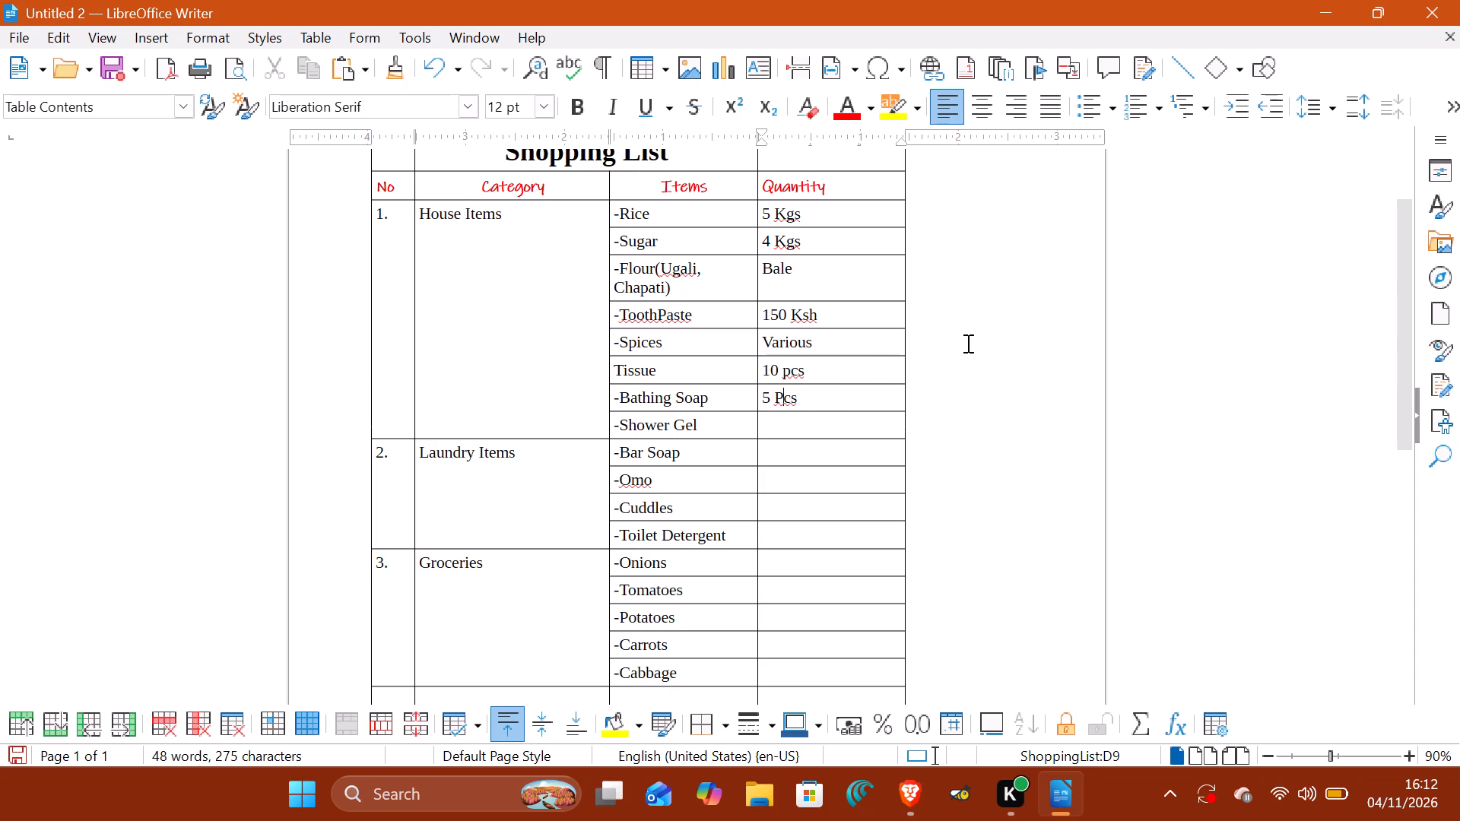
{"action": "key", "text": "BackSpace"}
{"action": "key", "text": "p"}
{"action": "key", "text": "Left"}
{"action": "key", "text": "space"}
{"action": "key", "text": "space"}
Enter the quantity "1000Ksh" for Shower Gel.
{"action": "left_click", "coordinate": [856, 419]}
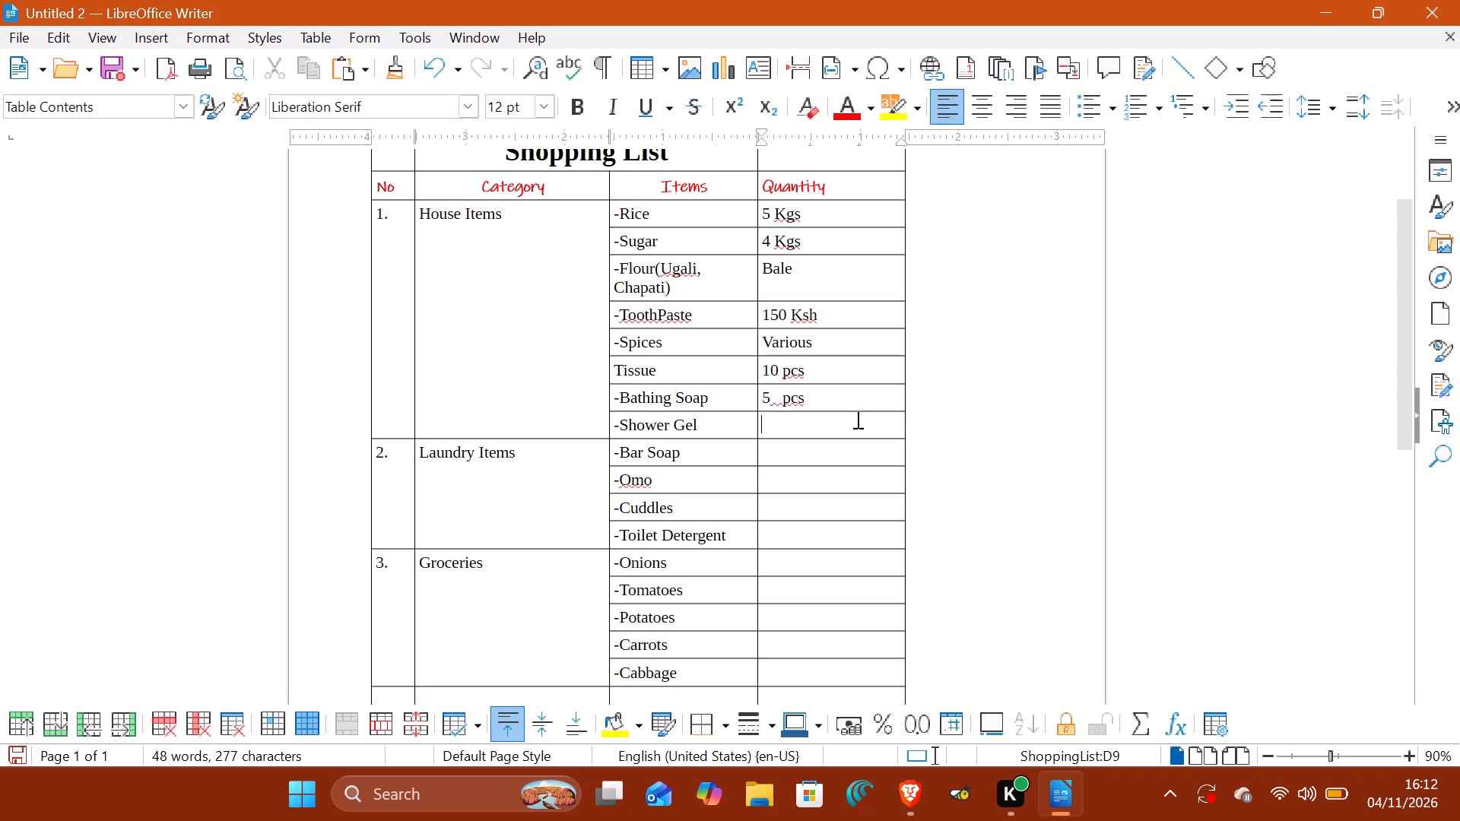
{"action": "key", "text": "1"}
{"action": "type", "text": "000"}
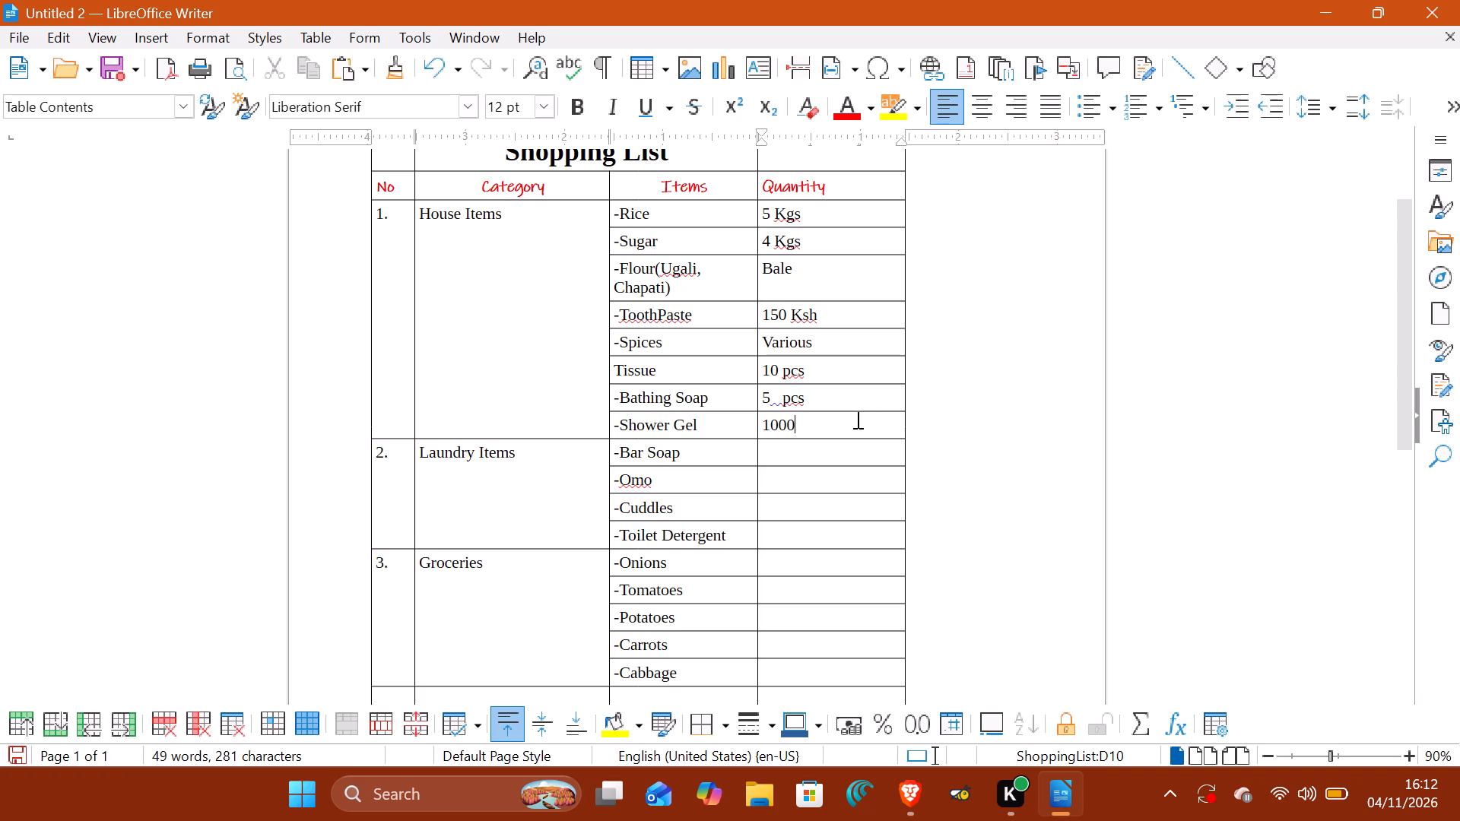
{"action": "type", "text": "KSH"}
{"action": "key", "text": "BackSpace"}
{"action": "key", "text": "BackSpace"}
{"action": "type", "text": "sh"}
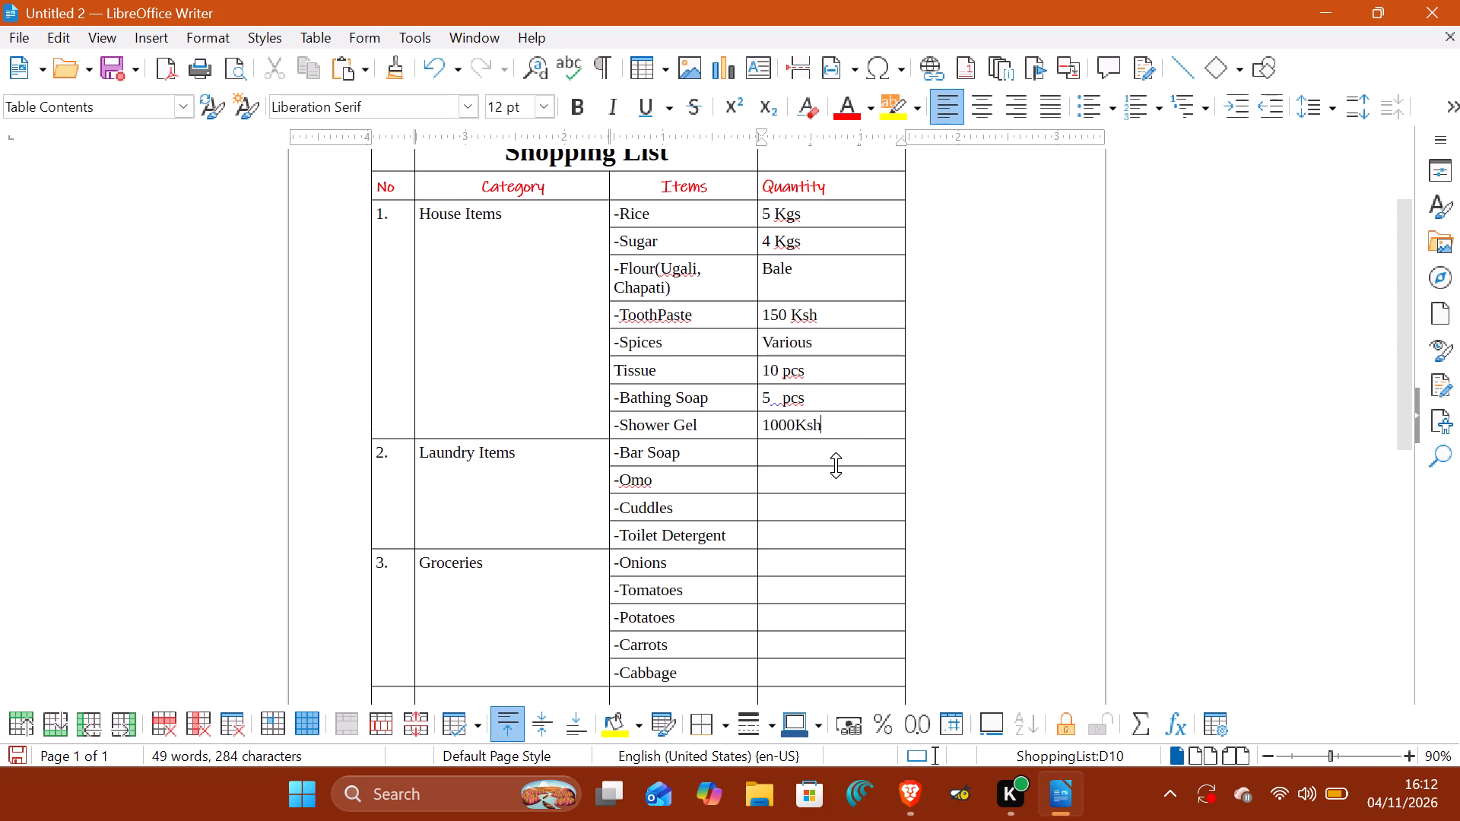
Enter the quantities "1 Kg" for Bar Soap and "500g" for Omo.
{"action": "left_click", "coordinate": [836, 465]}
{"action": "left_click", "coordinate": [825, 456]}
{"action": "type", "text": "1"}
{"action": "key", "text": "space"}
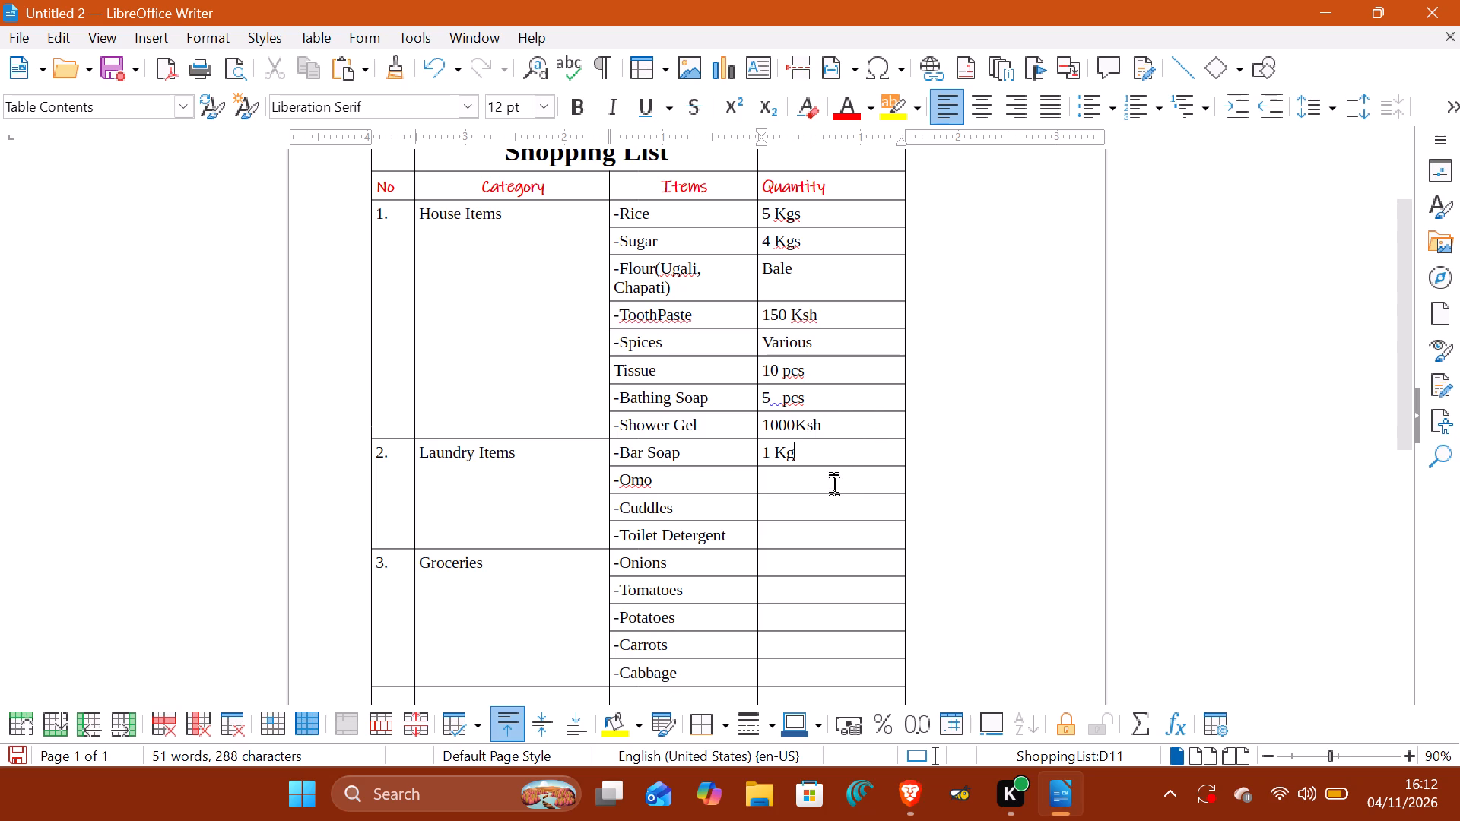
{"action": "left_click", "coordinate": [832, 480]}
{"action": "type", "text": "500g"}
Enter the quantities "300ml" for Cuddles and "500ml" for Toilet Detergent.
{"action": "left_click", "coordinate": [817, 512]}
{"action": "key", "text": "5"}
{"action": "key", "text": "BackSpace"}
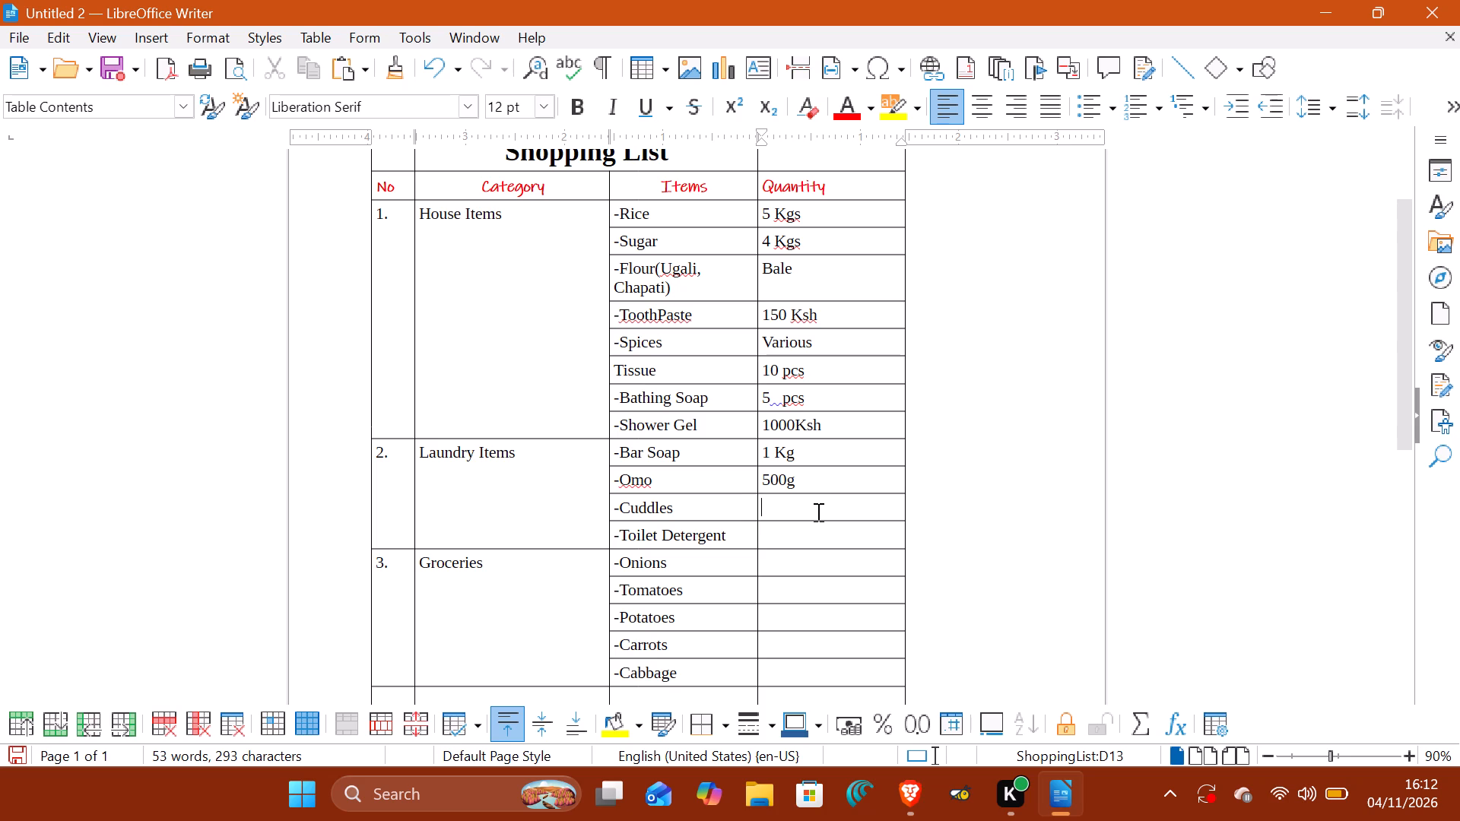
{"action": "type", "text": "300ml"}
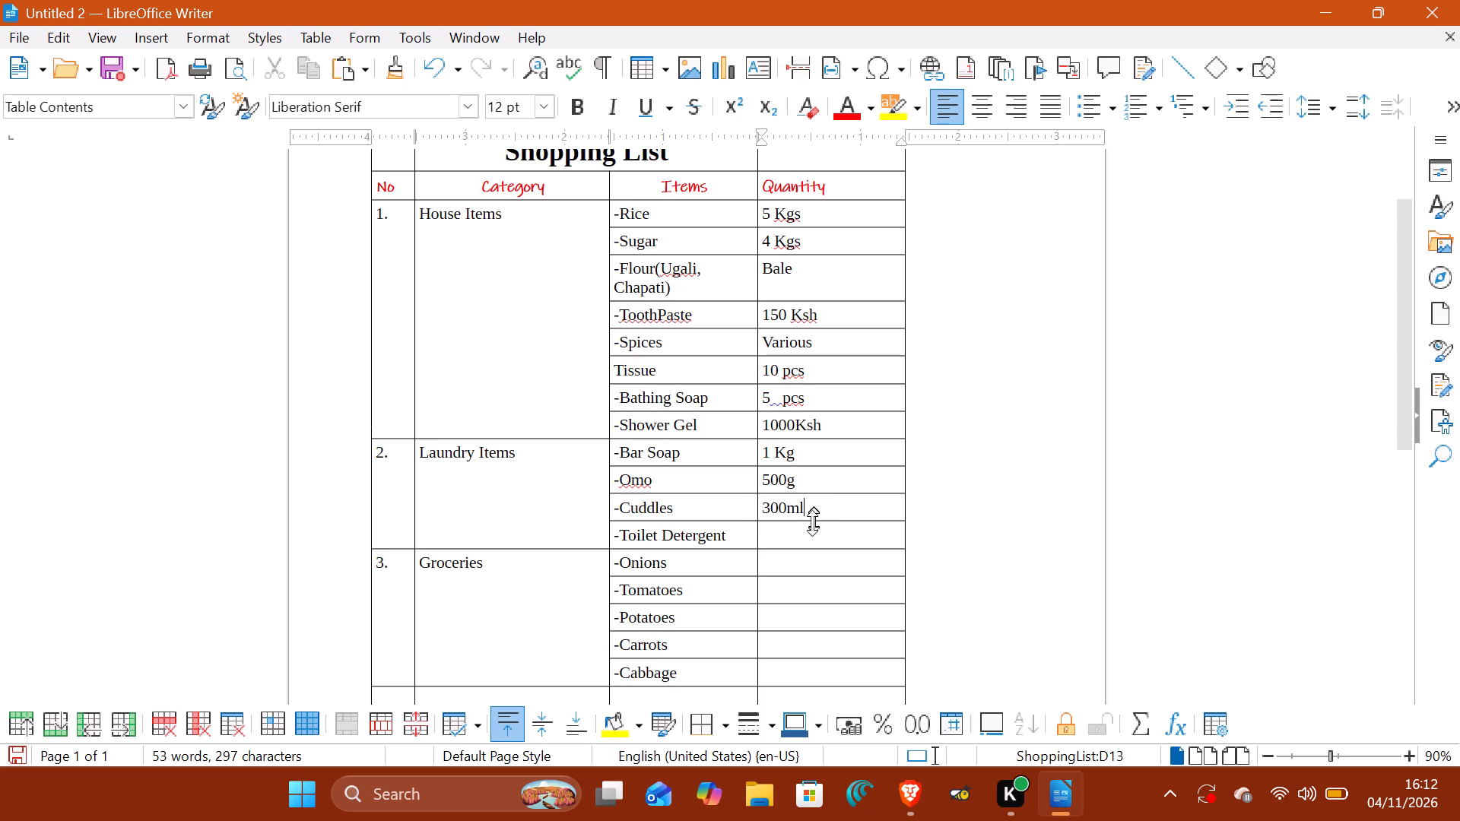
{"action": "left_click", "coordinate": [808, 534]}
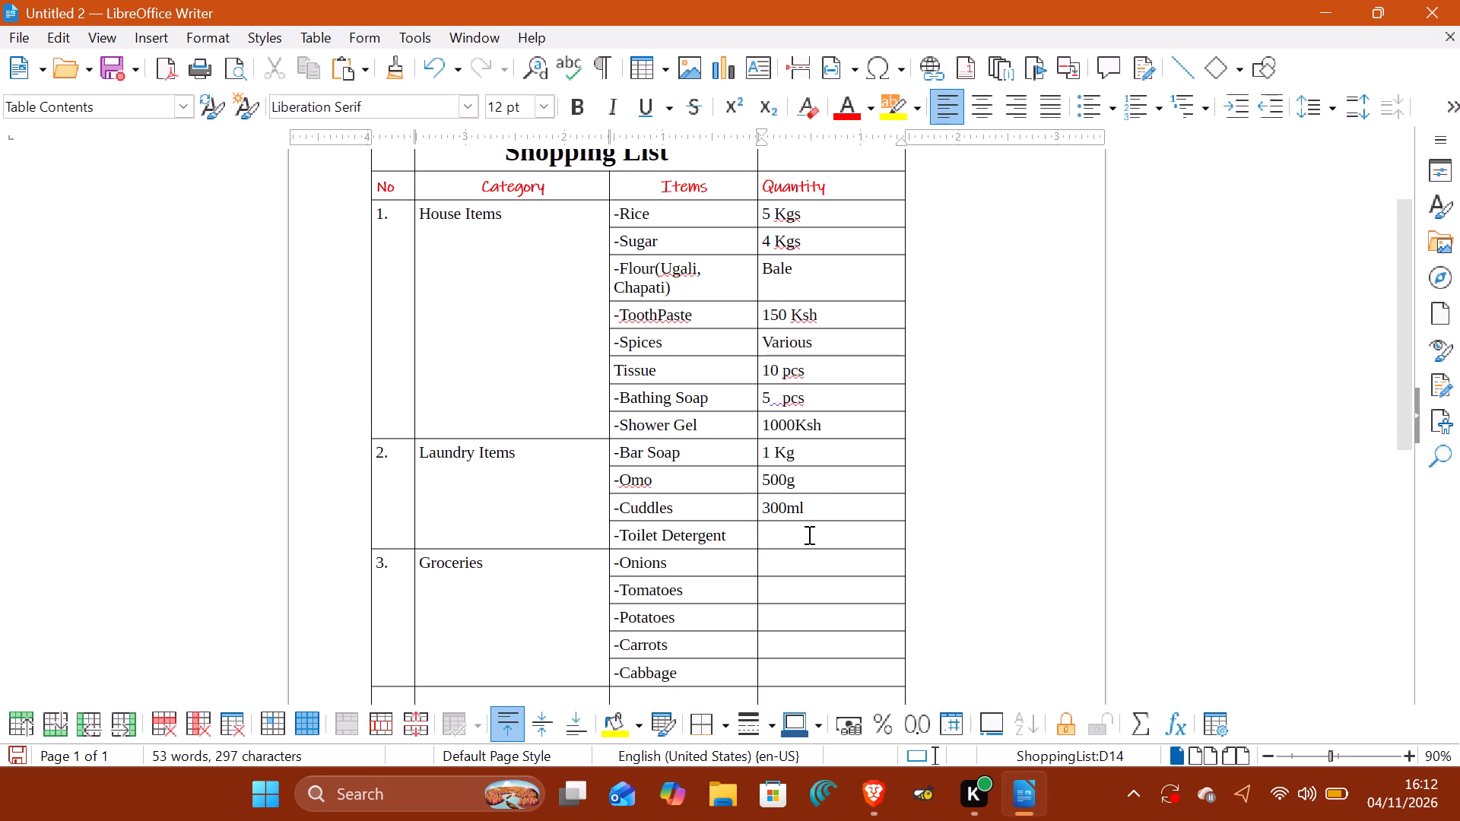
{"action": "type", "text": "500ml"}
Enter the Groceries quantities "1 Kg" for Onions, "1 Kg" for Tomatoes and "5 Kg" for Potatoes.
{"action": "left_click", "coordinate": [808, 563]}
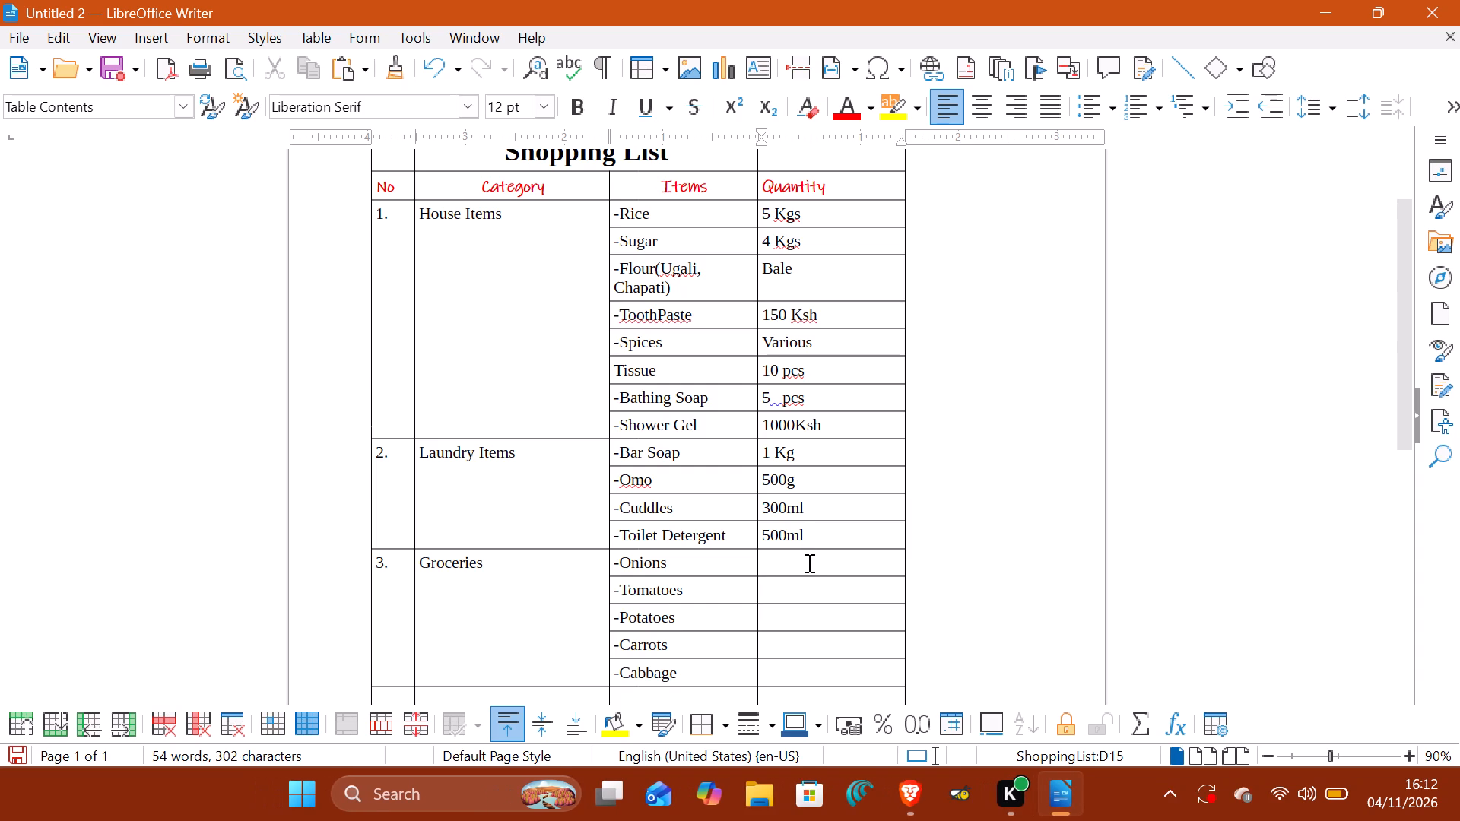
{"action": "key", "text": "g"}
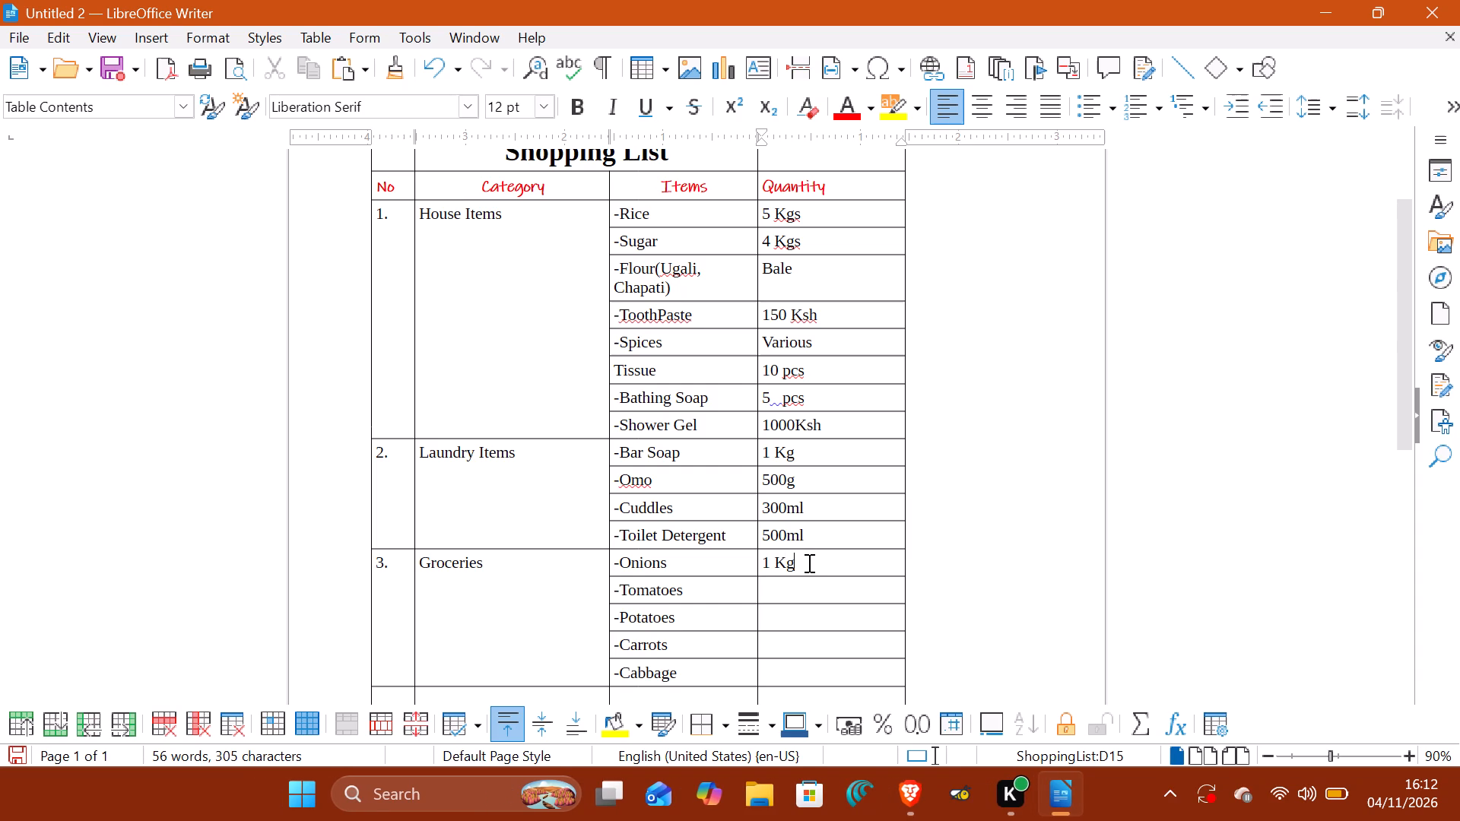
{"action": "left_click", "coordinate": [807, 591]}
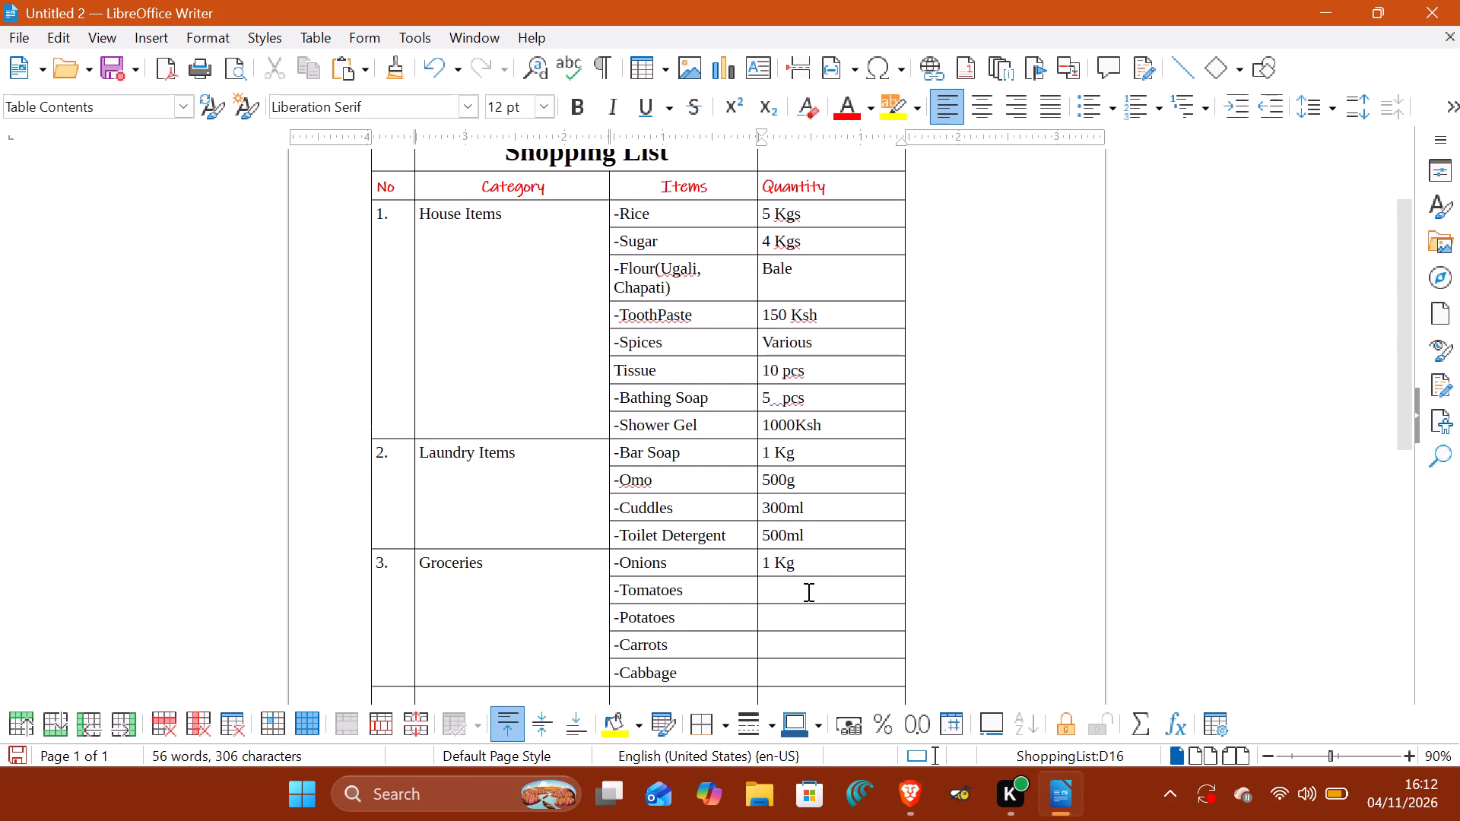
{"action": "key", "text": "1"}
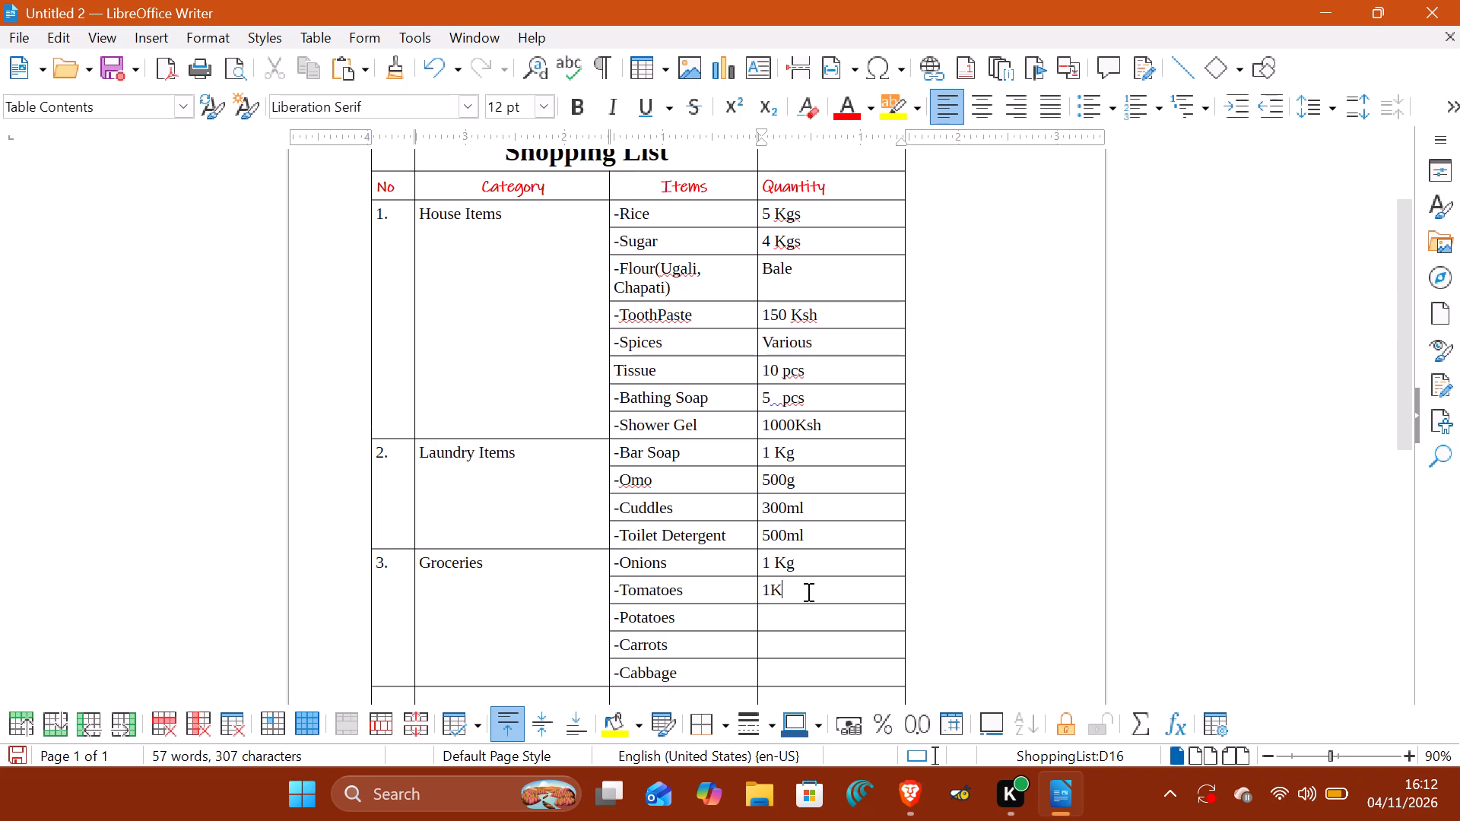
{"action": "key", "text": "g"}
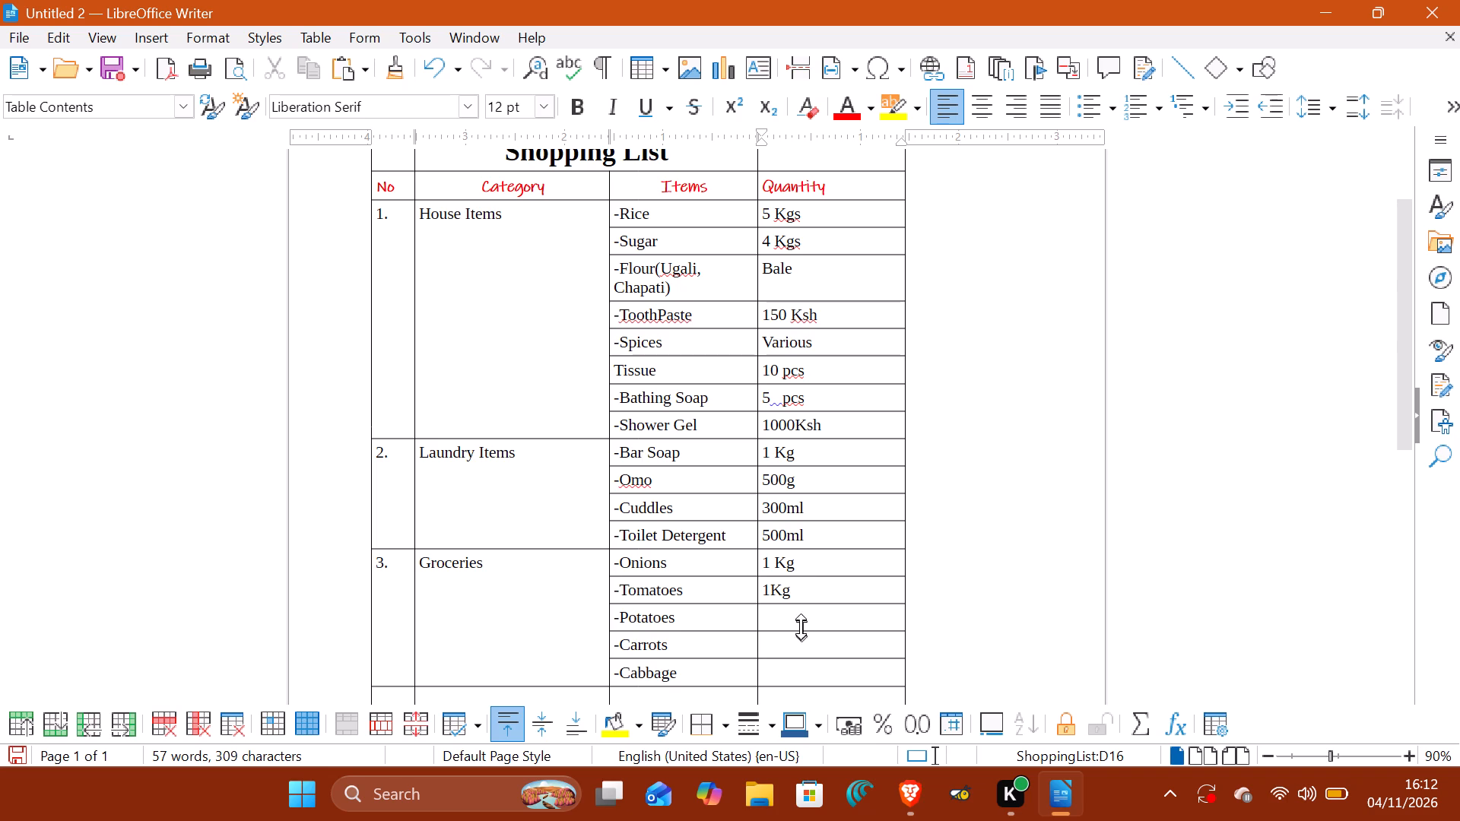
{"action": "left_click", "coordinate": [805, 620]}
{"action": "key", "text": "g"}
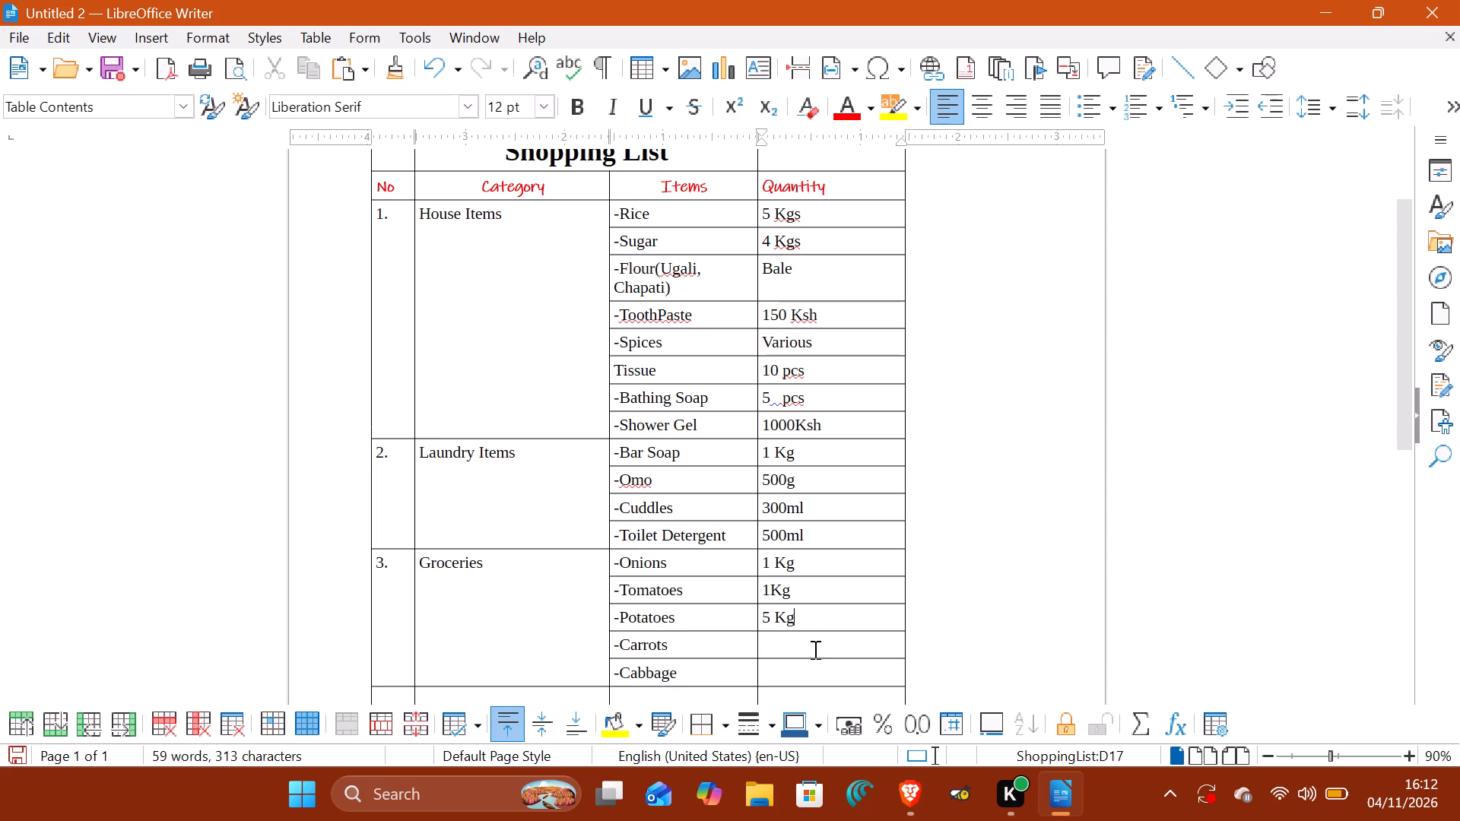
{"action": "key", "text": "Up"}
{"action": "key", "text": "Left"}
{"action": "key", "text": "Left"}
{"action": "key", "text": "space"}
Switch to YouTube in Brave, expand the miniplayer, skip to the mix's next video, Victony - SLICK Remix, and return to Writer.
{"action": "left_click", "coordinate": [901, 773]}
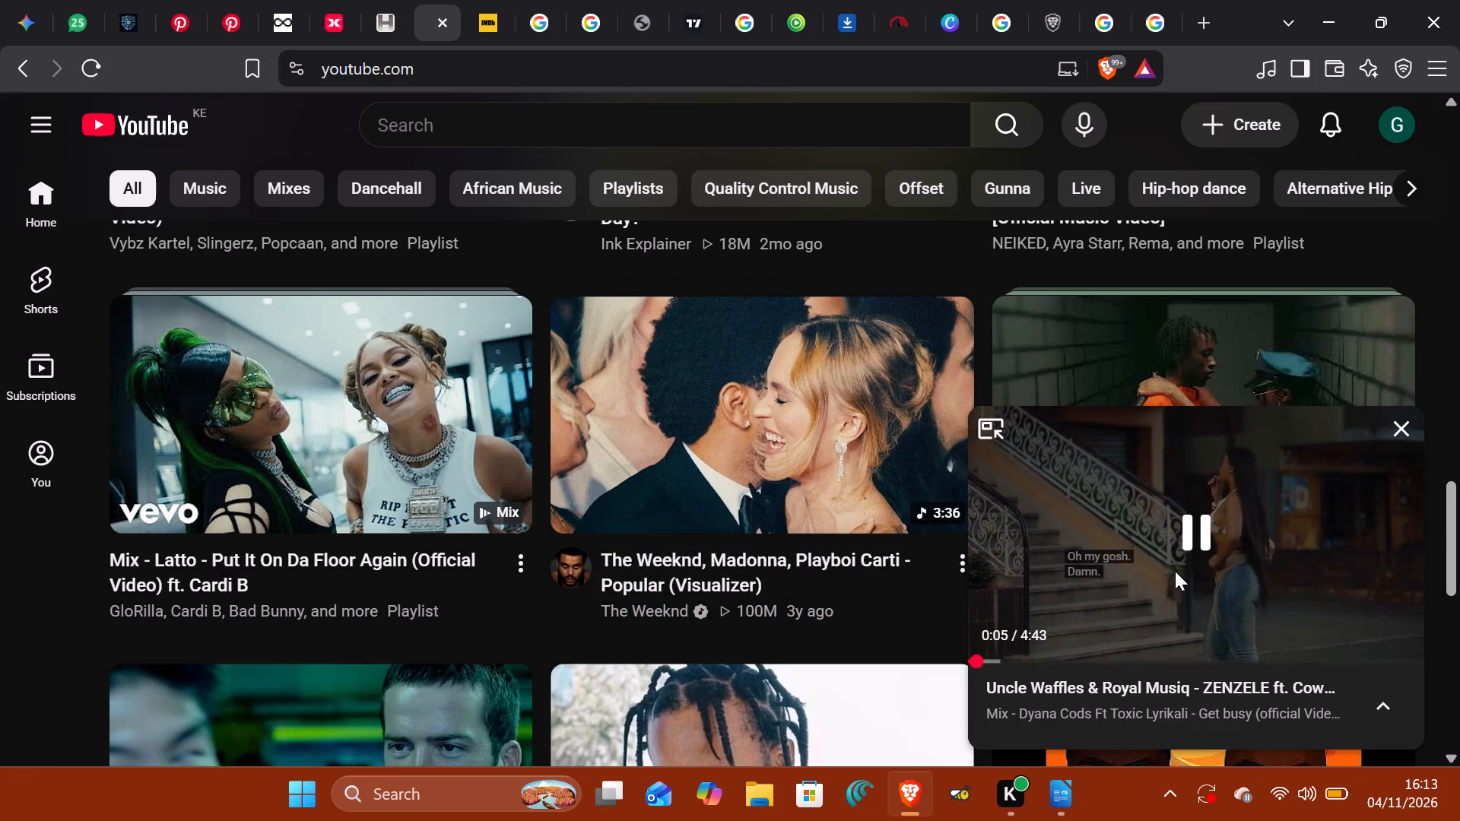
{"action": "key", "text": "i"}
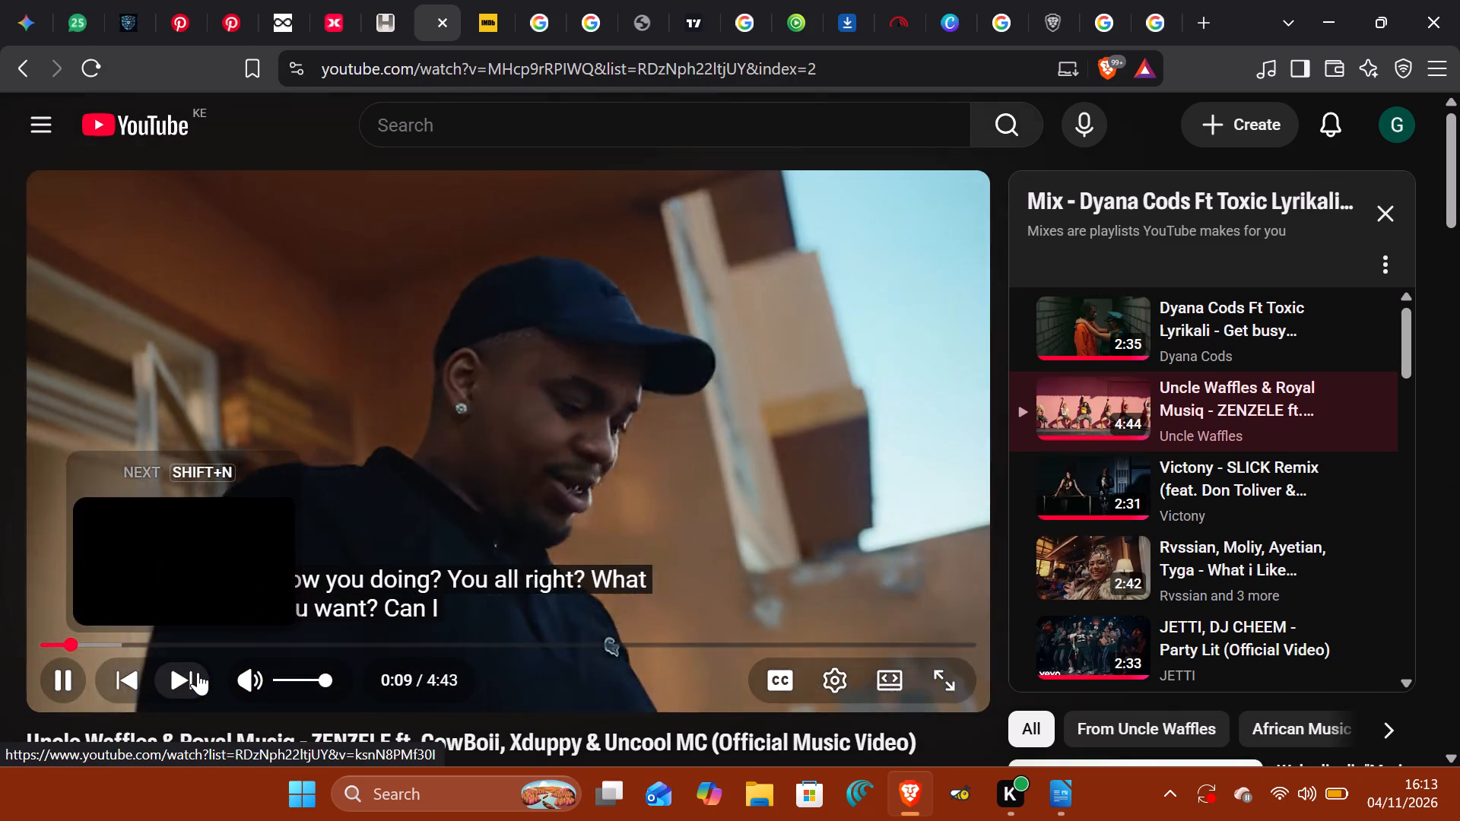
{"action": "left_click", "coordinate": [198, 672]}
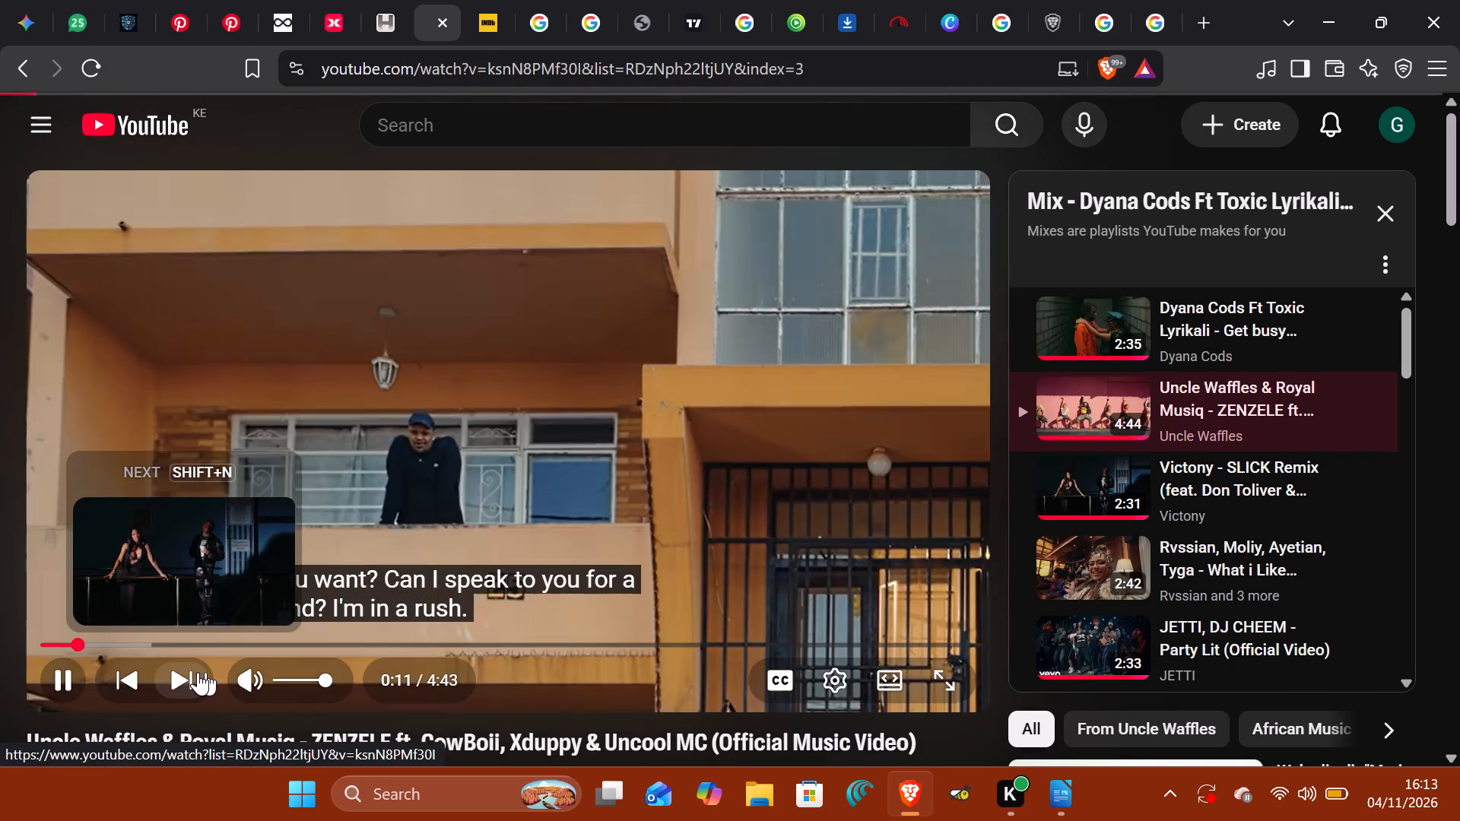
{"action": "scroll", "coordinate": [485, 523], "scroll_direction": "down", "scroll_amount": 2}
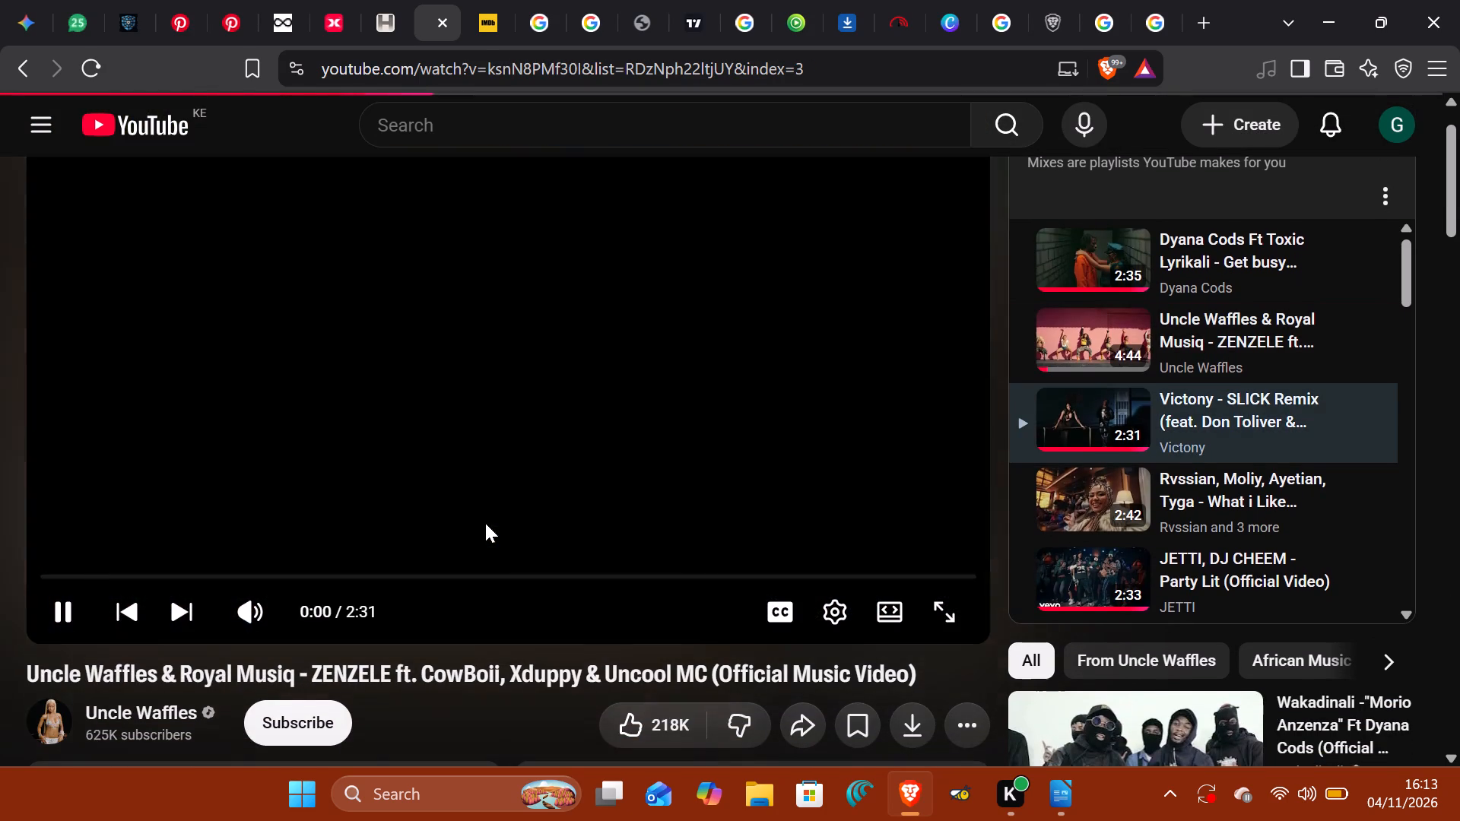
{"action": "scroll", "coordinate": [485, 523], "scroll_direction": "down", "scroll_amount": 3}
{"action": "scroll", "coordinate": [1095, 392], "scroll_direction": "down", "scroll_amount": 1}
{"action": "scroll", "coordinate": [1176, 480], "scroll_direction": "down", "scroll_amount": 2}
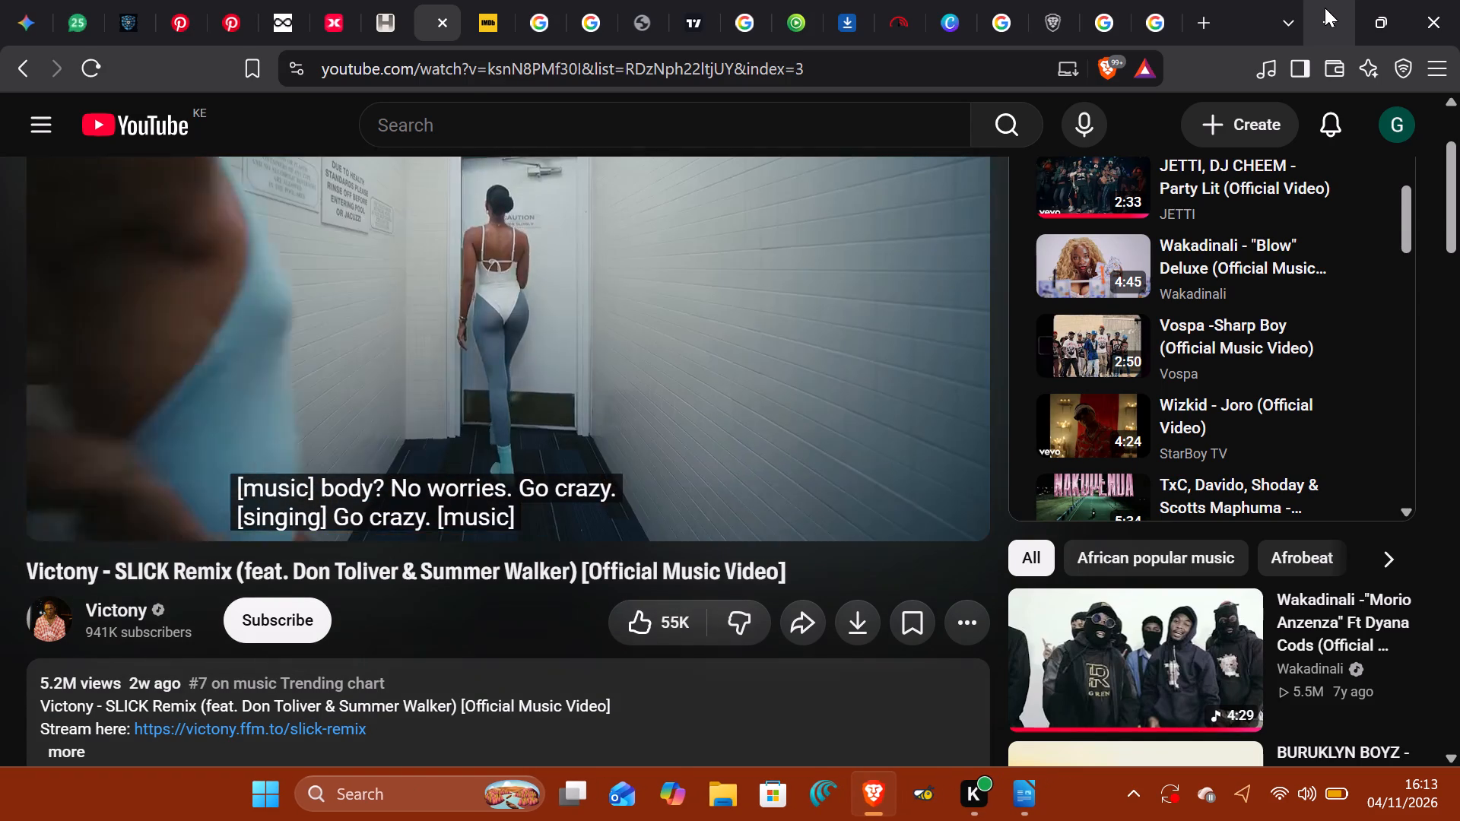
{"action": "left_click", "coordinate": [1325, 8]}
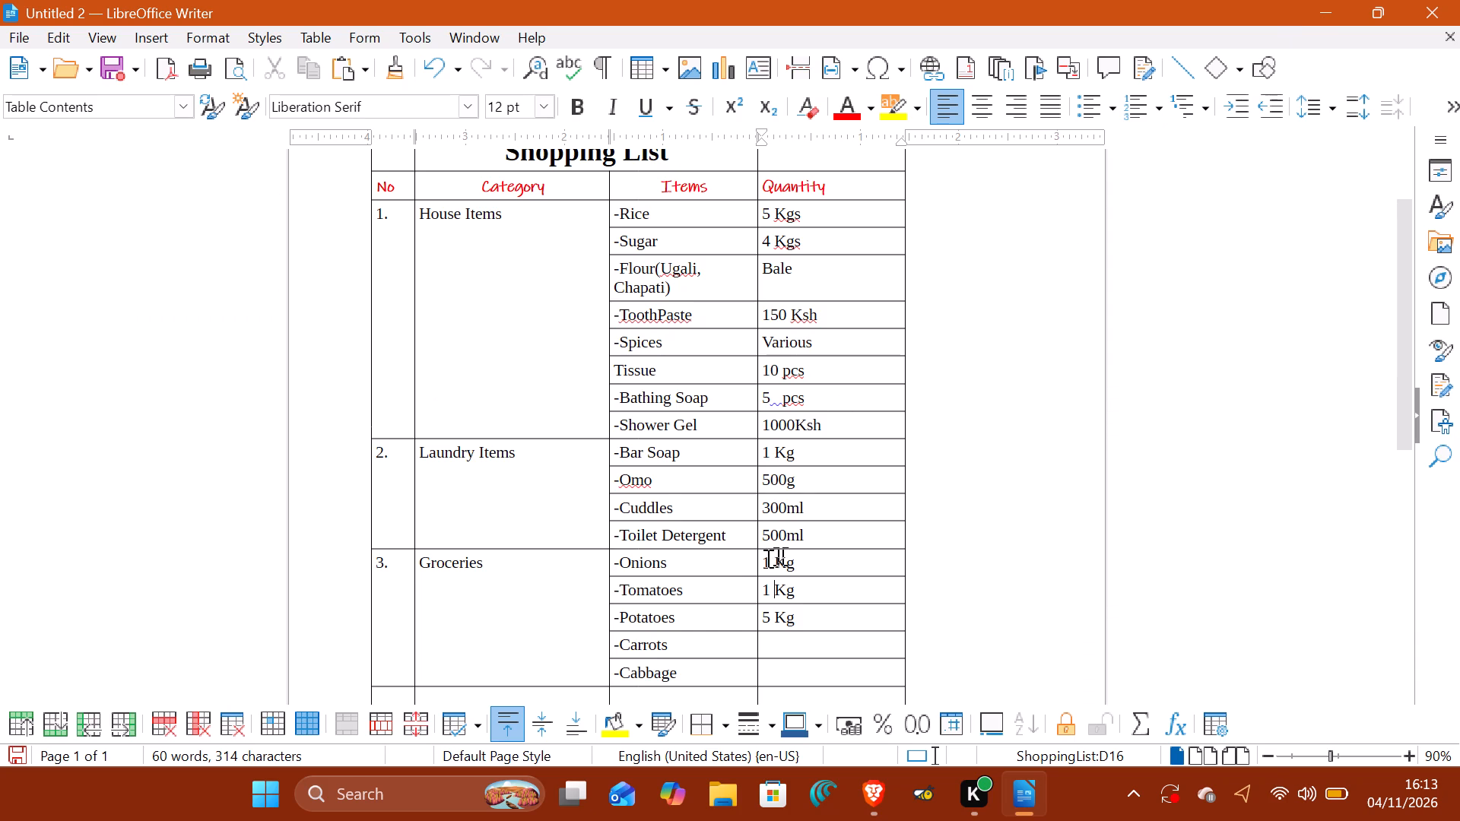
Enter the Groceries quantities "5 Kg" for Carrots and "6 kg" for Cabbage.
{"action": "scroll", "coordinate": [781, 556], "scroll_direction": "down", "scroll_amount": 1}
{"action": "left_click", "coordinate": [779, 507]}
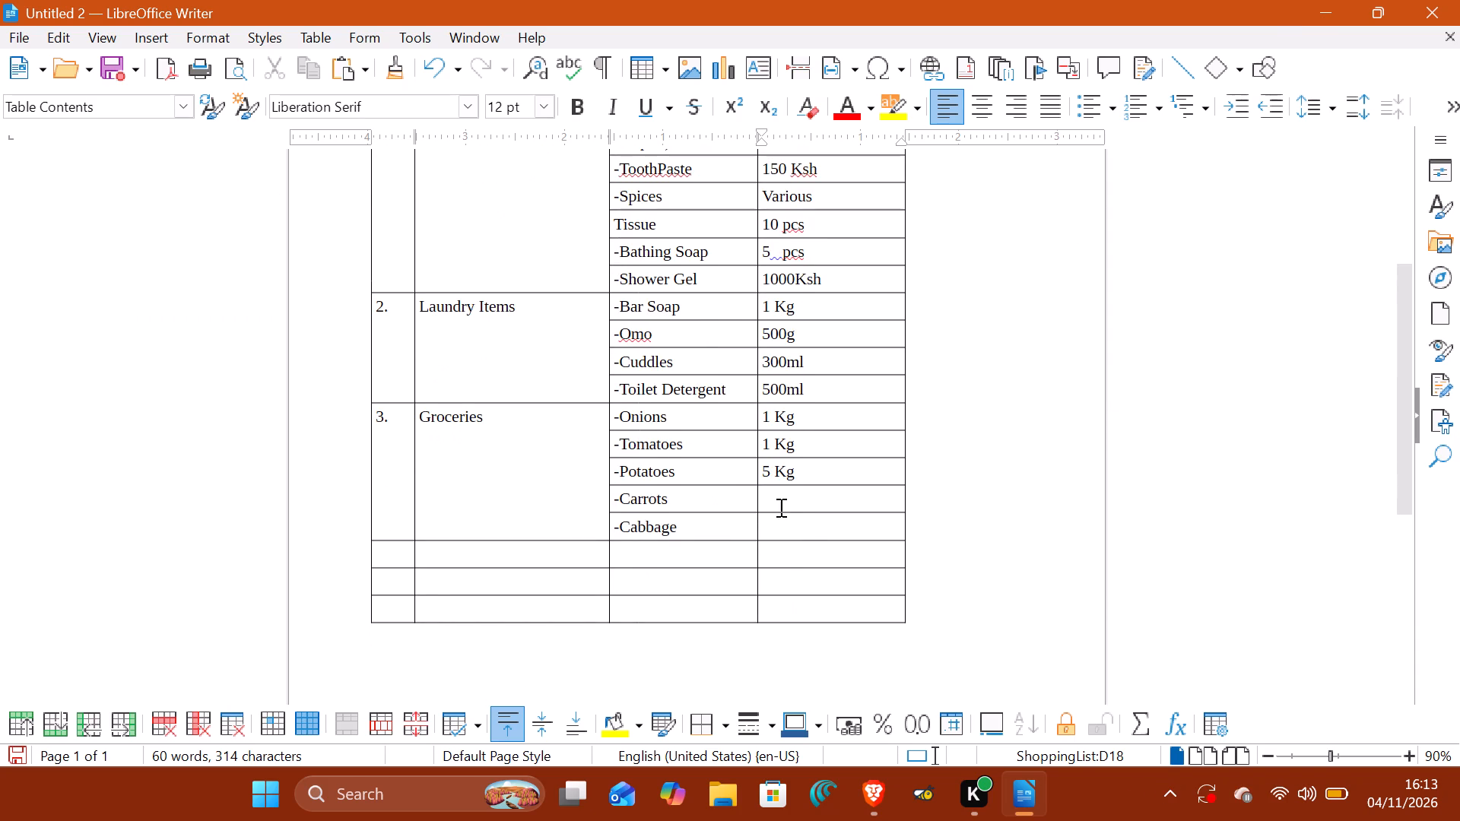
{"action": "type", "text": "5"}
{"action": "key", "text": "space"}
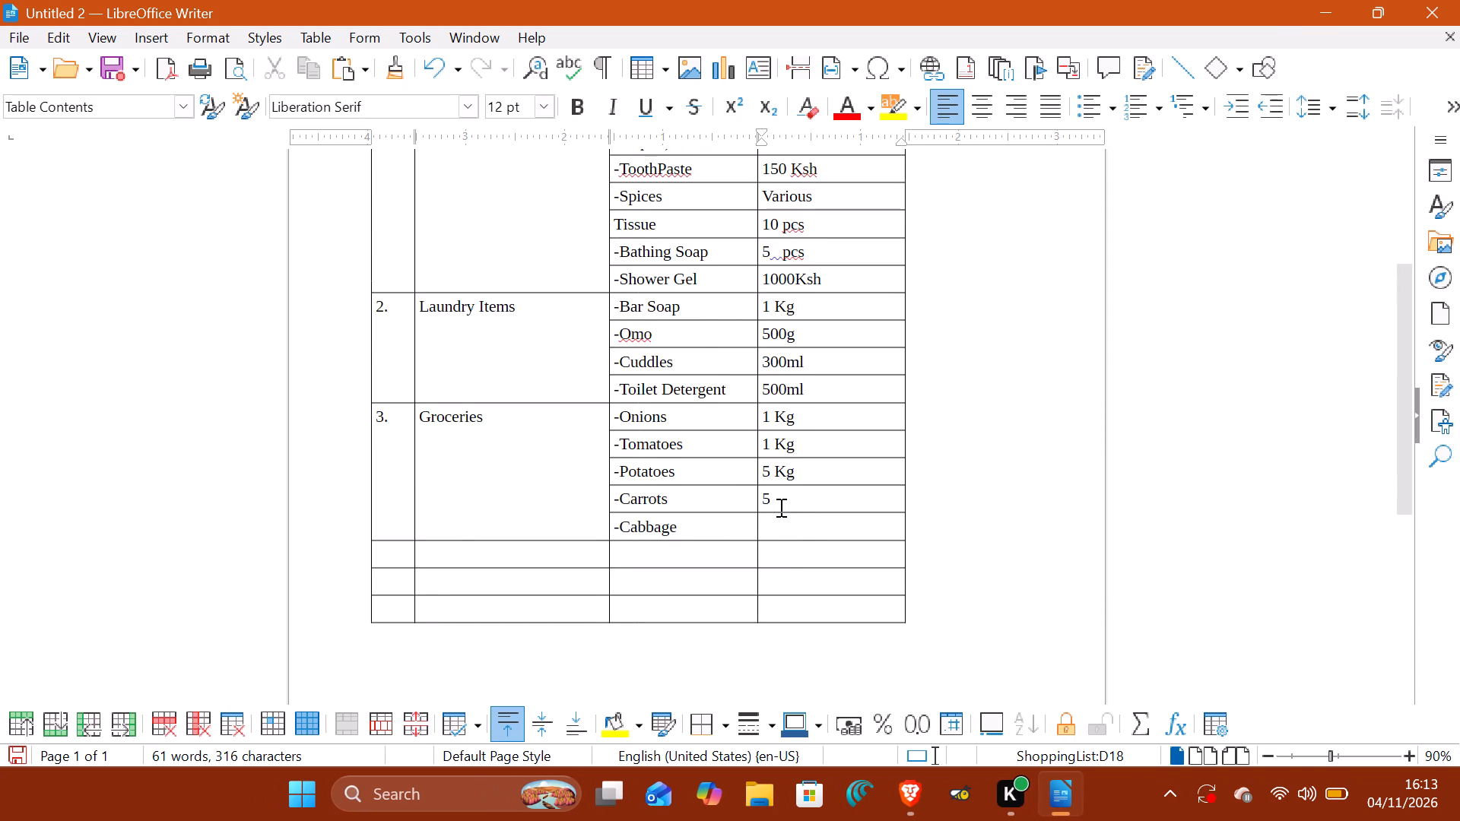
{"action": "key", "text": "g"}
{"action": "left_click", "coordinate": [787, 527]}
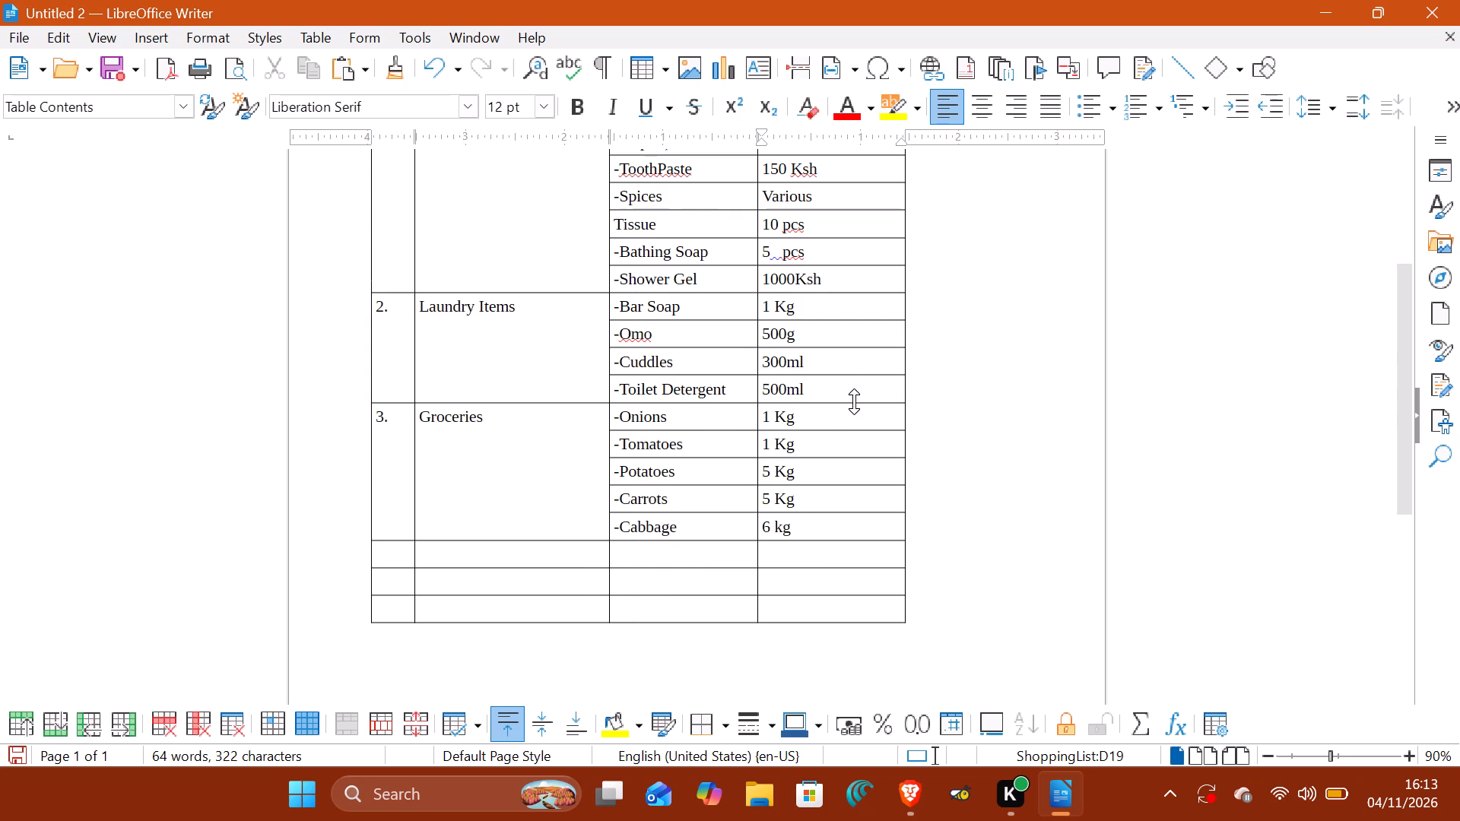
Insert a new column after the Quantity column of the shopping list table.
{"action": "scroll", "coordinate": [854, 401], "scroll_direction": "up", "scroll_amount": 2}
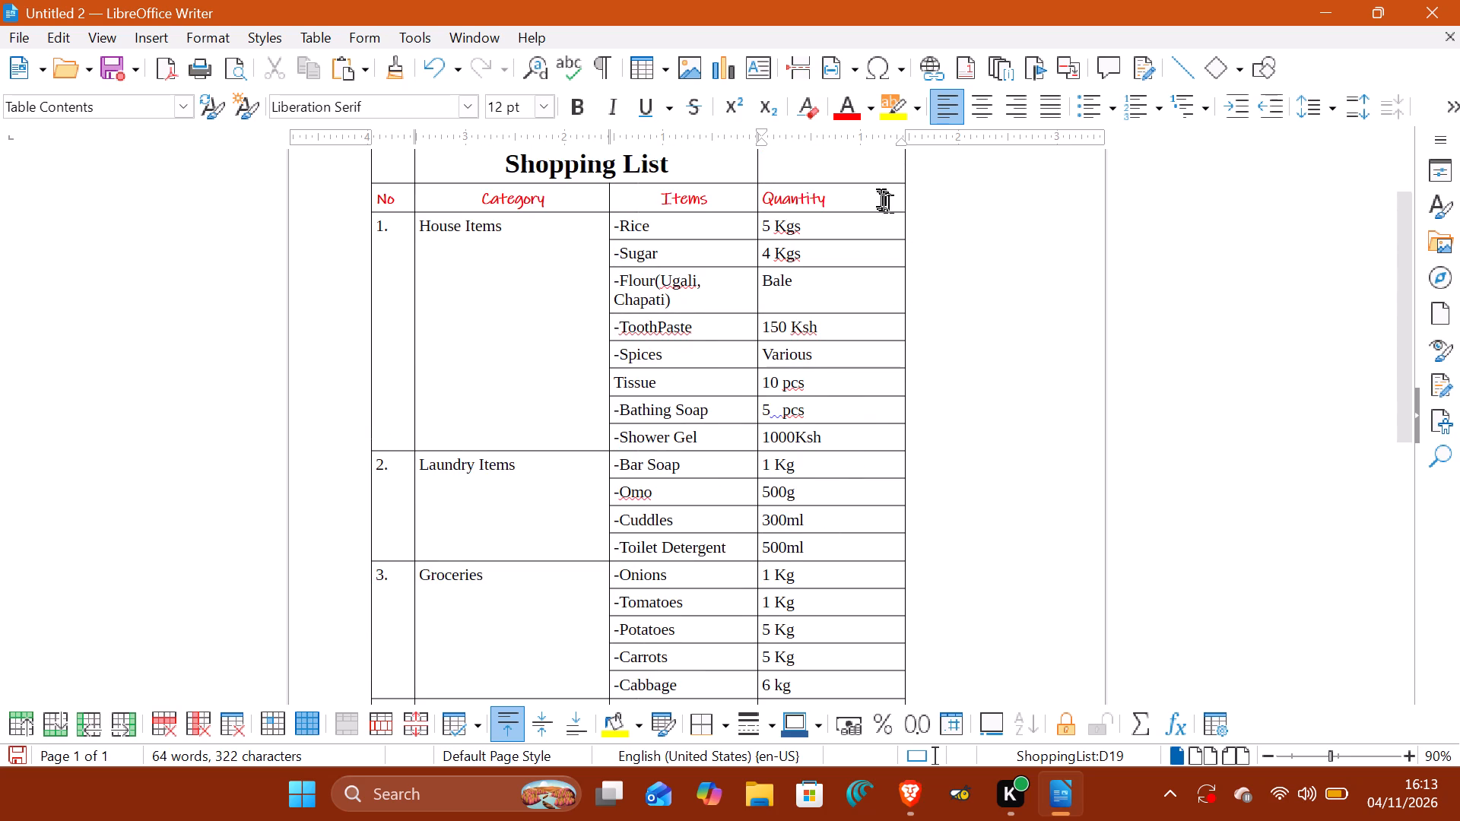
{"action": "scroll", "coordinate": [878, 195], "scroll_direction": "up", "scroll_amount": 1}
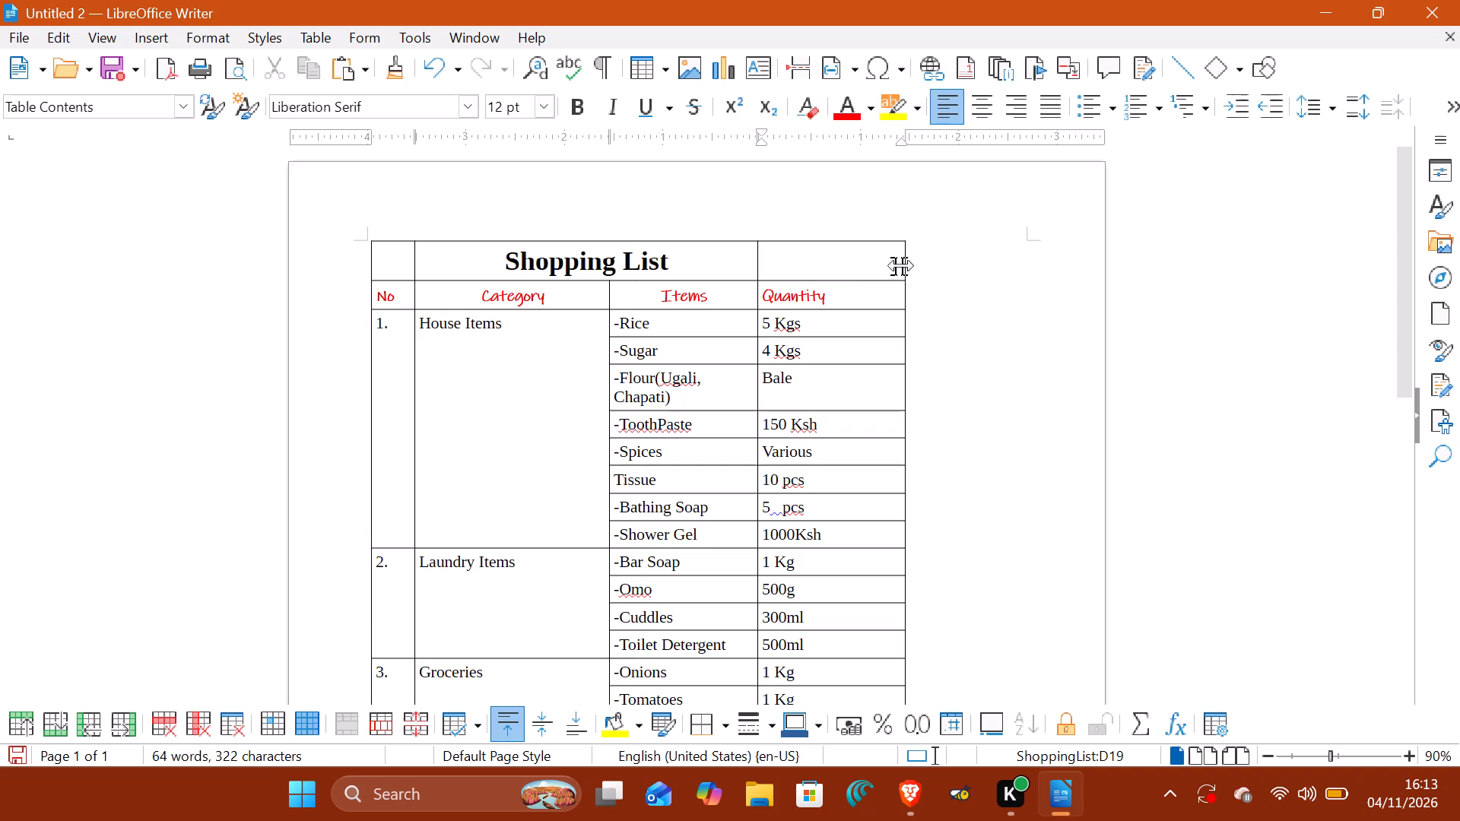
{"action": "left_click", "coordinate": [887, 265]}
{"action": "right_click", "coordinate": [887, 265]}
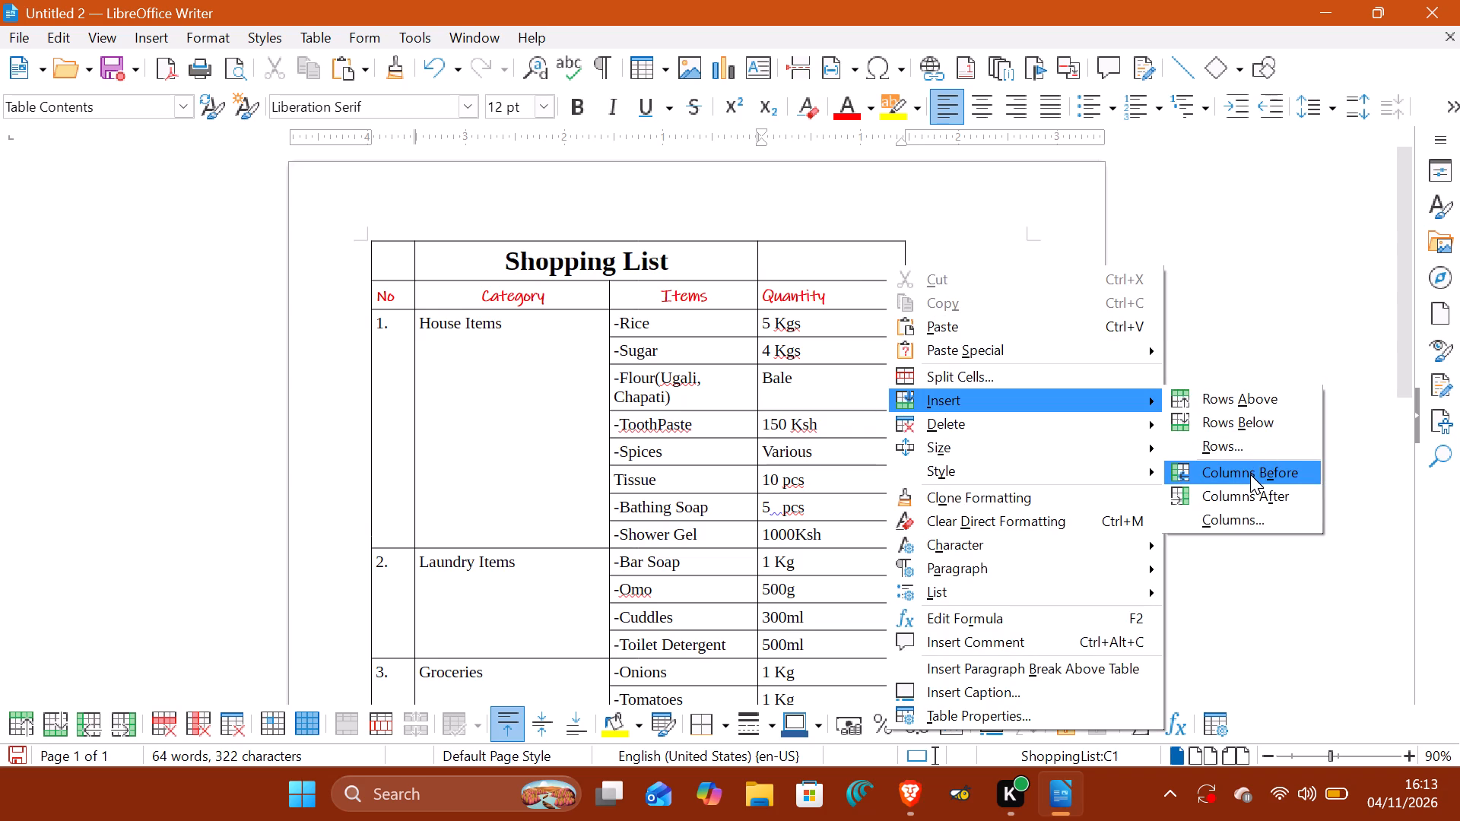
{"action": "left_click", "coordinate": [1246, 489]}
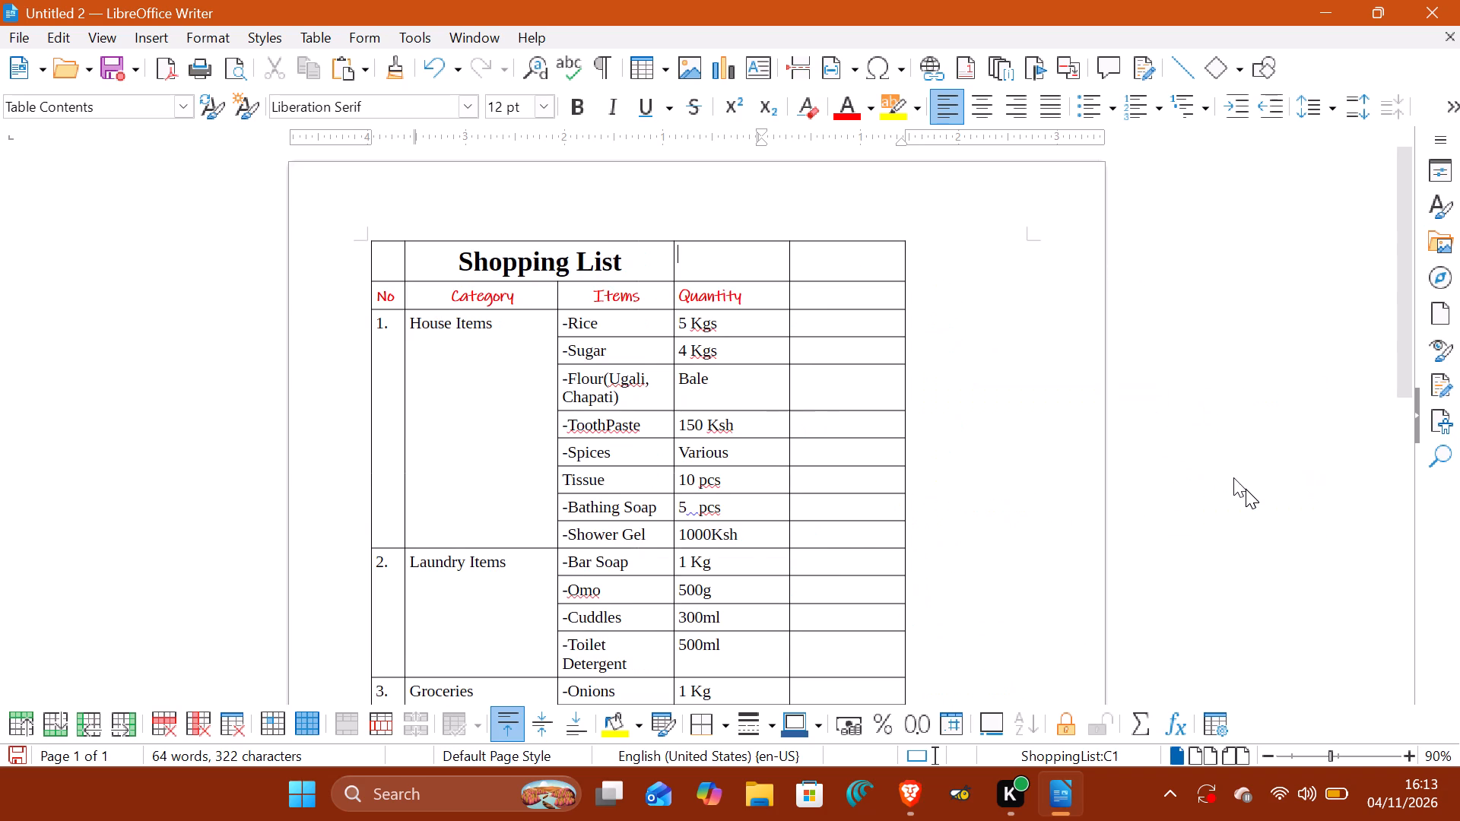
Merge the "Shopping List" title cell with the empty cell above Quantity.
{"action": "left_click_drag", "start_coordinate": [649, 264], "coordinate": [724, 257]}
{"action": "right_click", "coordinate": [724, 257]}
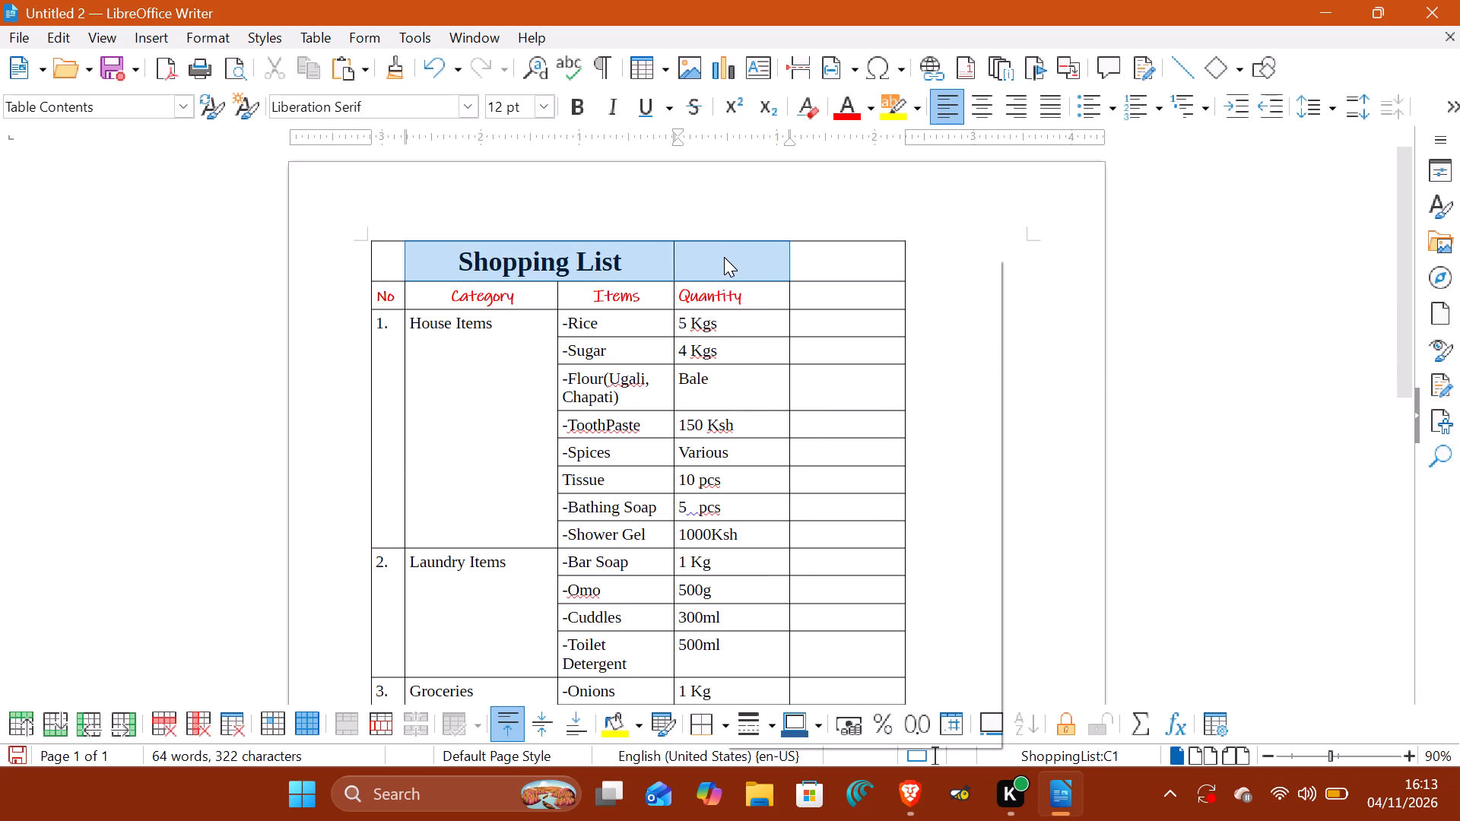
{"action": "left_click", "coordinate": [792, 361]}
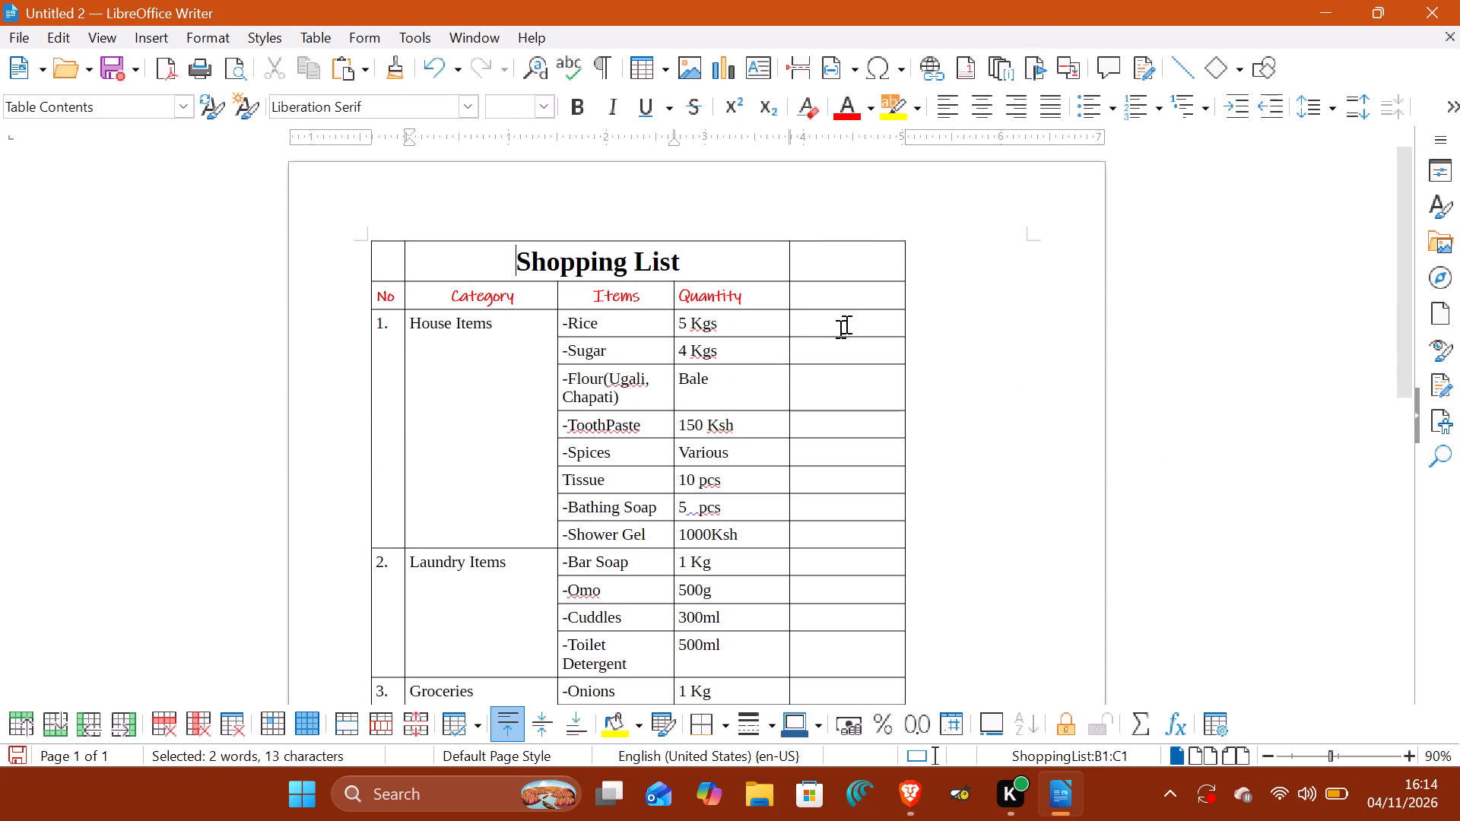
Enter the header "Cost" for the new column in the table's heading row.
{"action": "left_click", "coordinate": [839, 270]}
{"action": "left_click", "coordinate": [836, 283]}
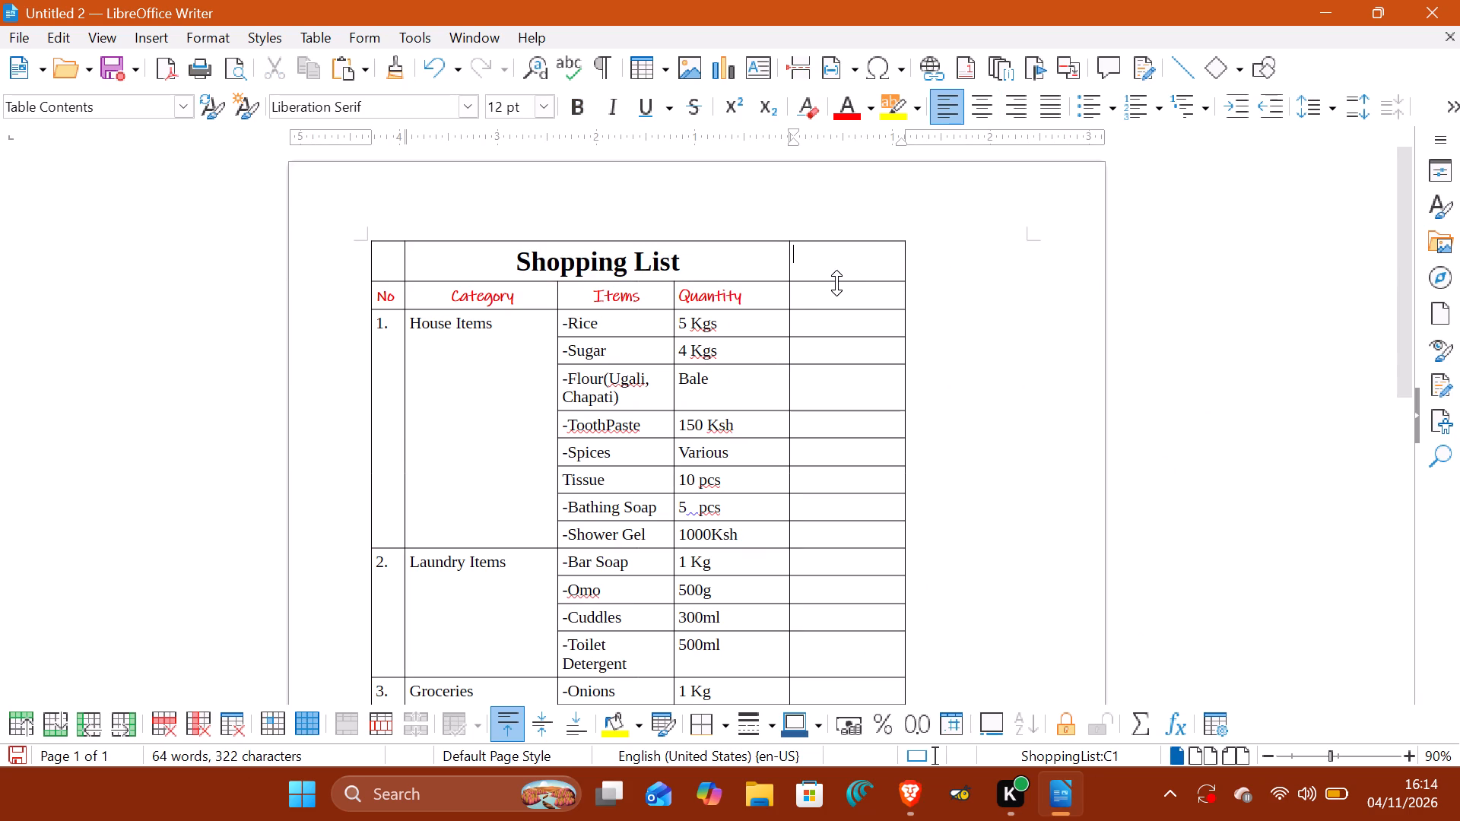
{"action": "left_click", "coordinate": [835, 293]}
{"action": "type", "text": "ost"}
{"action": "left_click", "coordinate": [838, 331]}
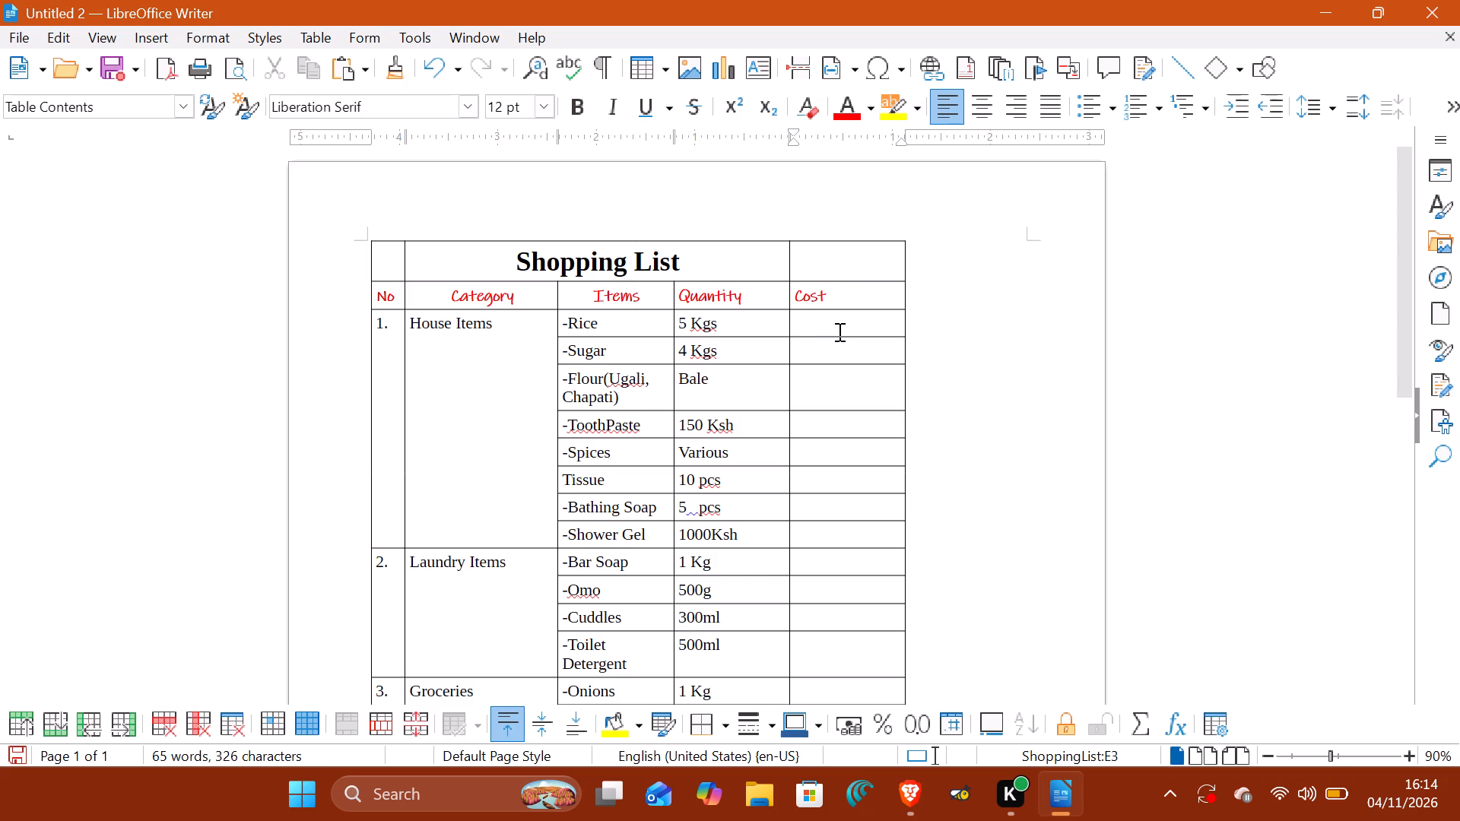